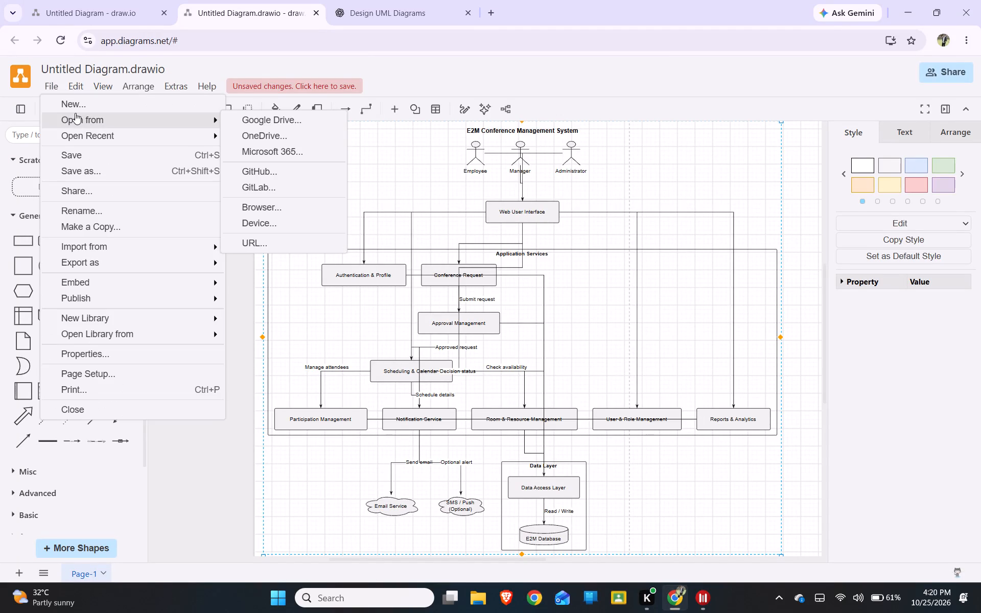
left_click(77, 107)
left_click(655, 464)
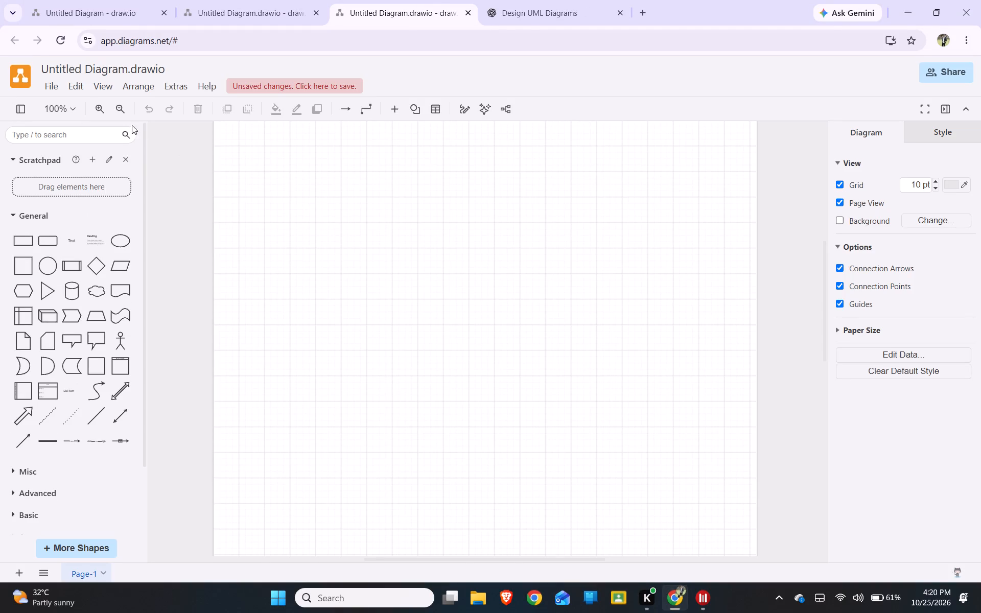
left_click(137, 89)
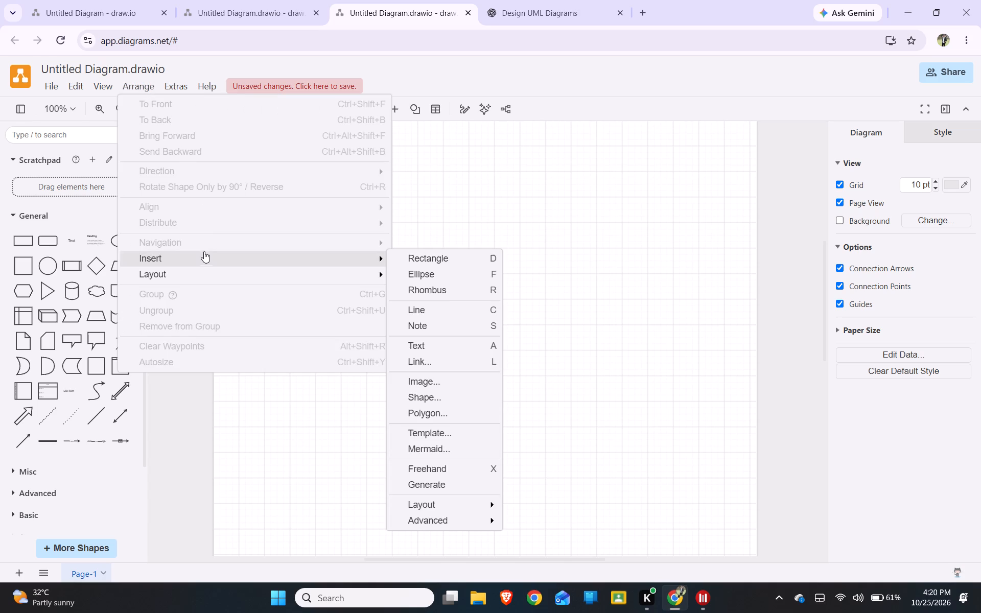
left_click(204, 253)
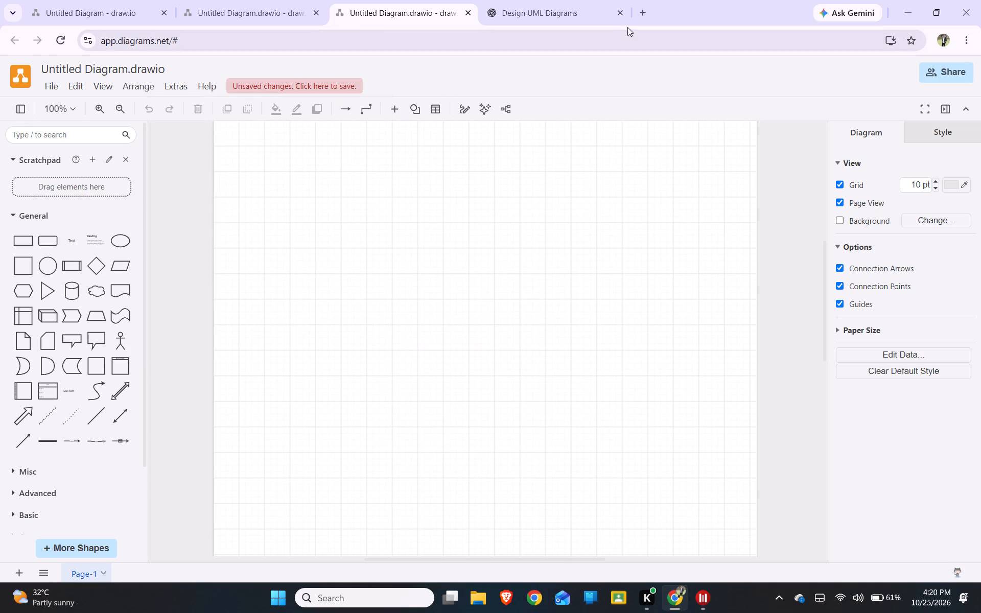
Close the earlier diagram containing the poorly aligned component layout, discarding its unsaved changes.
left_click(314, 10)
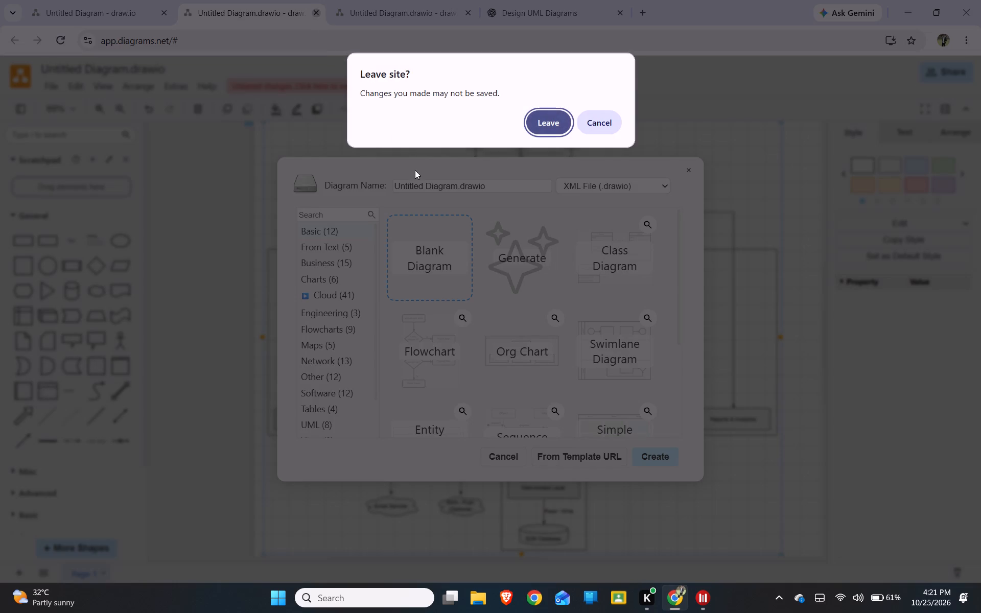
left_click(542, 126)
Open the VPasCode editor in a new browser tab and paste the copied PlantUML code to render the component diagram.
left_click(483, 12)
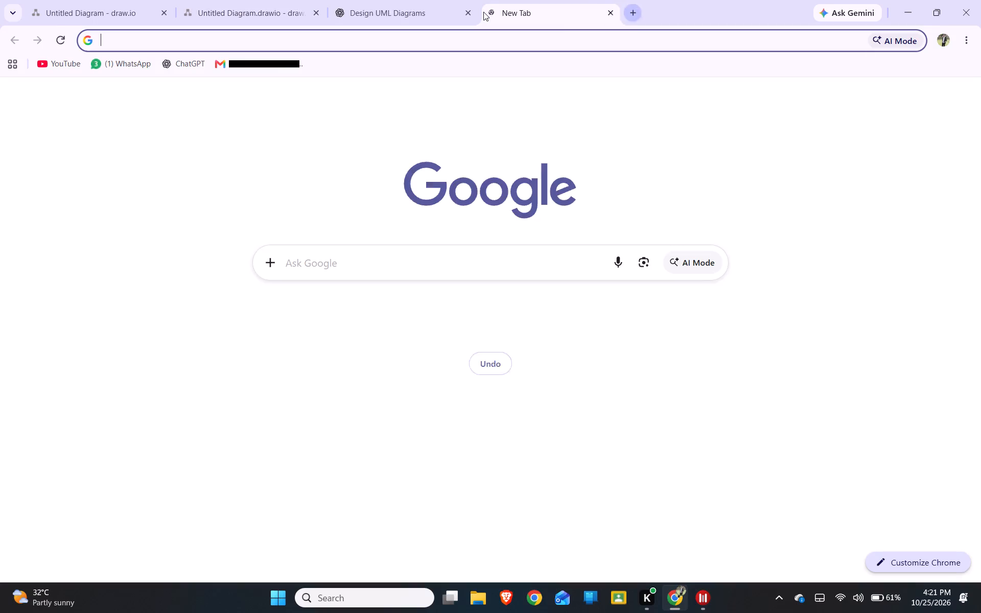
type("vpas")
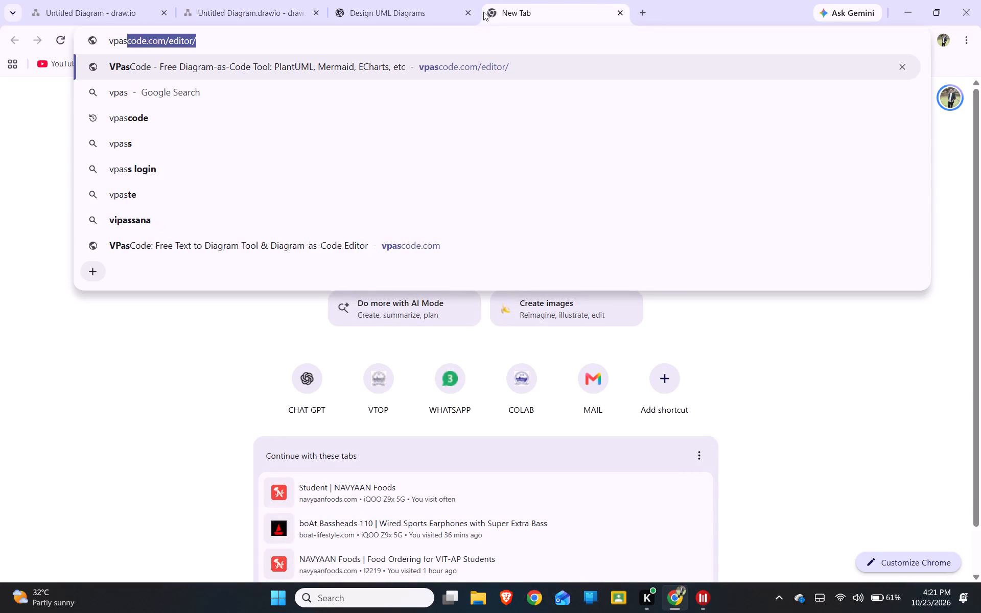
key("Return")
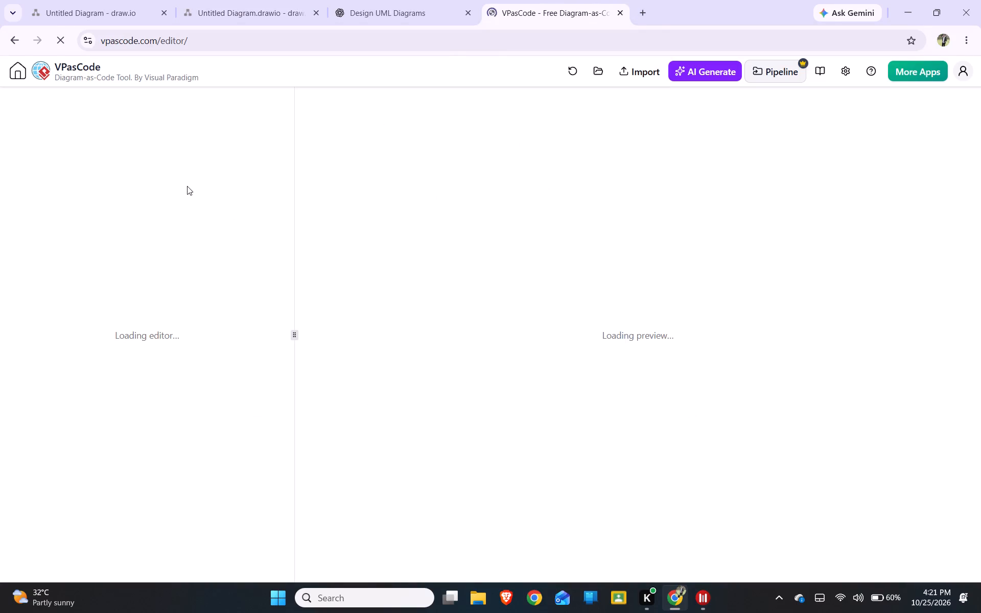
left_click(98, 134)
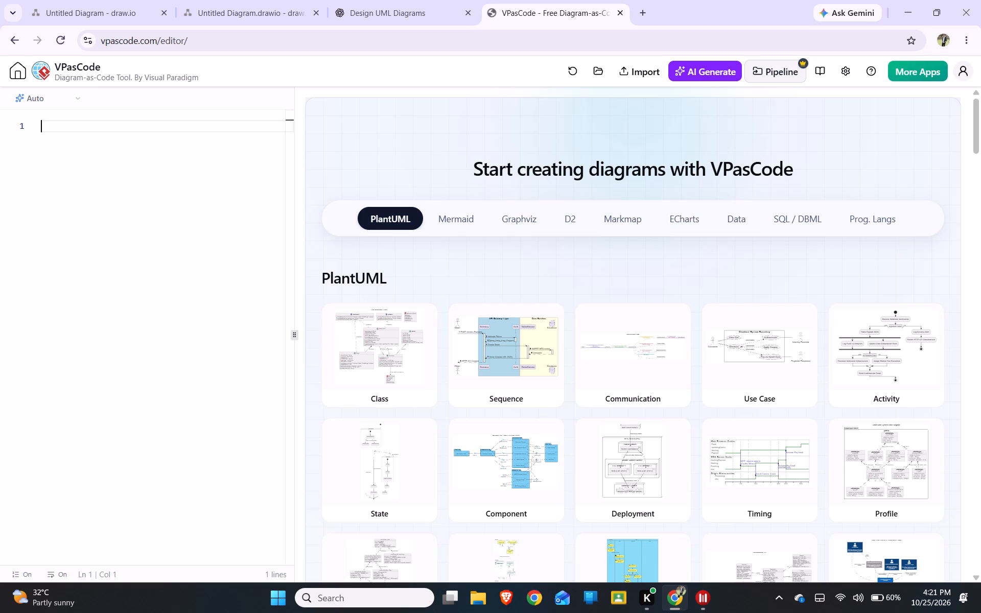
key("ctrl+v")
key("Return")
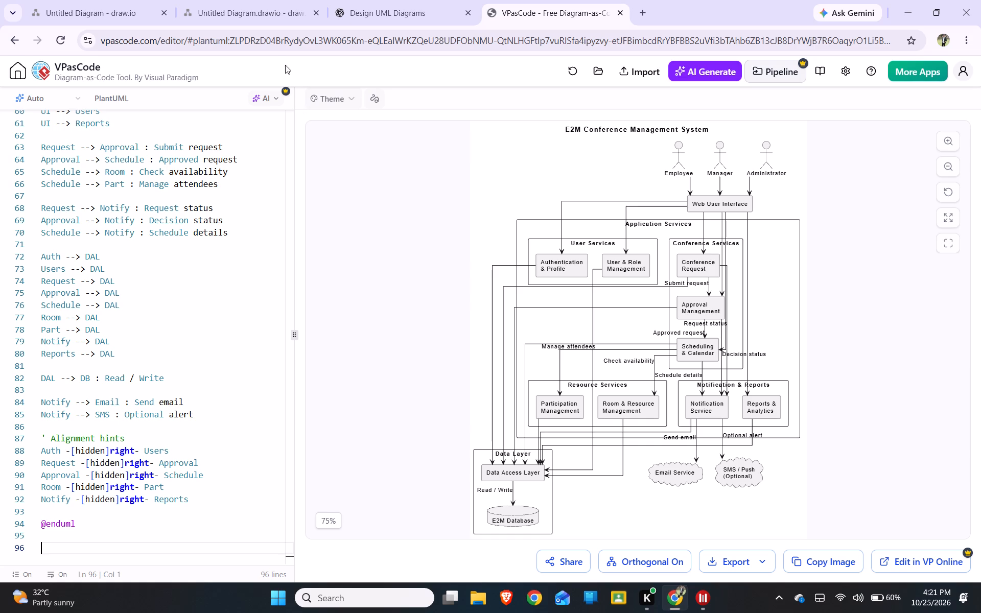
Switch back to the blank draw.io diagram, replace the sample PlantUML code with the copied code, and insert it as a diagram.
left_click(265, 13)
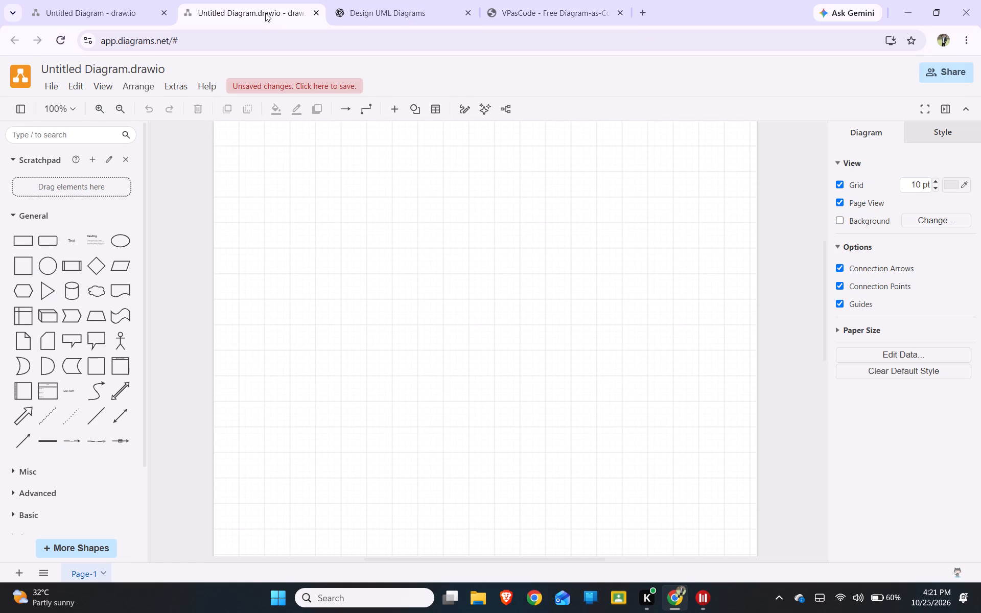
left_click(130, 88)
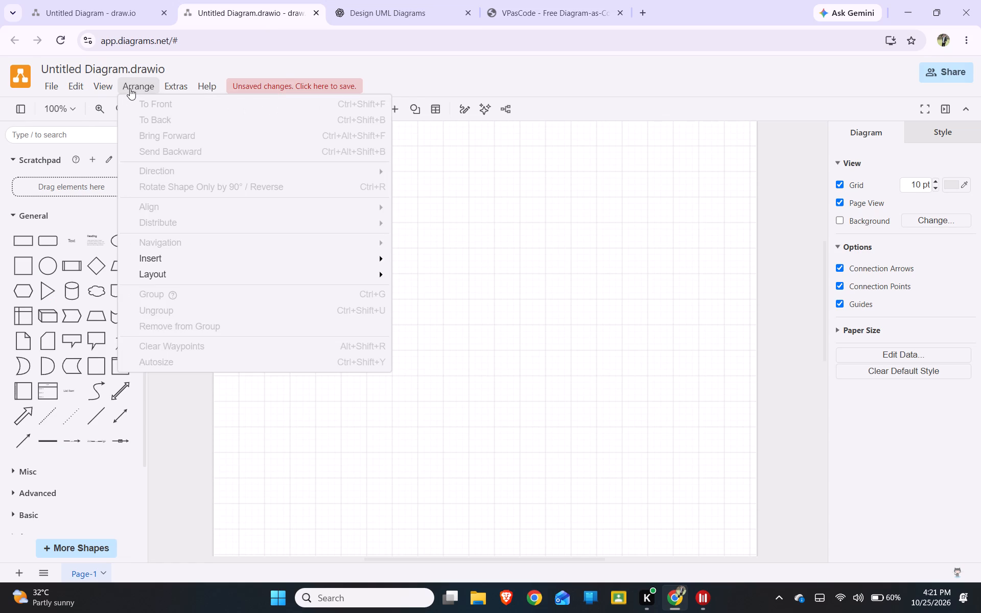
left_click(209, 263)
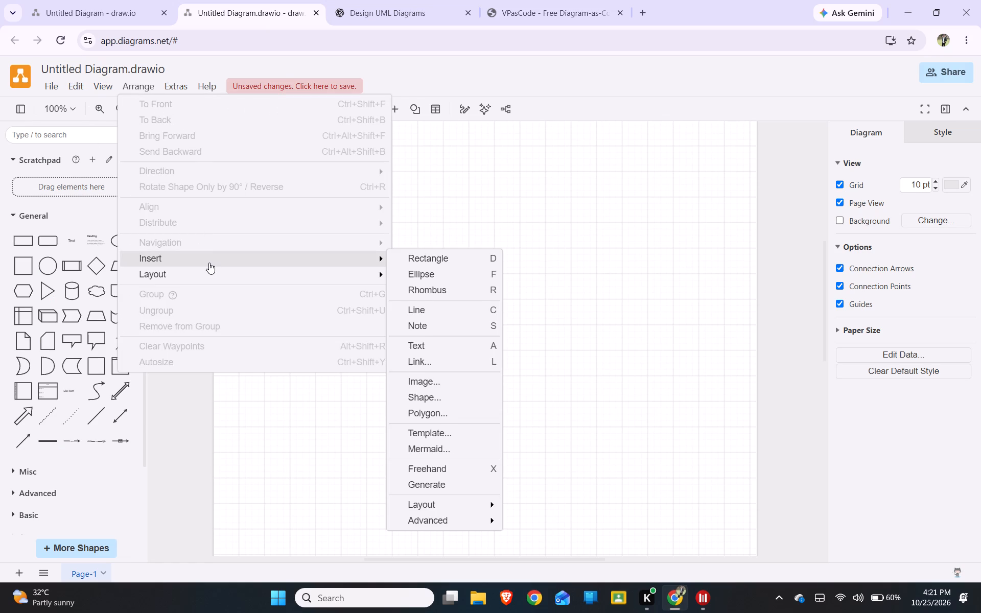
left_click(237, 280)
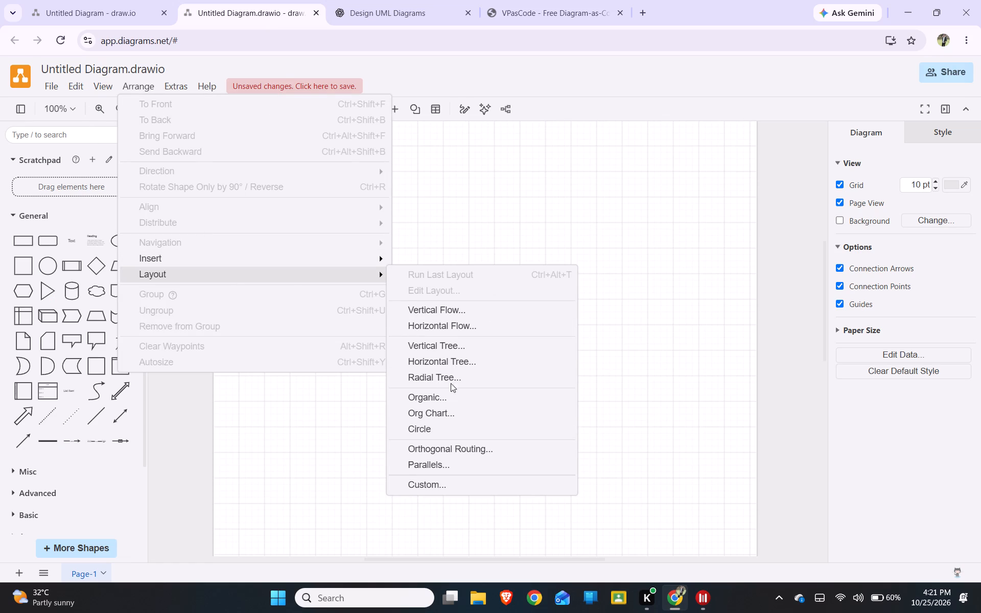
left_click(349, 270)
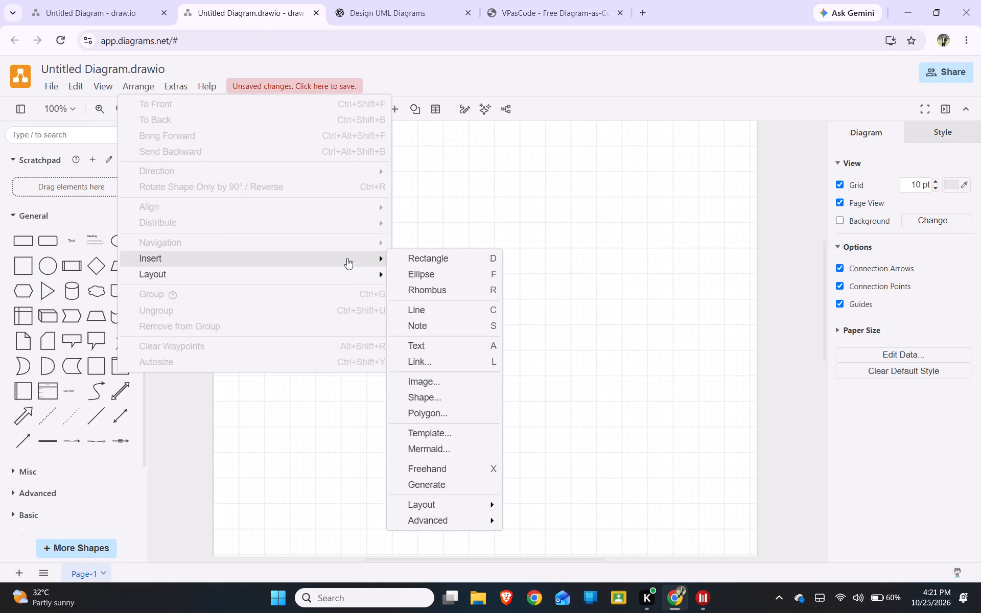
left_click(347, 258)
left_click(371, 261)
left_click(478, 522)
left_click(524, 529)
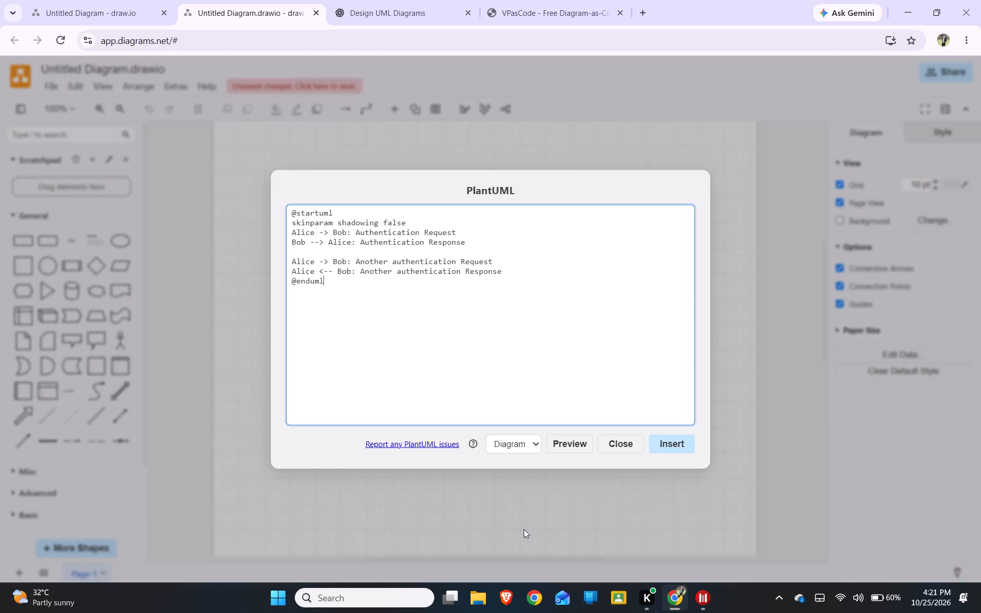
left_click(378, 321)
key("ctrl+a")
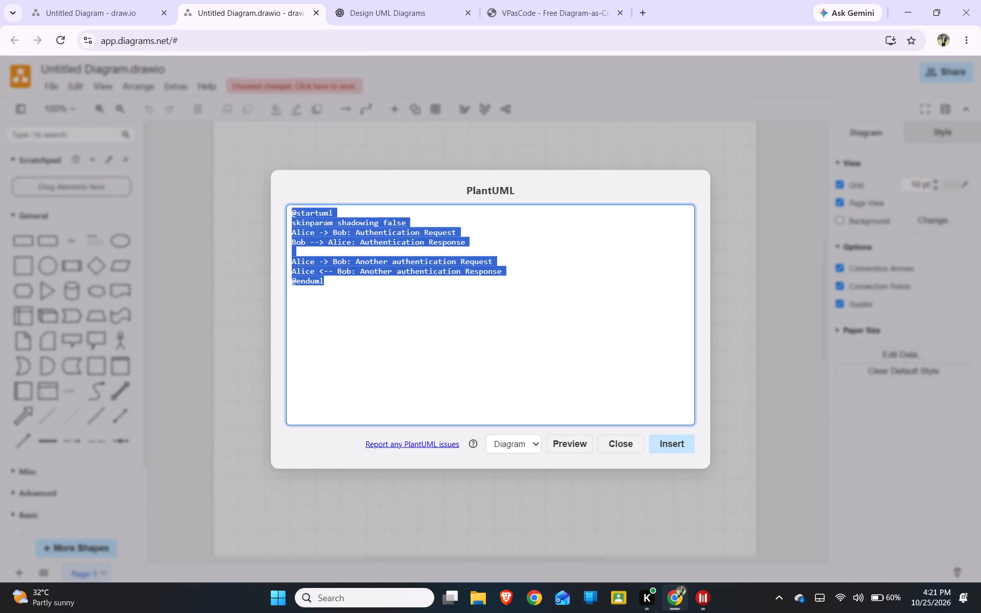
key("BackSpace")
key("ctrl+v")
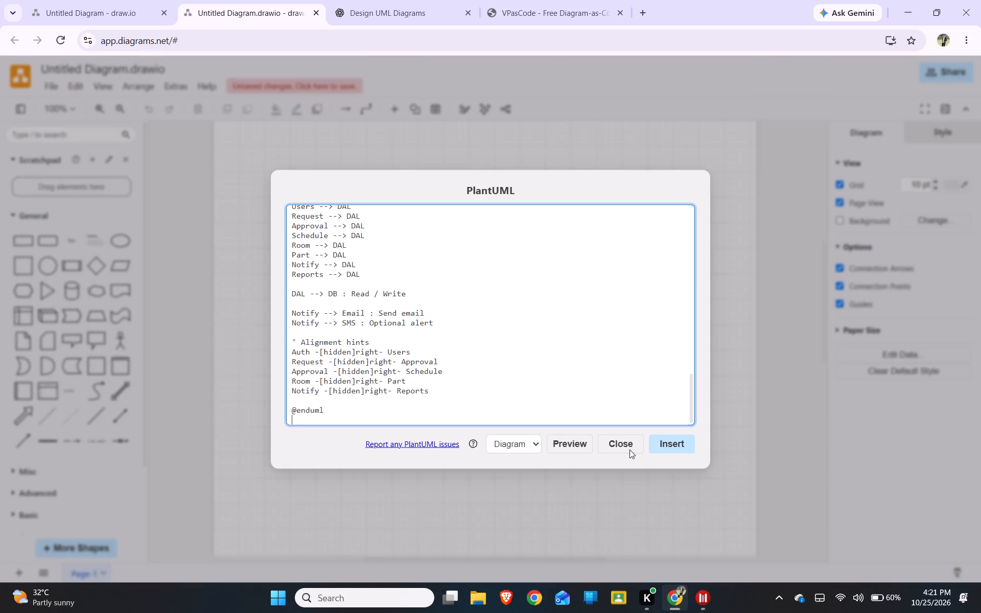
left_click(662, 446)
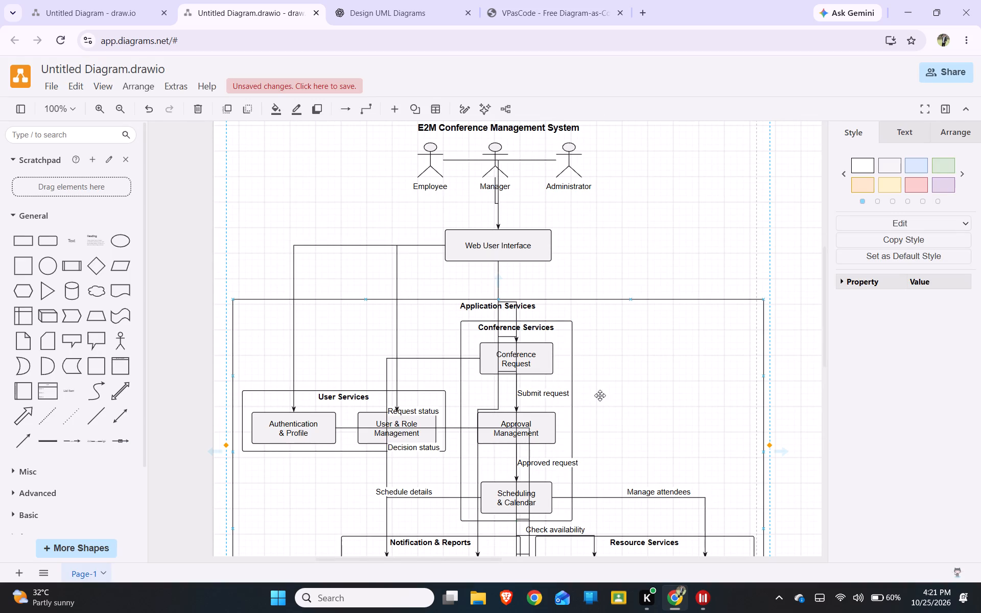
Reroute the Administrator connector so it leaves below the actor and runs horizontally just above the Web User Interface box.
scroll(642, 408, "down", 2)
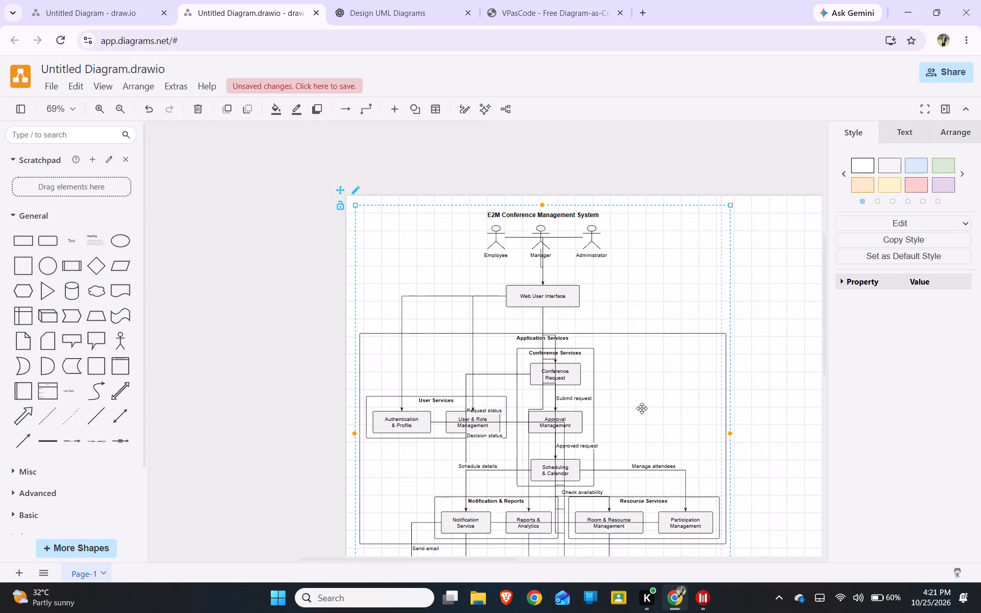
scroll(649, 402, "up", 1)
left_click_drag(668, 256, 640, 248)
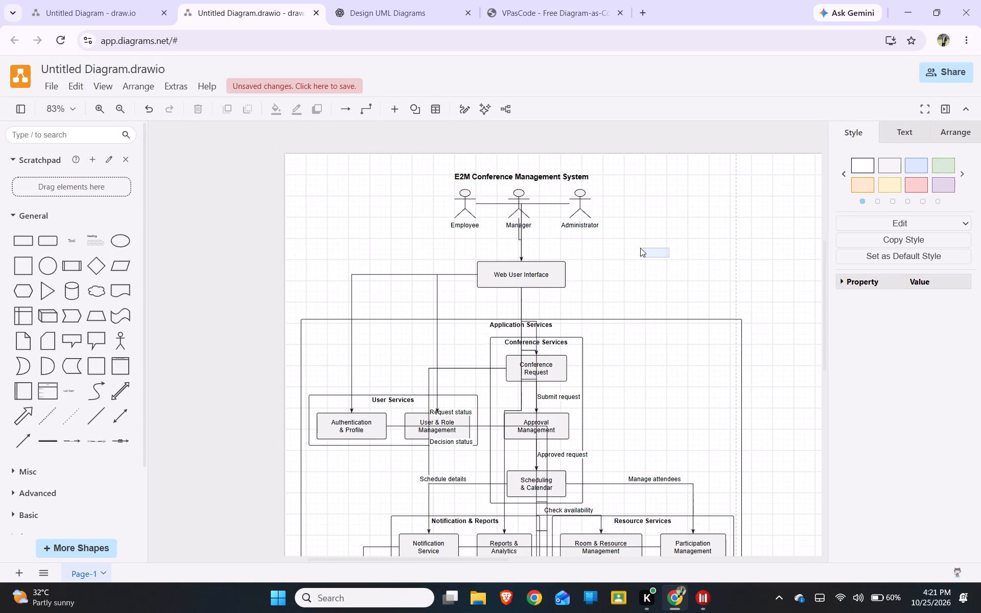
left_click(755, 263)
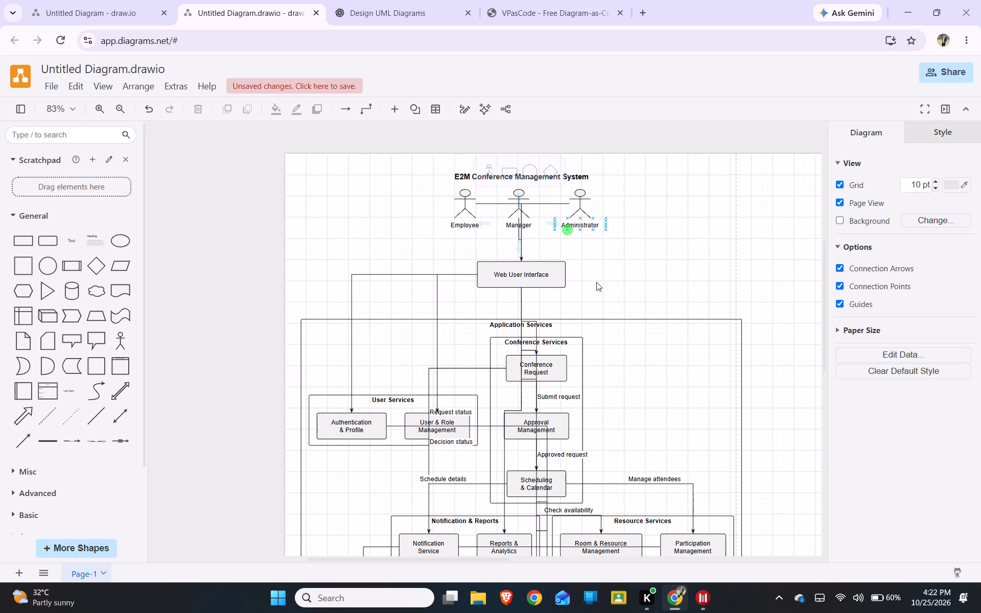
left_click(543, 203)
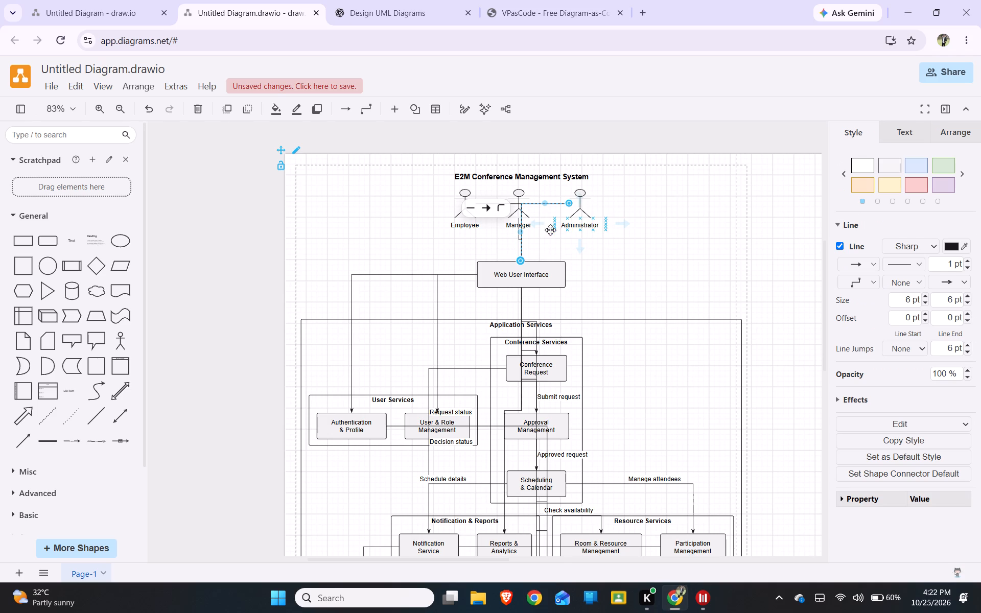
left_click_drag(546, 201, 560, 214)
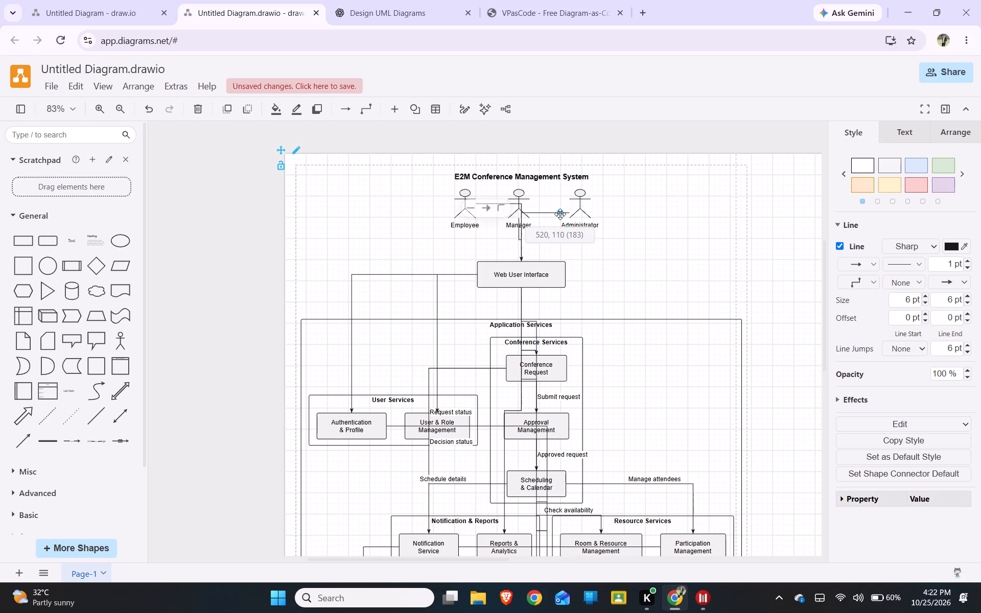
left_click_drag(560, 214, 574, 254)
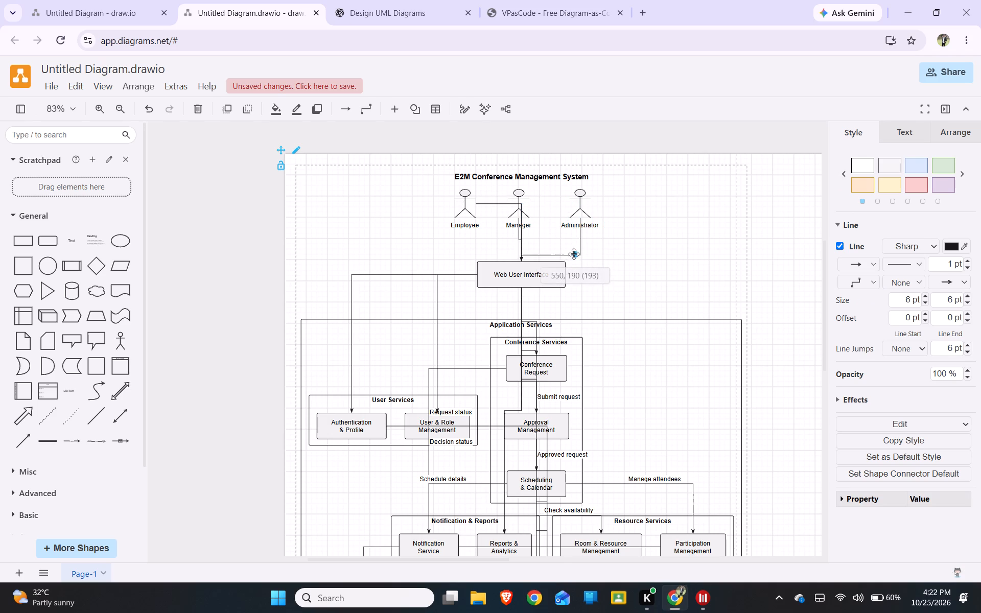
left_click_drag(574, 254, 572, 248)
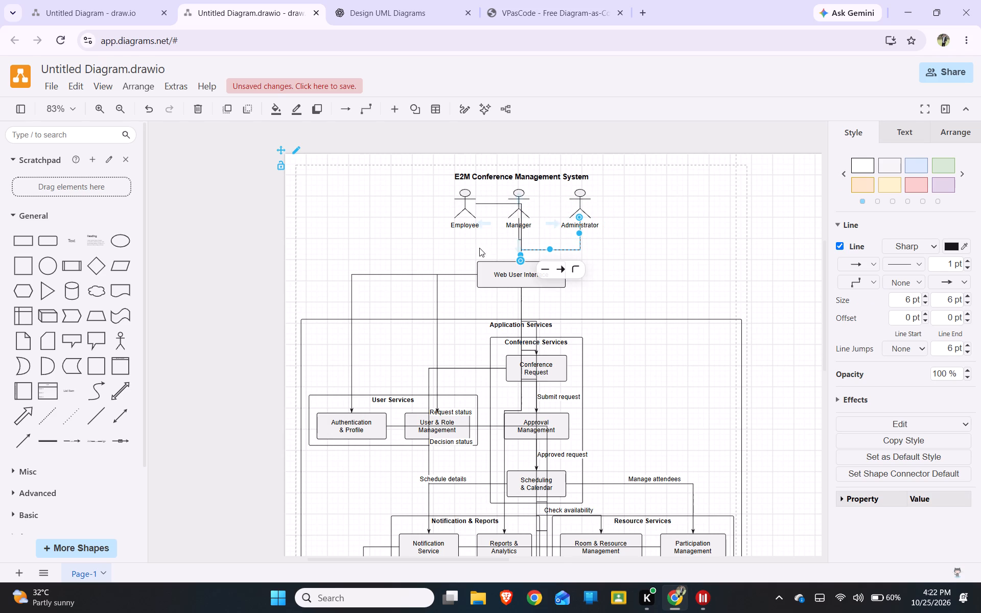
Reroute the Employee connector below the actor so its horizontal segment lines up with the Administrator connector's.
left_click(481, 248)
left_click(499, 204)
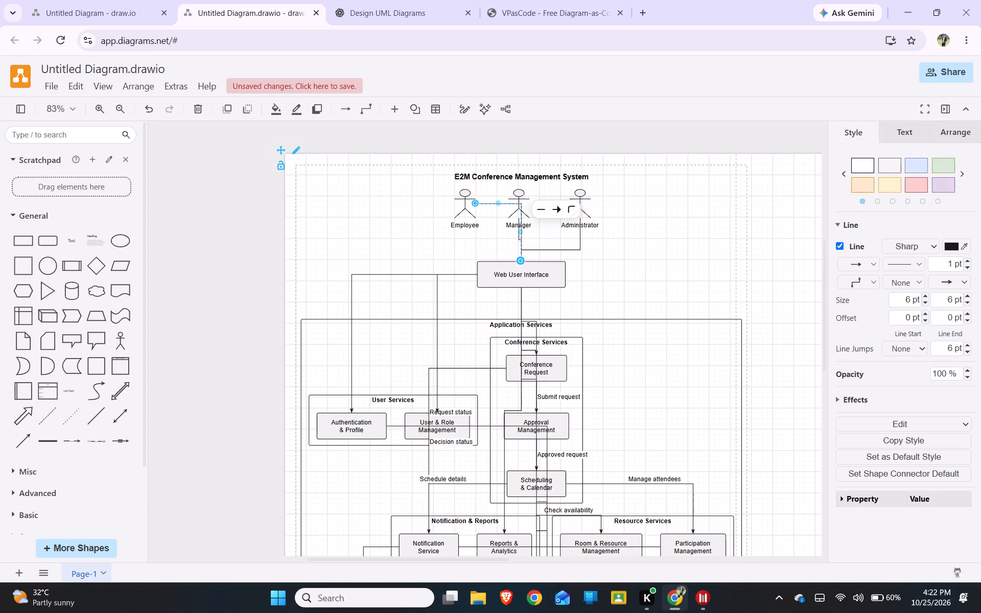
left_click_drag(499, 204, 483, 244)
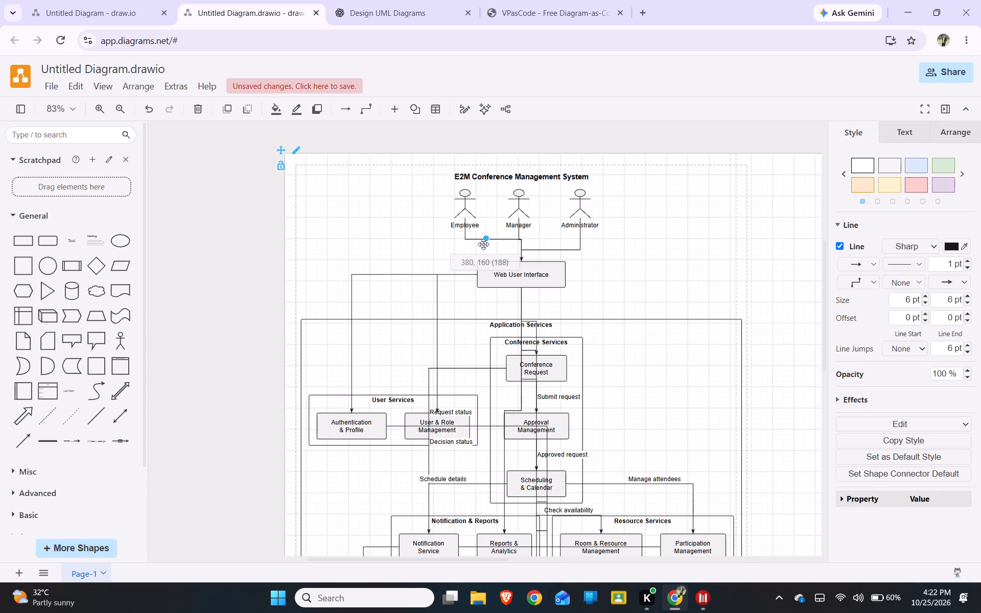
left_click_drag(483, 244, 482, 251)
left_click(620, 258)
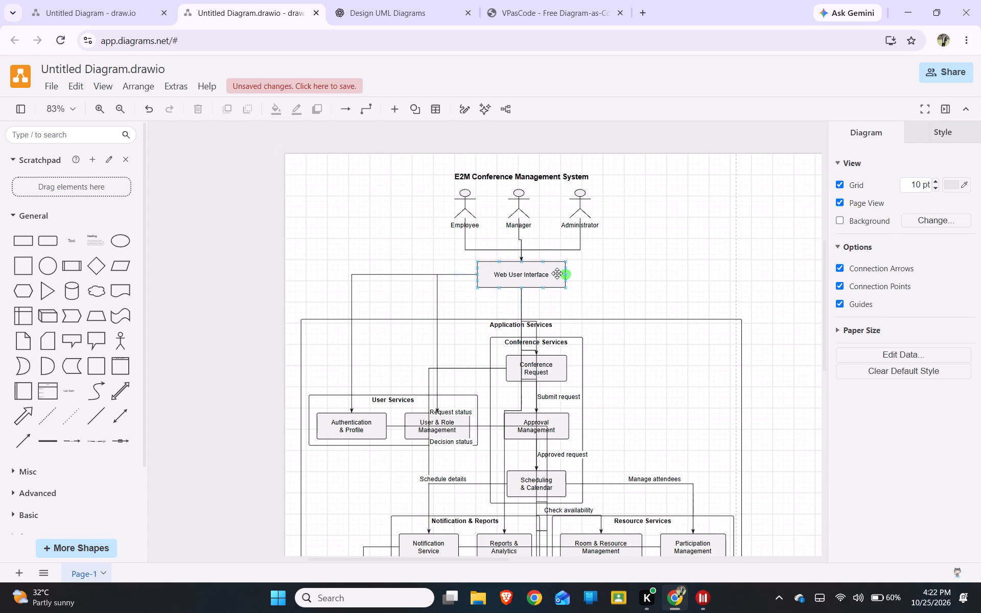
Shift the Web User Interface box slightly to the right beneath the three actors, keeping its vertical position.
left_click(552, 273)
left_click_drag(545, 277, 543, 278)
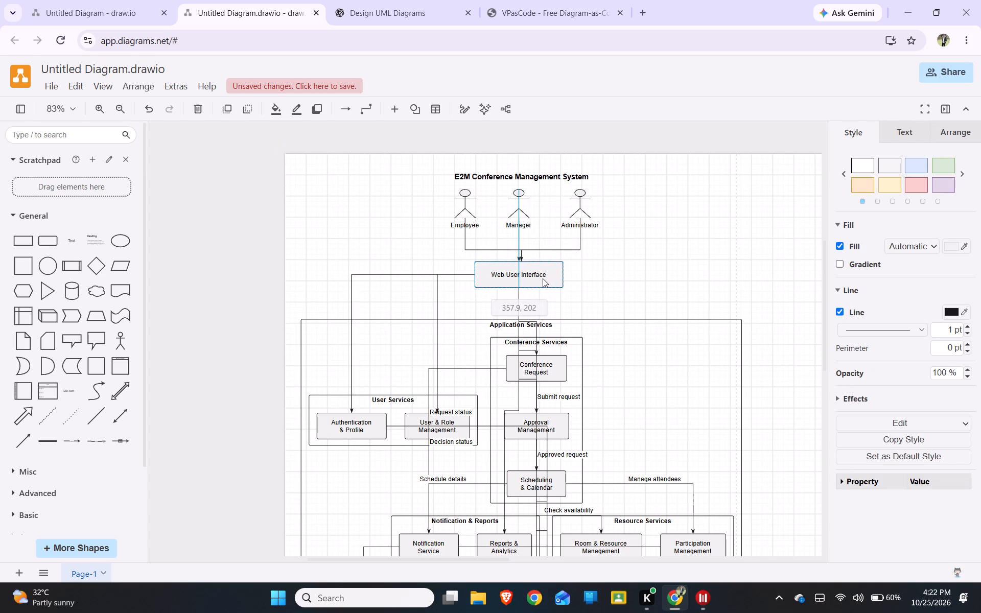
left_click_drag(543, 278, 555, 280)
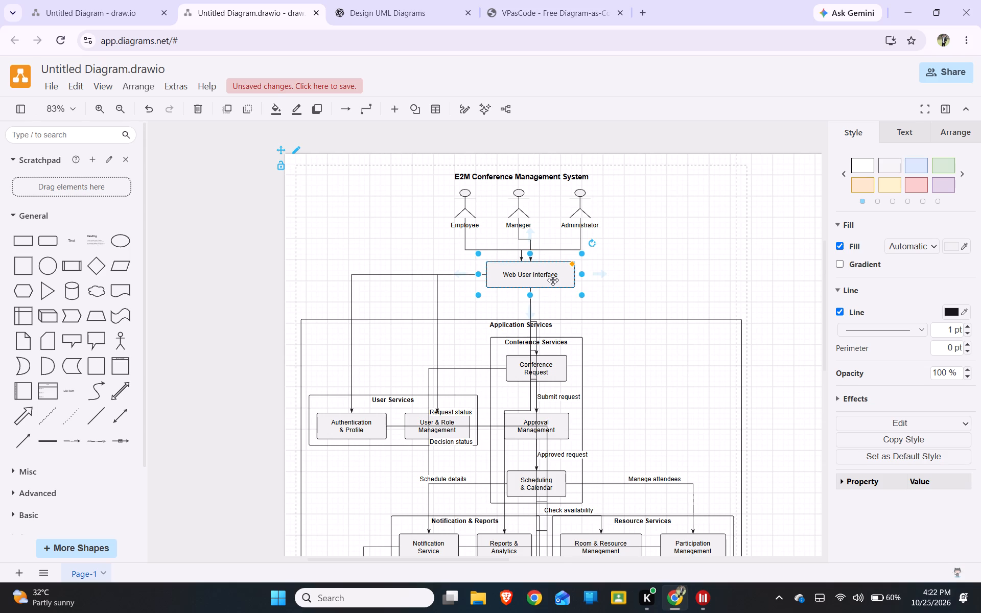
left_click(646, 274)
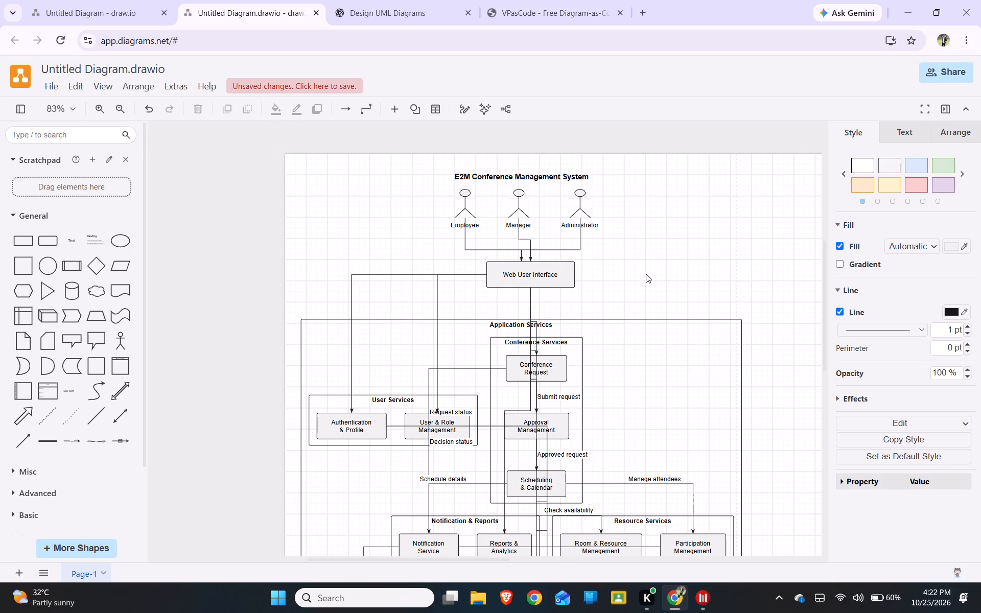
Narrow the Application Services container by moving its right edge inward so it fits within the page width, keeping its height.
scroll(646, 276, "down", 2)
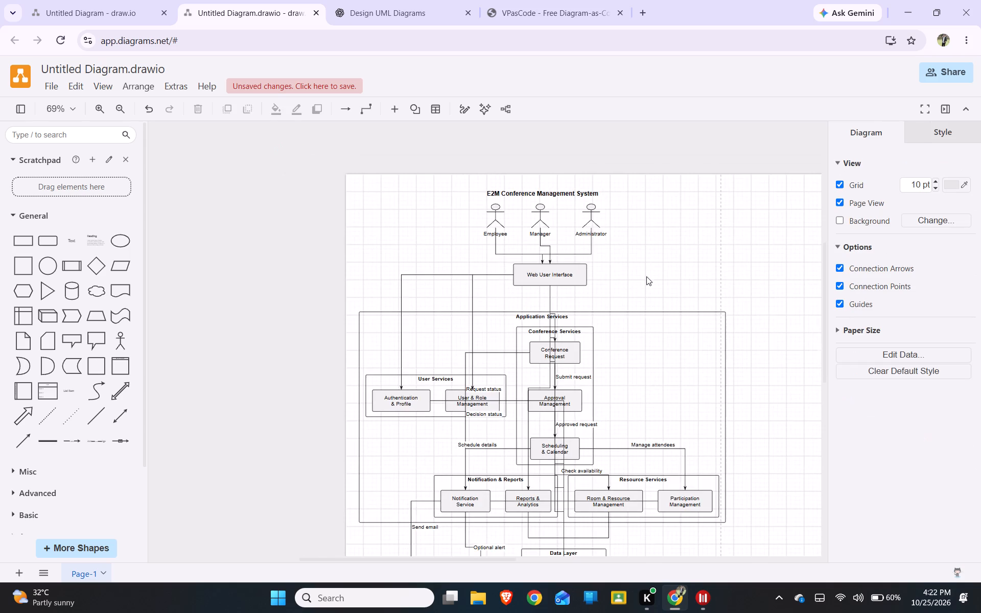
scroll(646, 276, "down", 1)
scroll(672, 515, "up", 3)
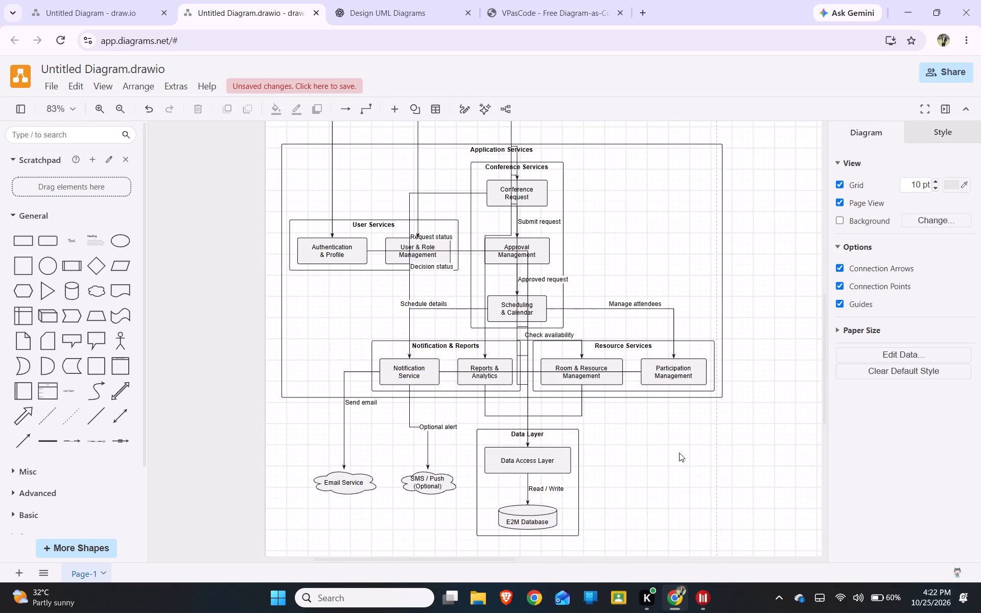
left_click(724, 286)
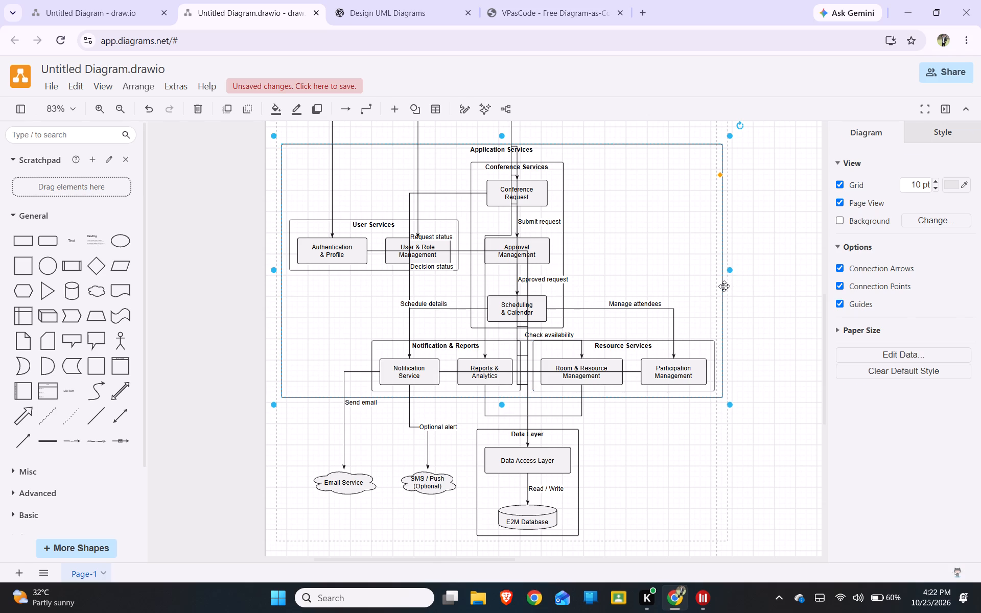
left_click_drag(729, 270, 726, 270)
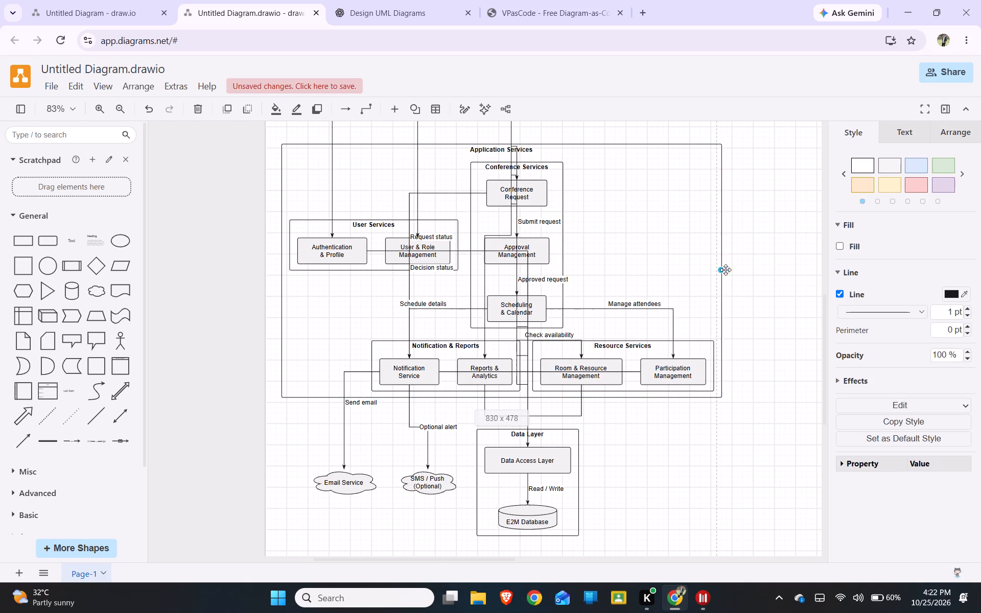
left_click_drag(726, 270, 705, 270)
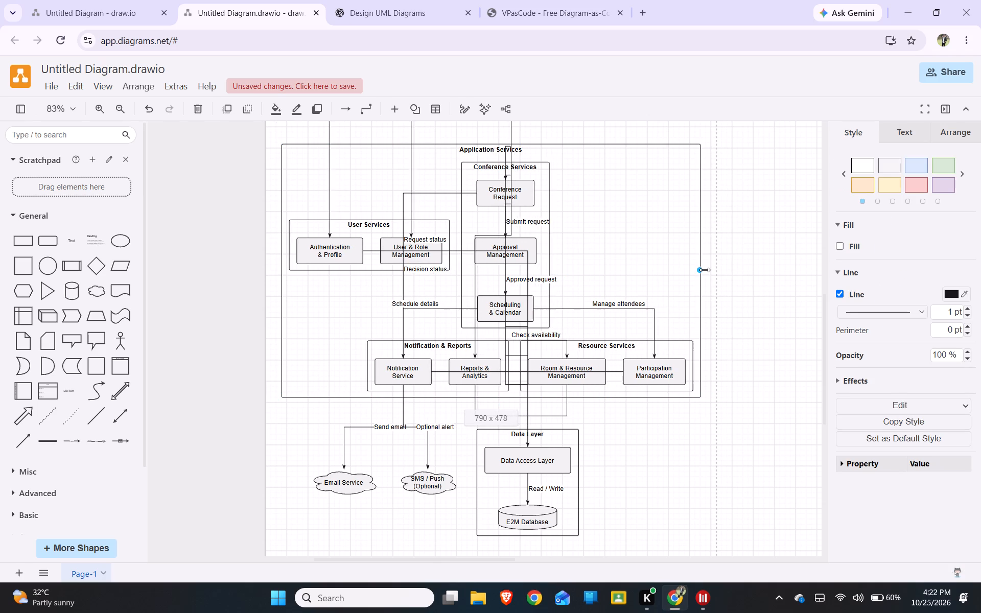
left_click_drag(705, 270, 694, 270)
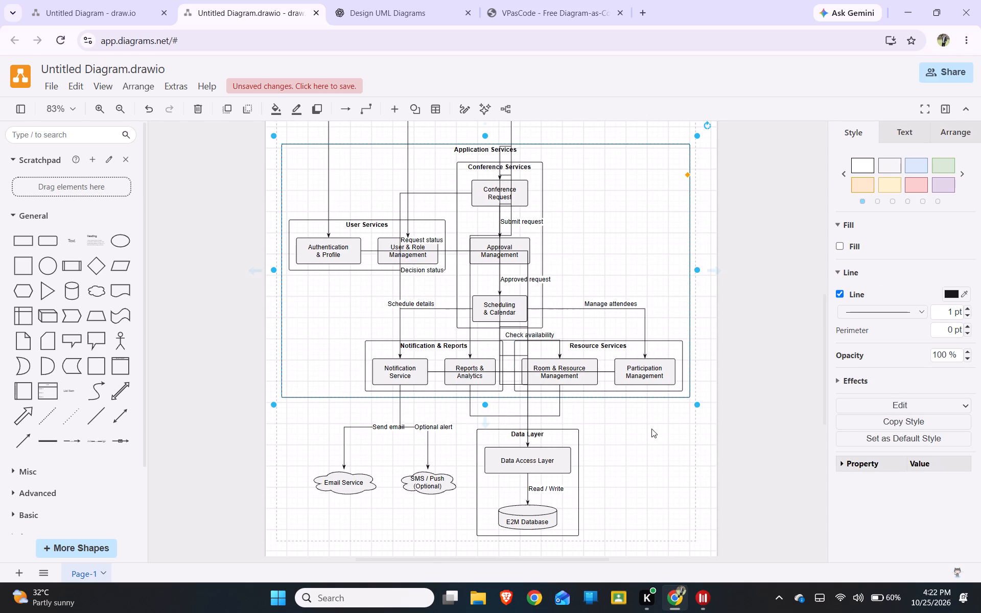
left_click(632, 462)
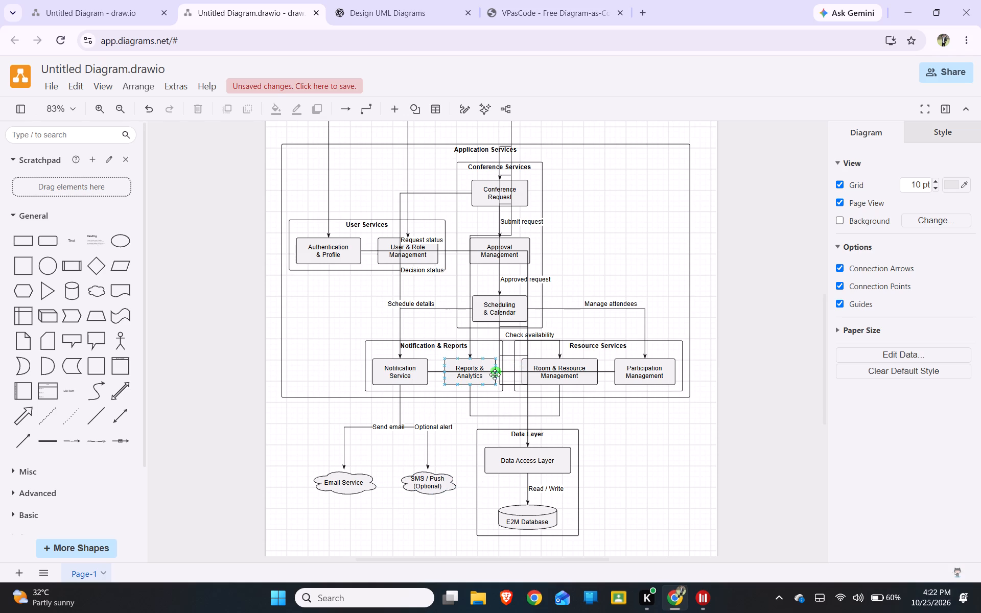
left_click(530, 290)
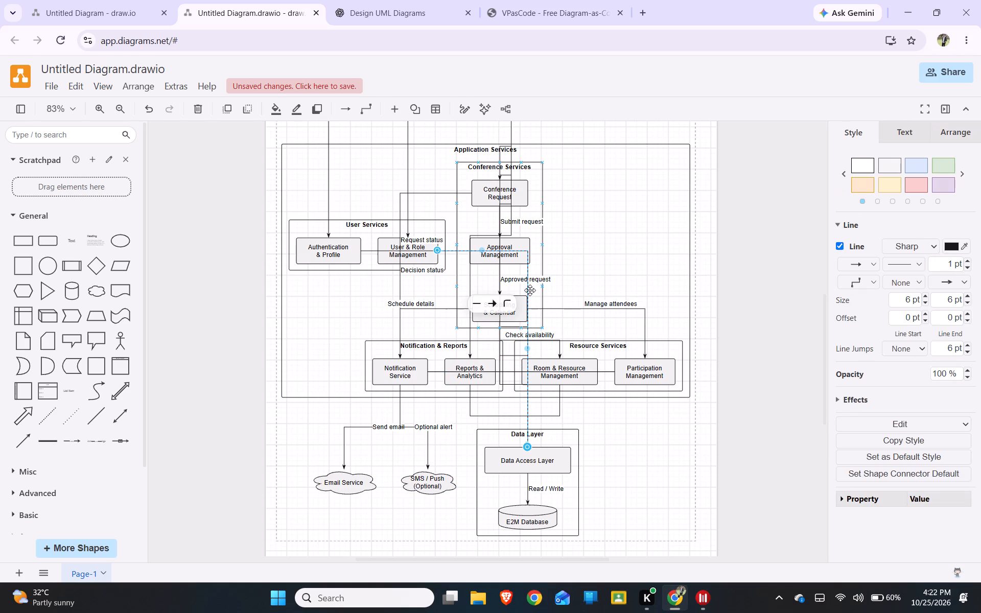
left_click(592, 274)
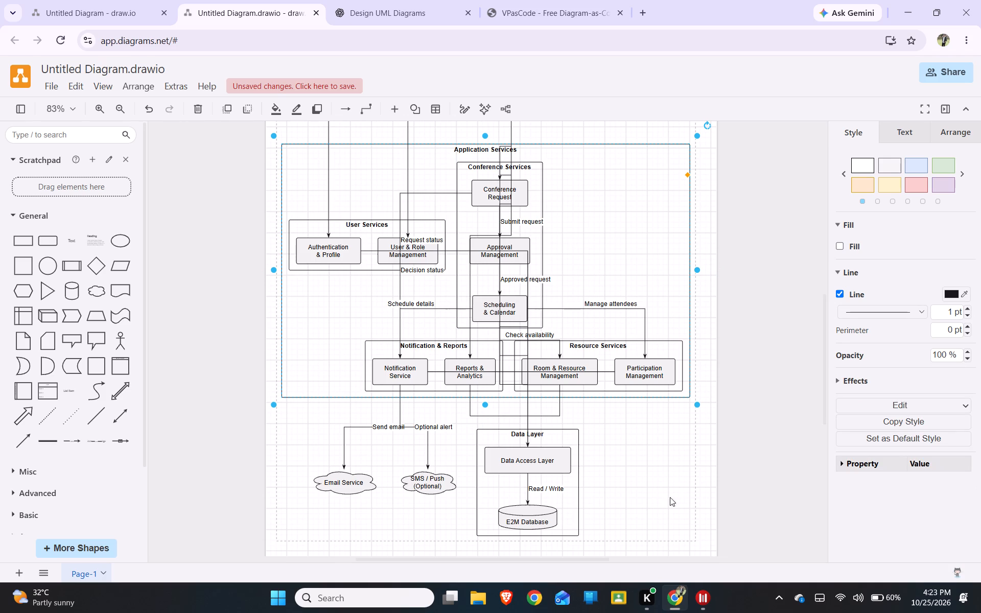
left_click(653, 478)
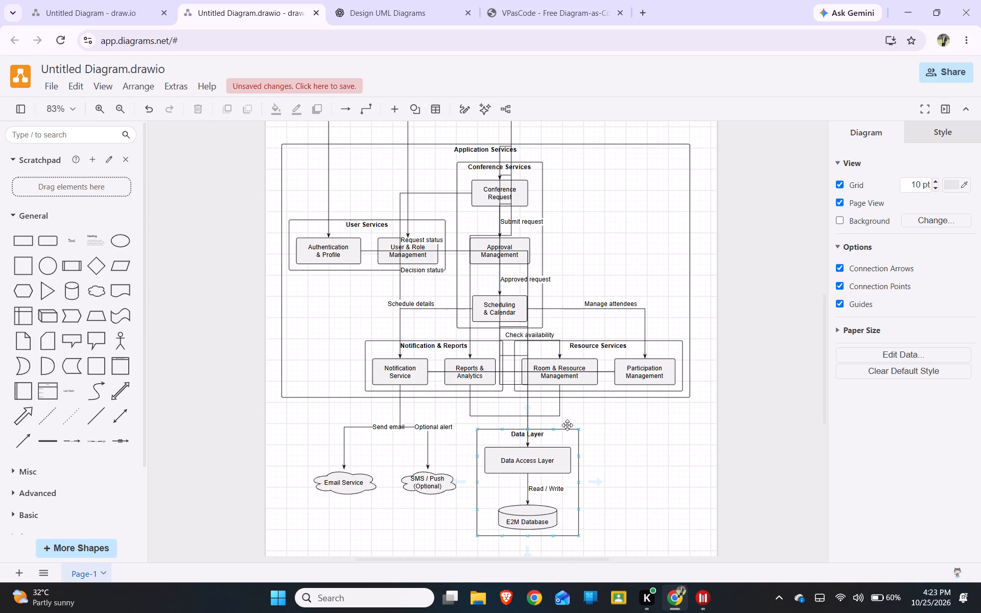
Move the Notification & Reports group slightly left and up inside Application Services, widening its gap from Resource Services.
left_click(436, 357)
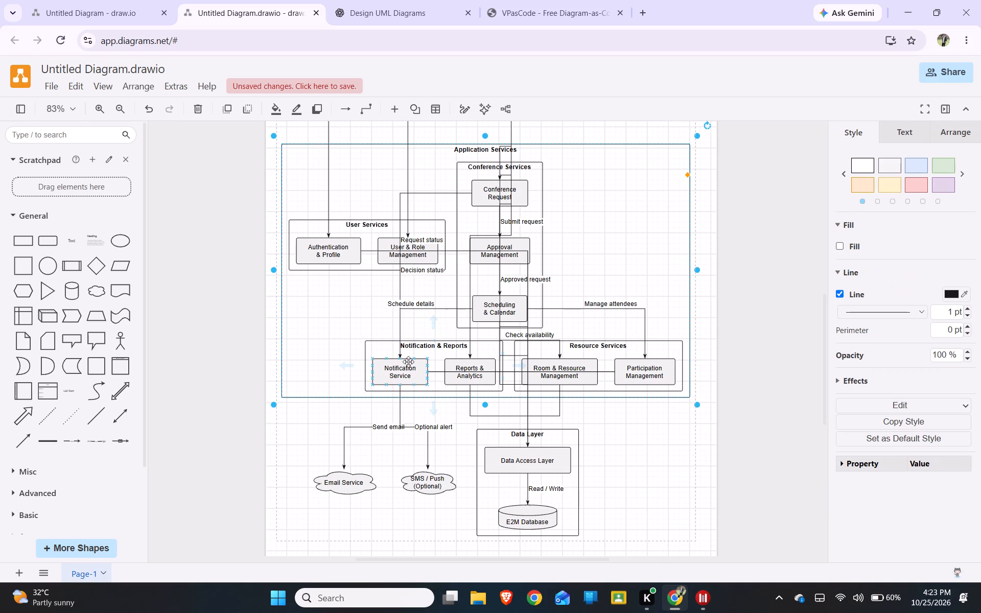
left_click(365, 348)
left_click_drag(383, 349, 344, 347)
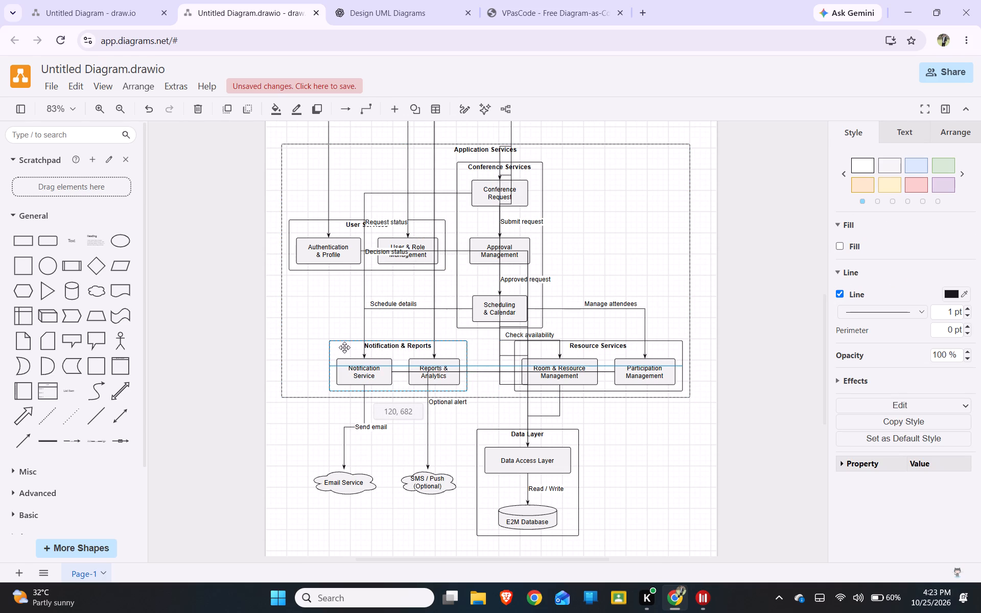
left_click_drag(344, 347, 332, 347)
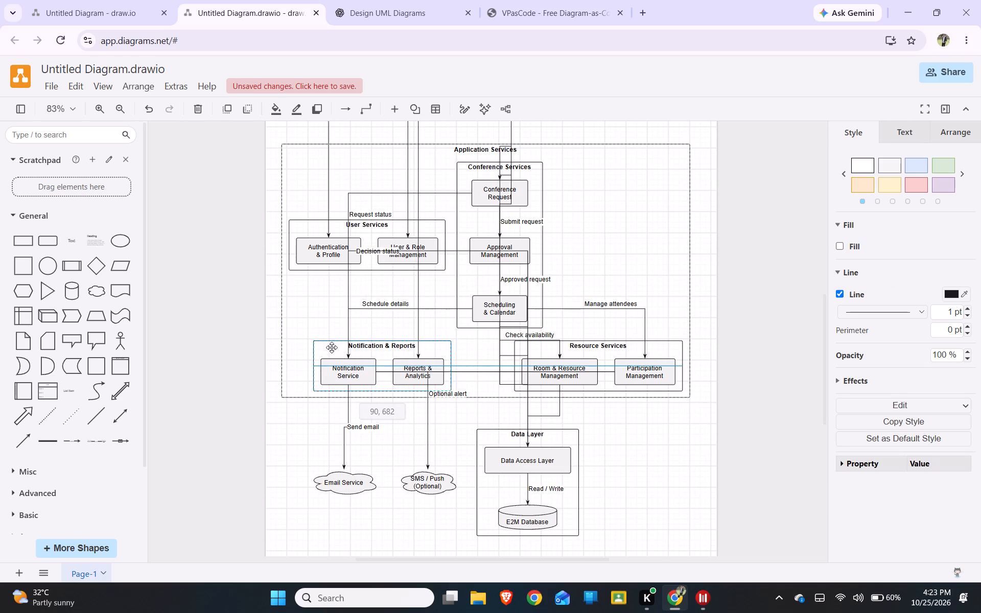
left_click_drag(332, 347, 325, 334)
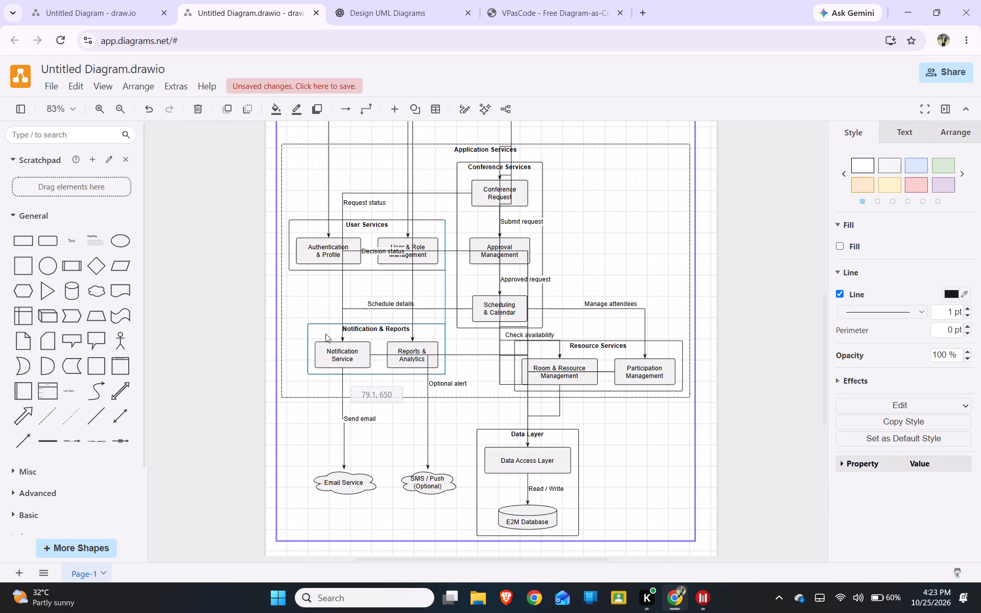
left_click_drag(325, 334, 363, 343)
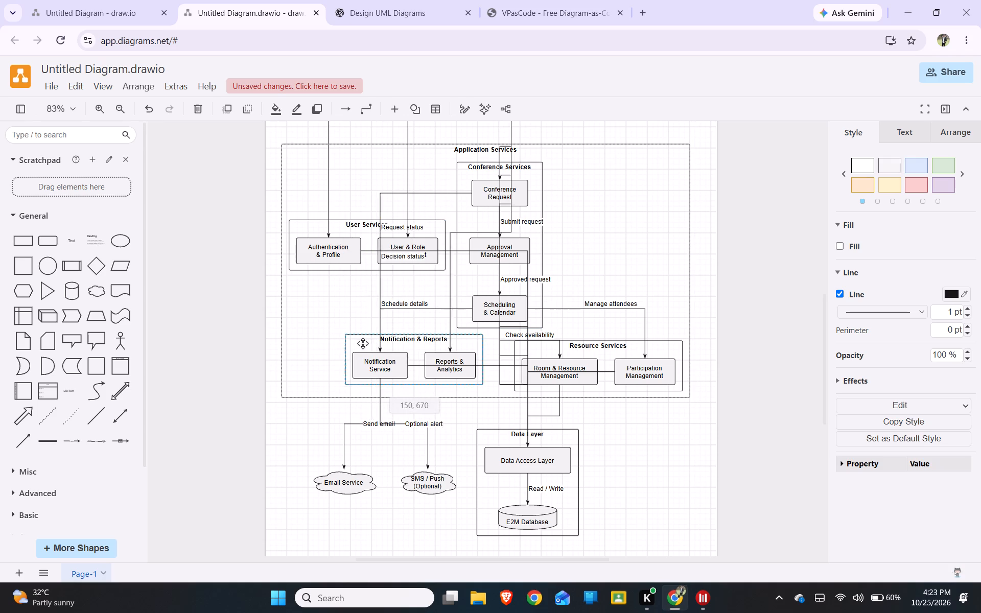
left_click_drag(363, 343, 351, 313)
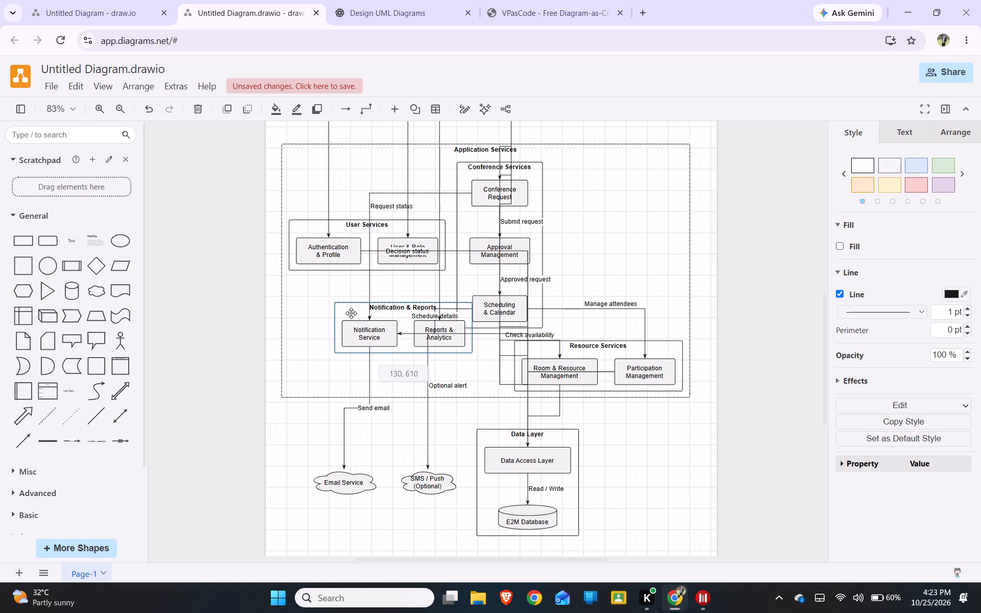
left_click_drag(351, 313, 376, 337)
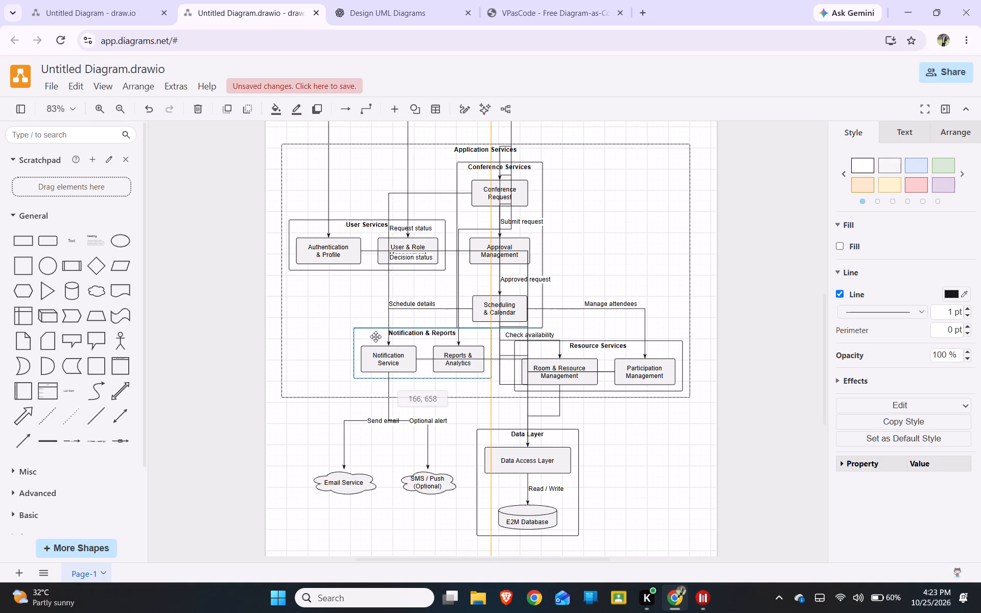
left_click_drag(376, 337, 368, 338)
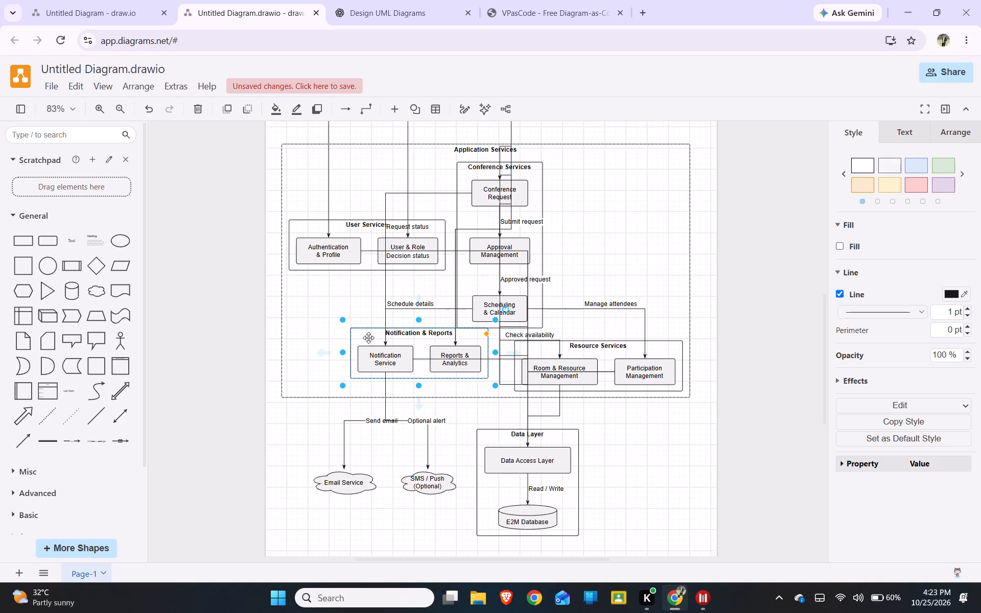
Move the Conference Services group right and slightly up inside Application Services, centring it above the Resource Services group.
left_click(602, 234)
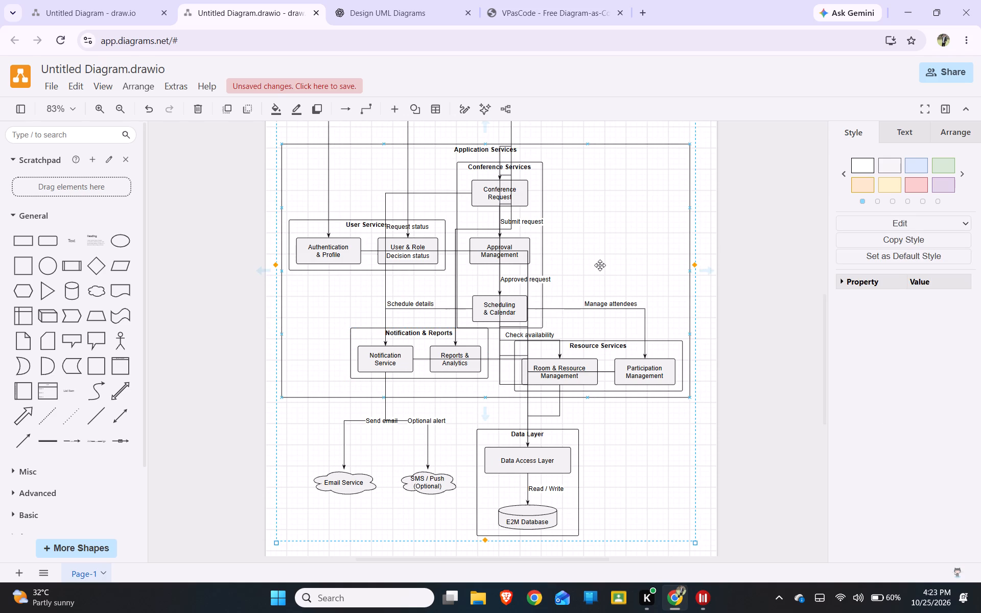
scroll(600, 265, "up", 1)
scroll(595, 266, "down", 1)
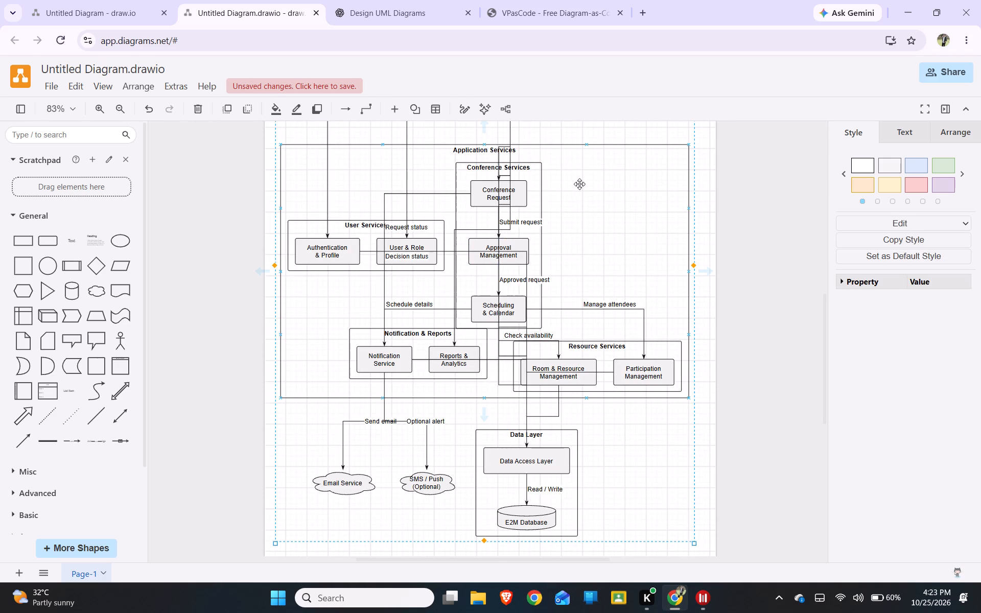
left_click(529, 176)
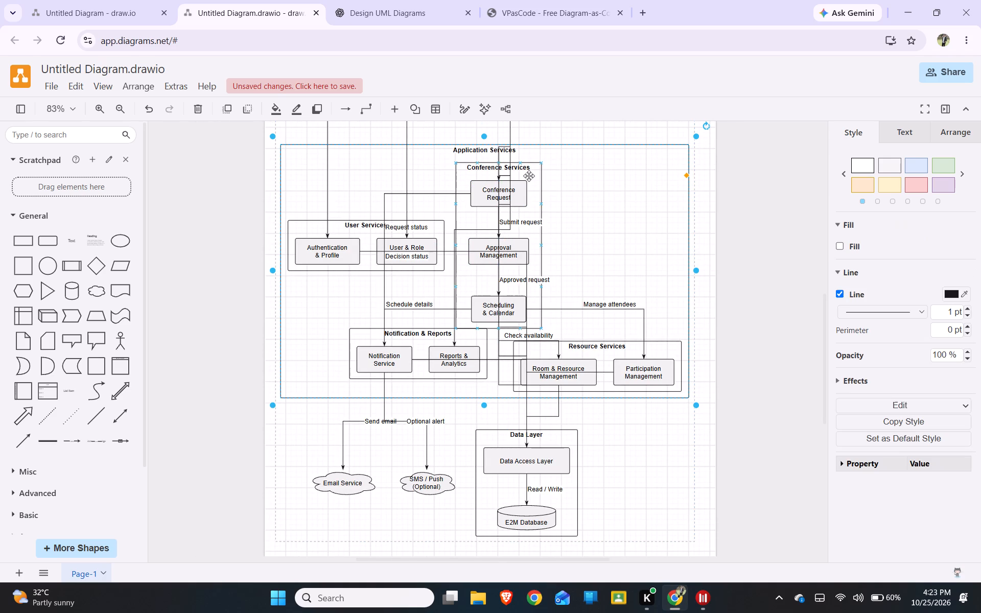
left_click(535, 185)
left_click_drag(529, 185, 542, 185)
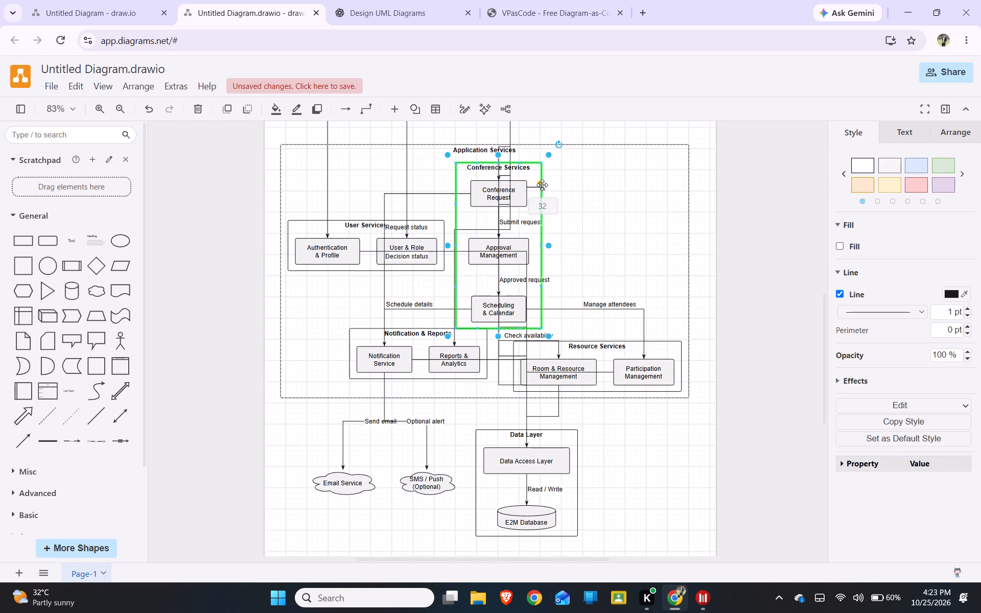
left_click_drag(542, 185, 558, 188)
left_click(528, 170)
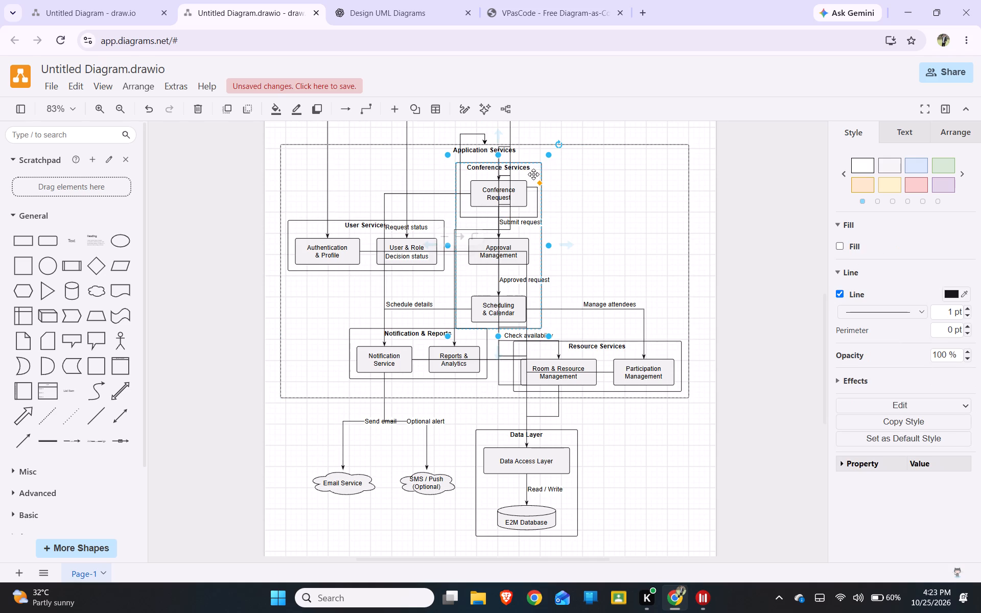
left_click_drag(532, 170, 544, 169)
left_click_drag(544, 169, 551, 171)
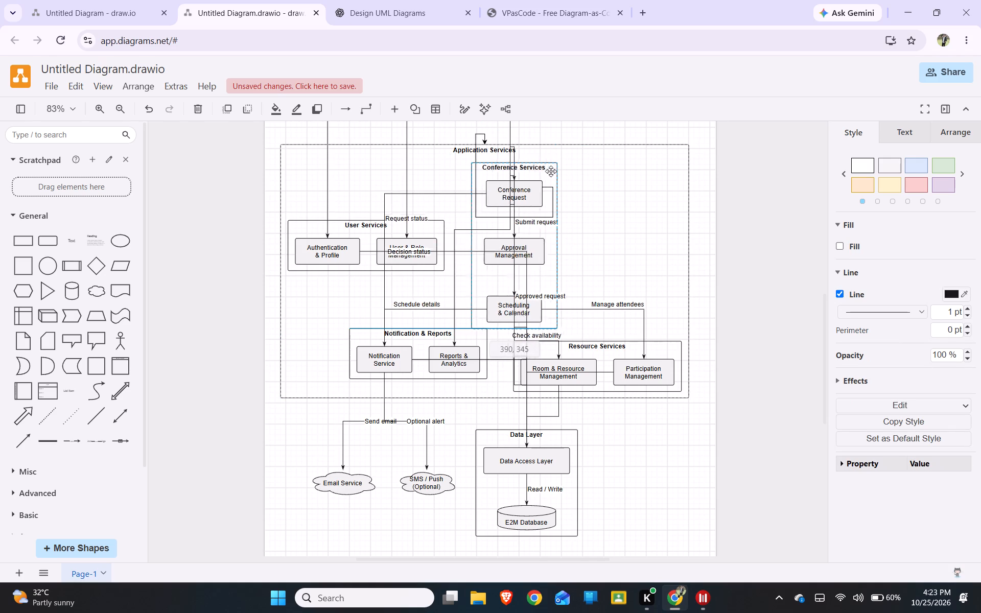
left_click_drag(551, 171, 543, 174)
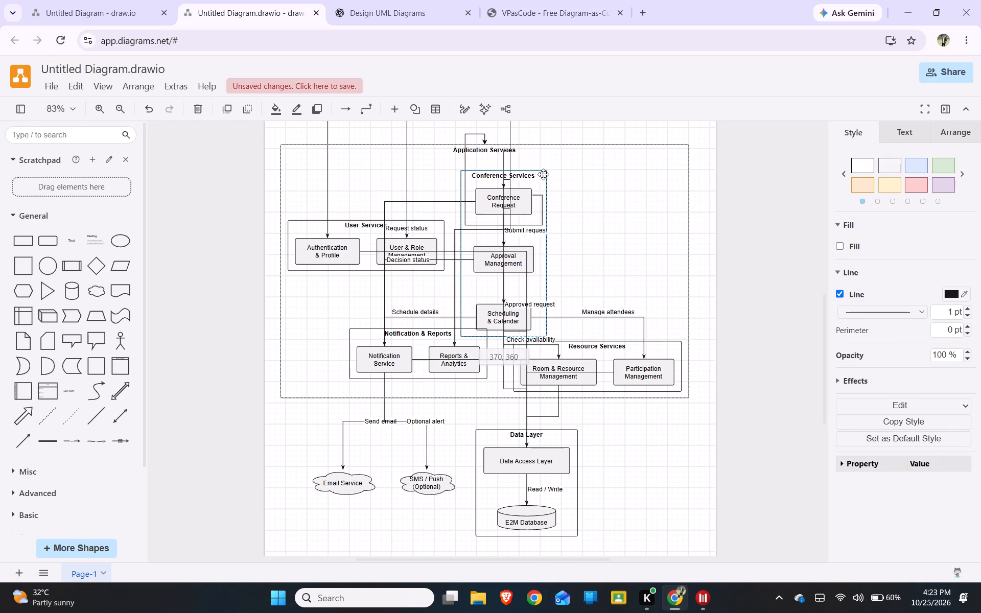
left_click_drag(543, 174, 603, 182)
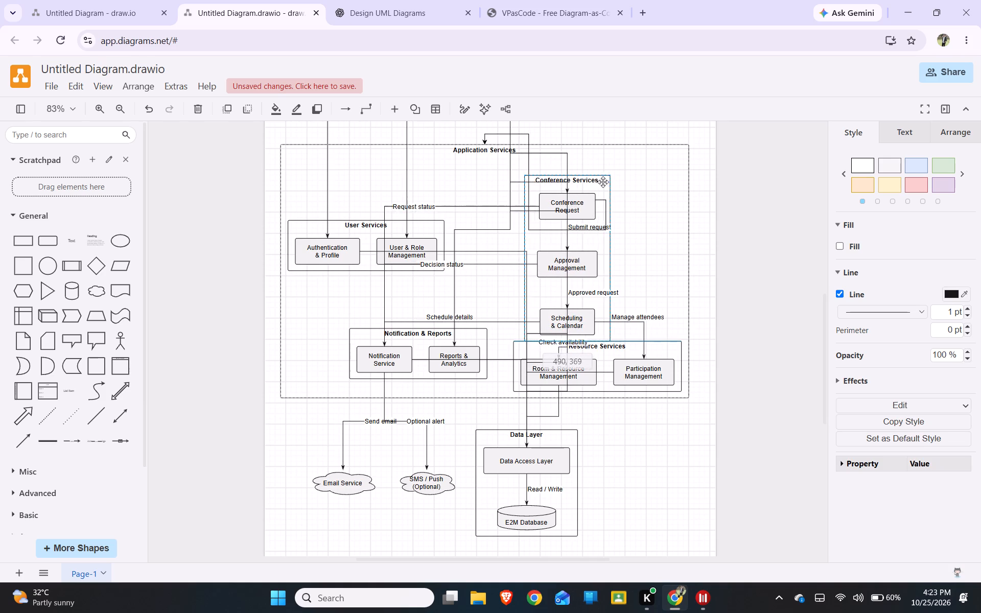
left_click_drag(603, 182, 601, 178)
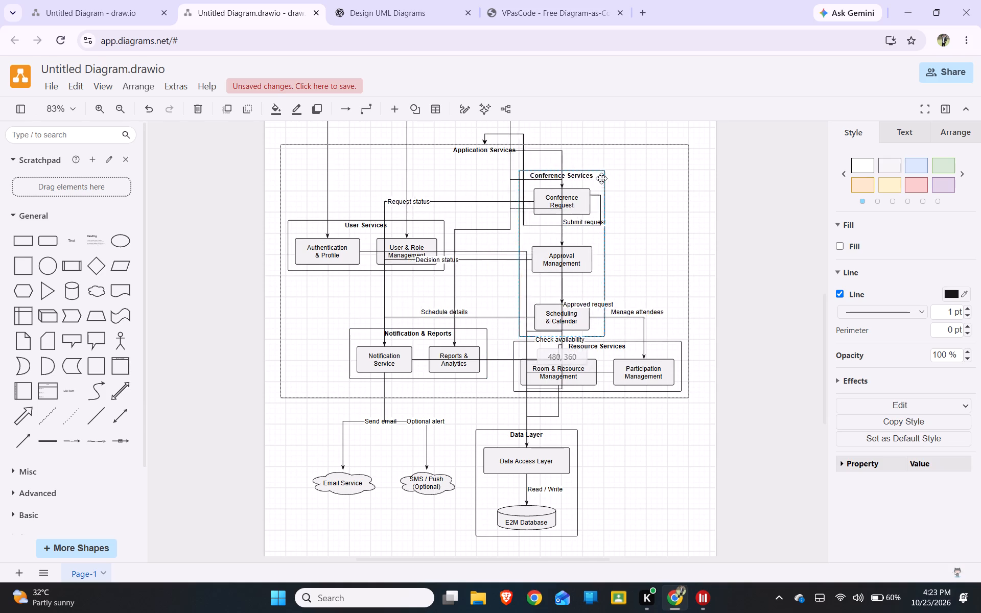
left_click_drag(601, 178, 620, 162)
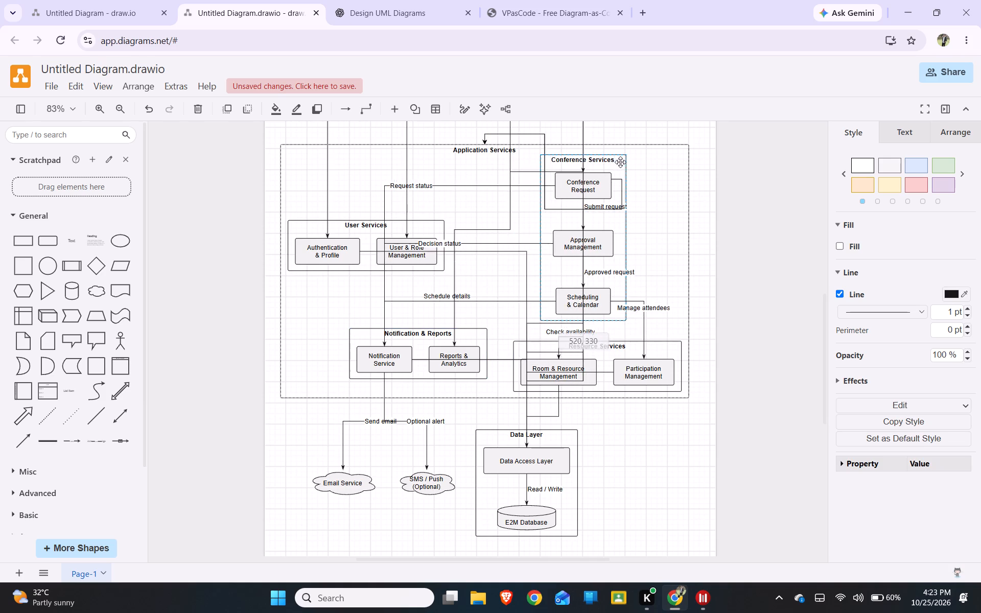
left_click_drag(620, 162, 634, 162)
left_click(749, 237)
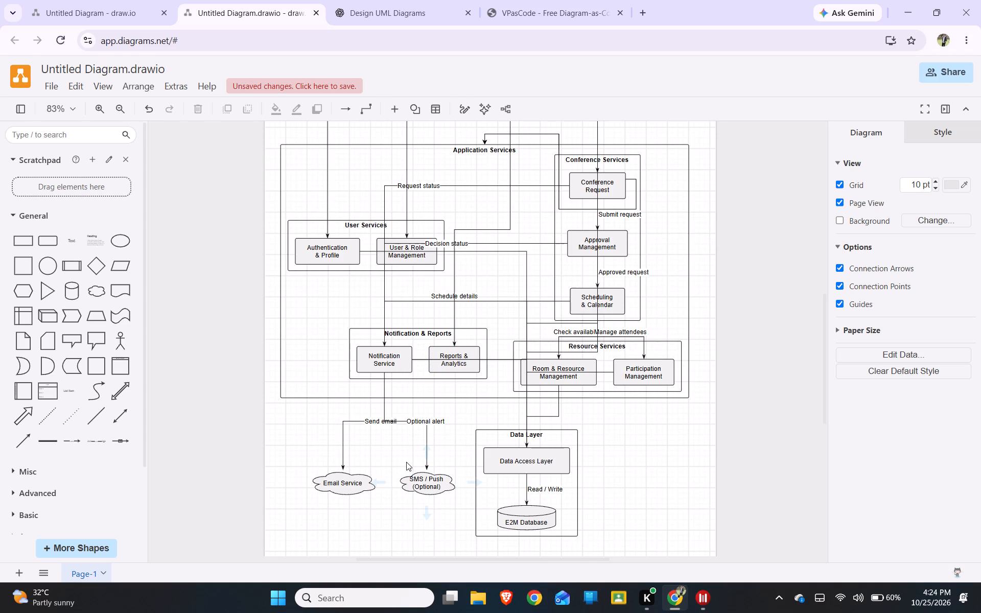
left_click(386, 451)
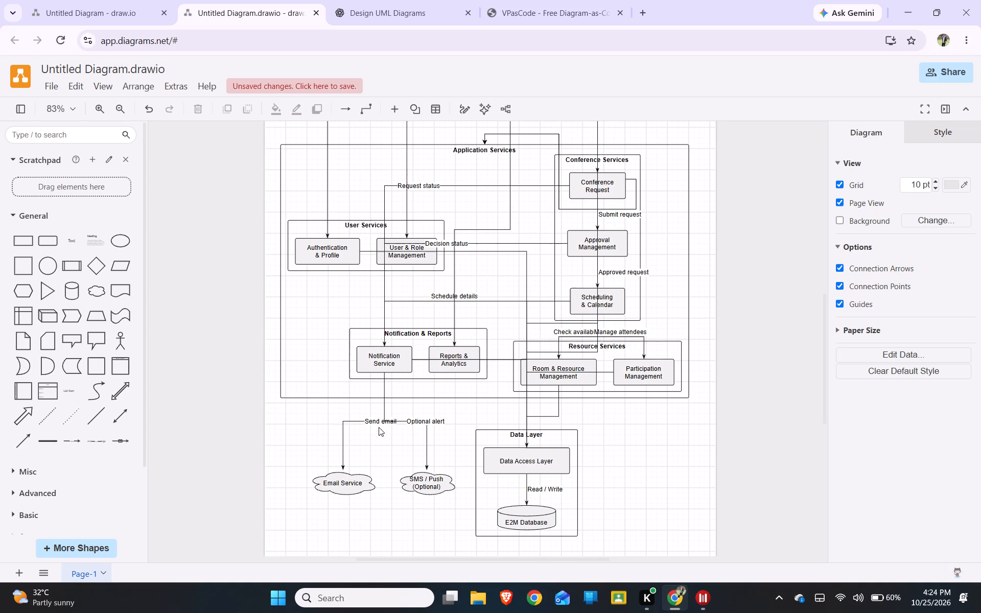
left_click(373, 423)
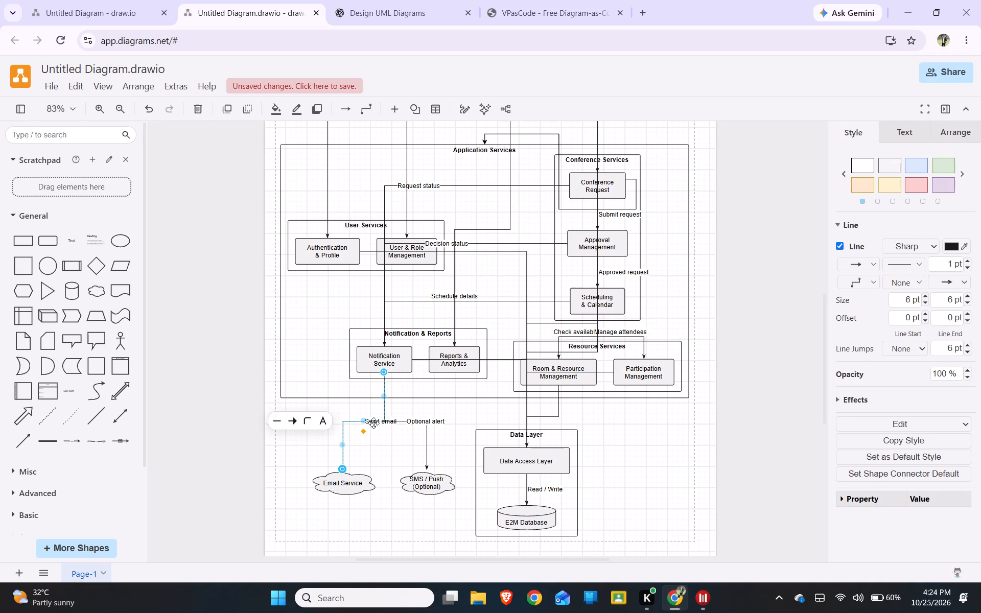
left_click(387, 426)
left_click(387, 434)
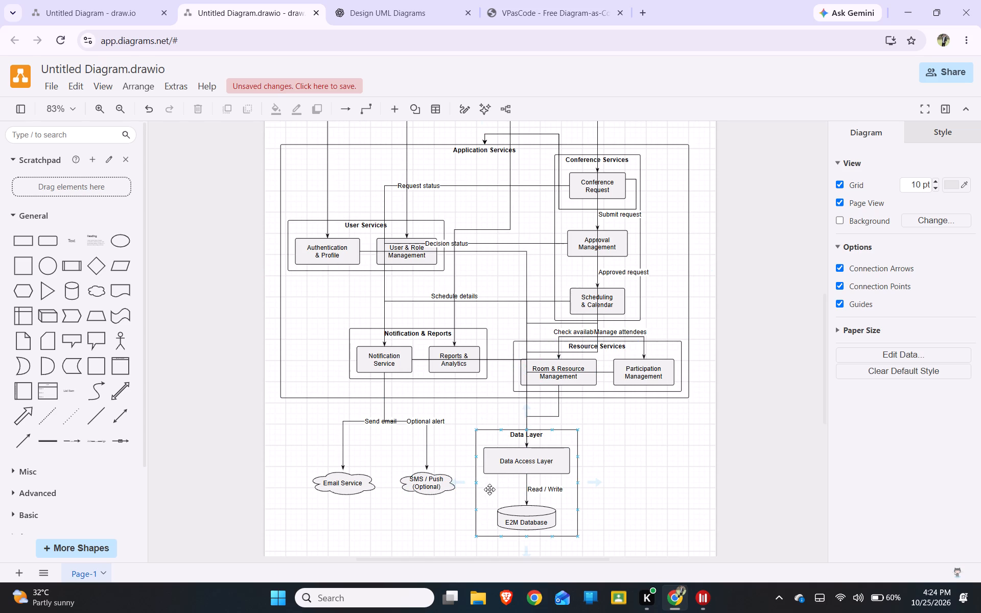
Move the connector between User & Role Management and Data Access Layer down and left, starting just below the Schedule details line.
left_click(529, 274)
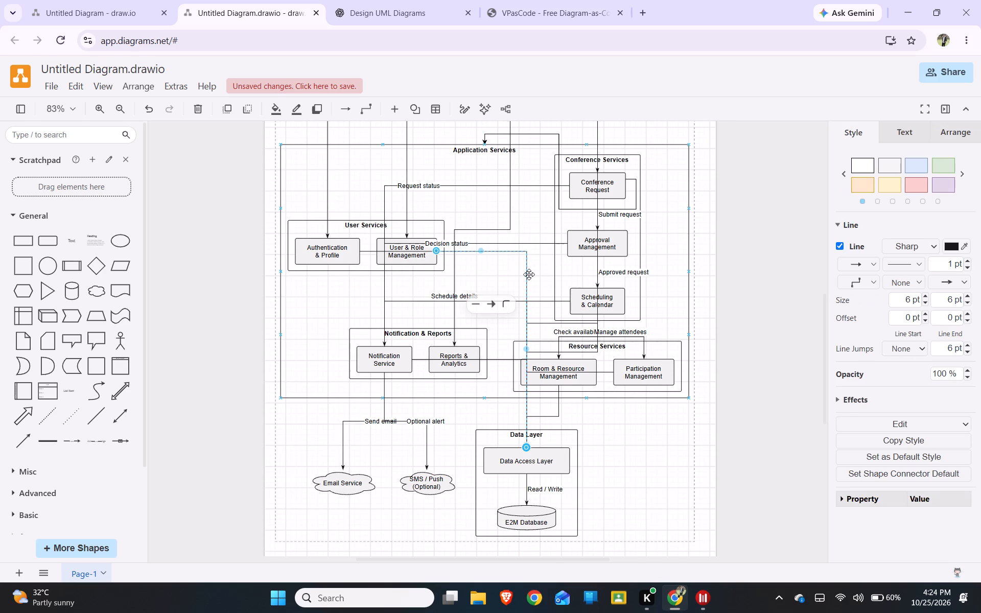
left_click_drag(525, 250, 499, 303)
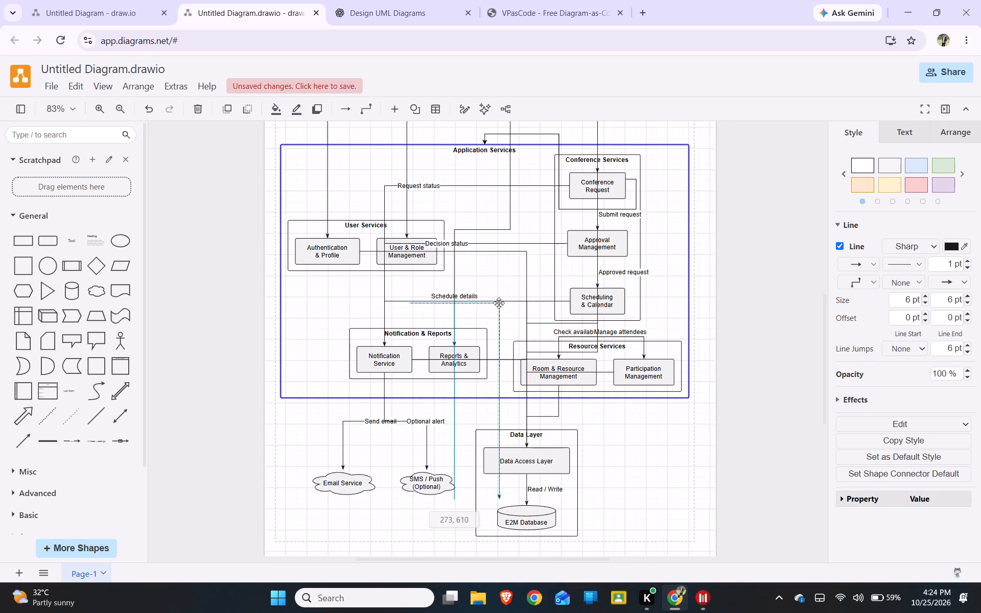
left_click_drag(499, 303, 498, 308)
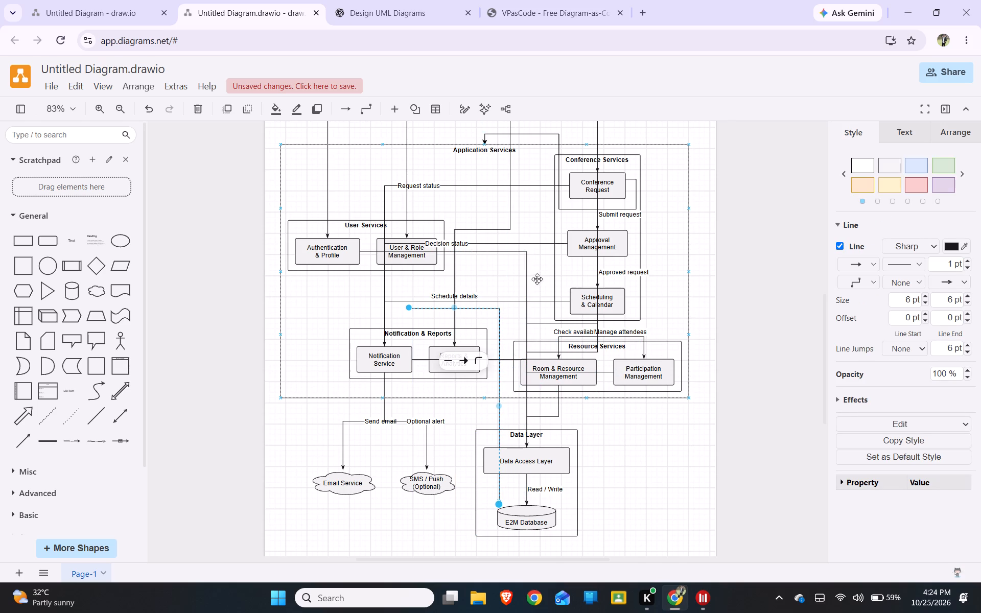
Nudge the connector between Authentication & Profile and Data Access Layer slightly down, keeping its vertical run above the Data Access Layer's centre.
left_click(527, 261)
left_click_drag(525, 252, 512, 269)
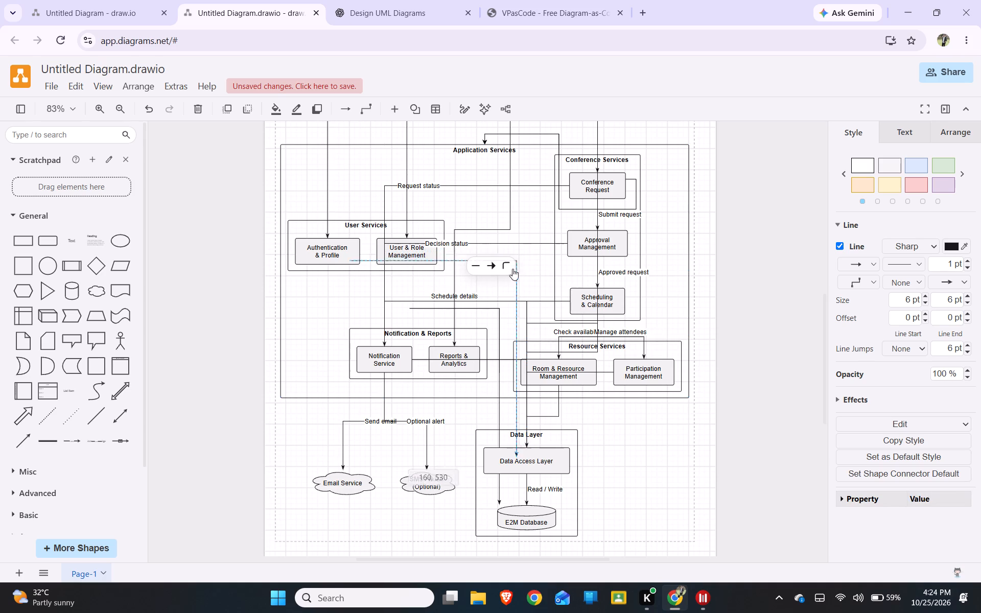
left_click_drag(512, 269, 520, 259)
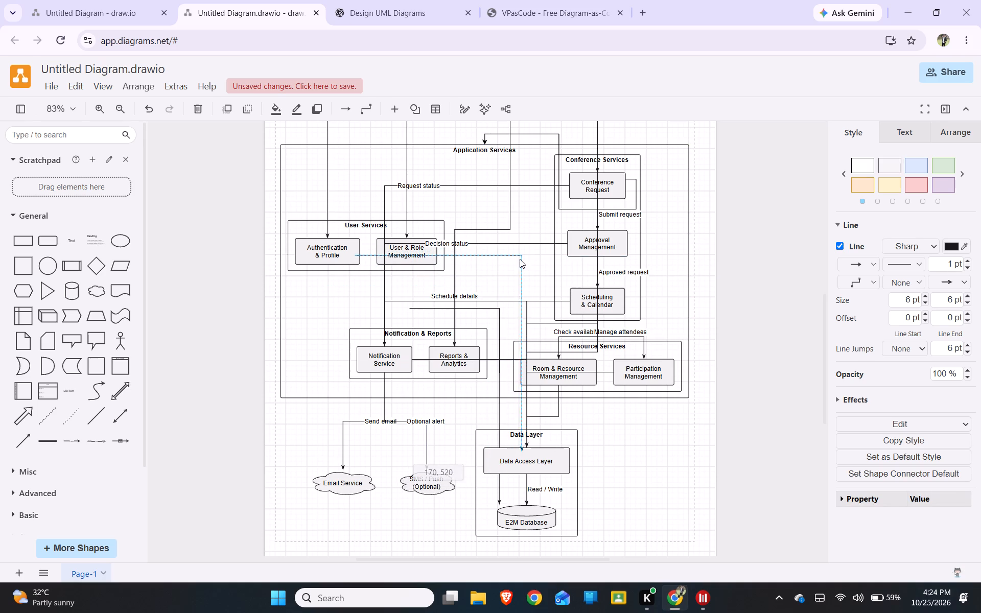
left_click_drag(520, 259, 523, 257)
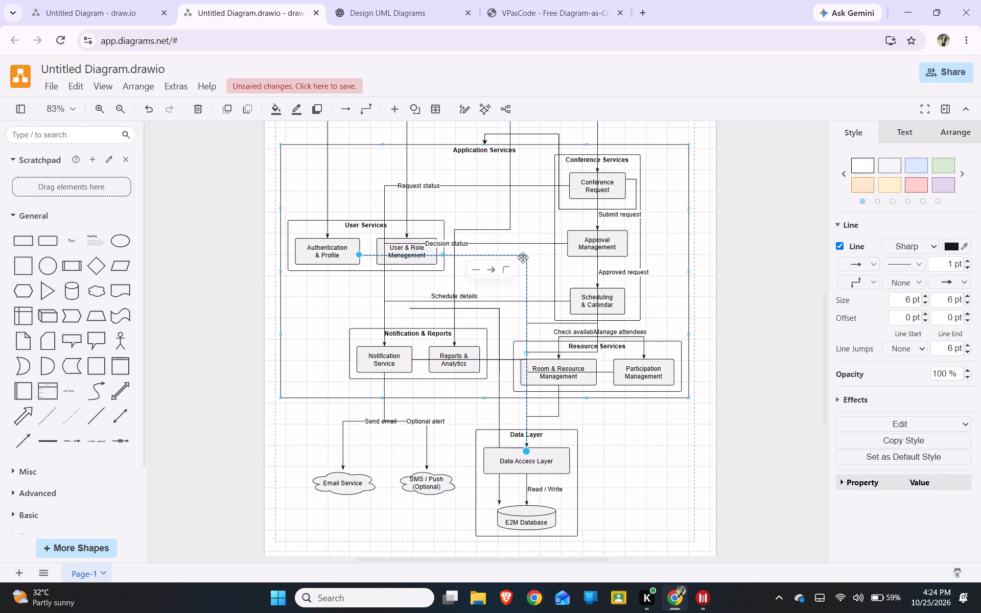
left_click(538, 275)
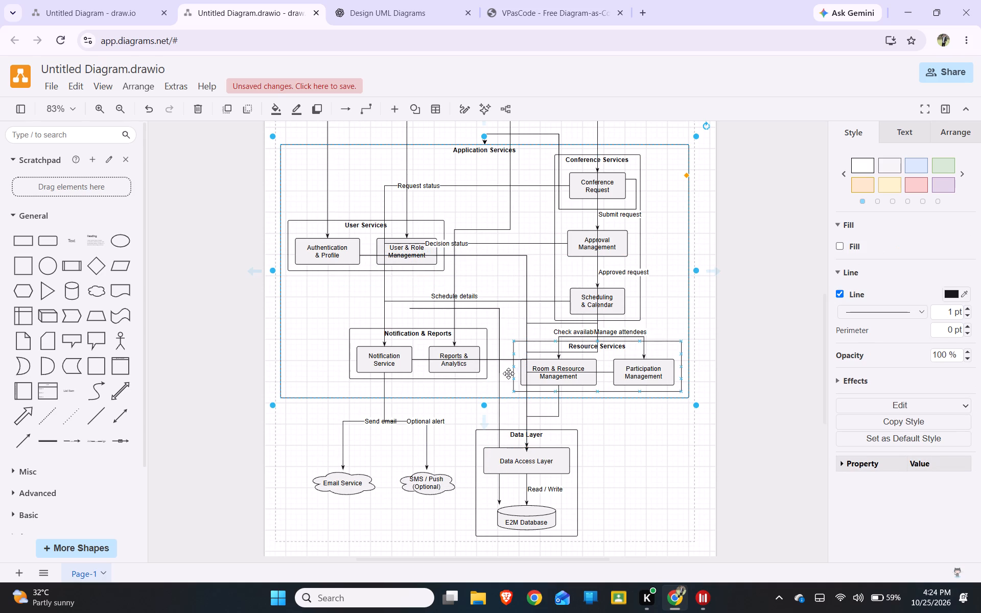
Reroute the Authentication & Profile connector's vertical segment through the gap between the Notification & Reports and Resource Services groups.
left_click(521, 255)
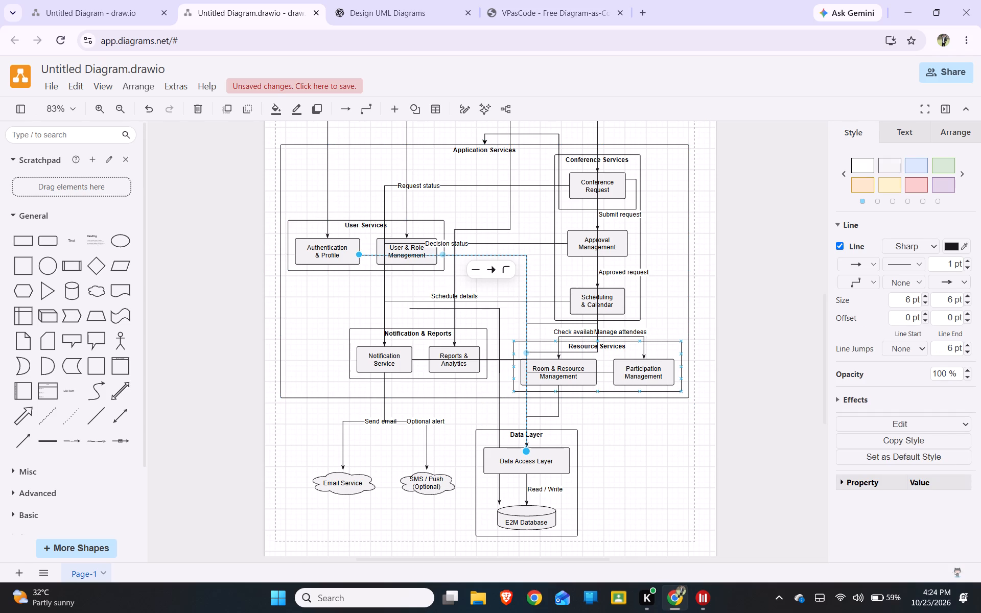
left_click_drag(526, 353, 379, 371)
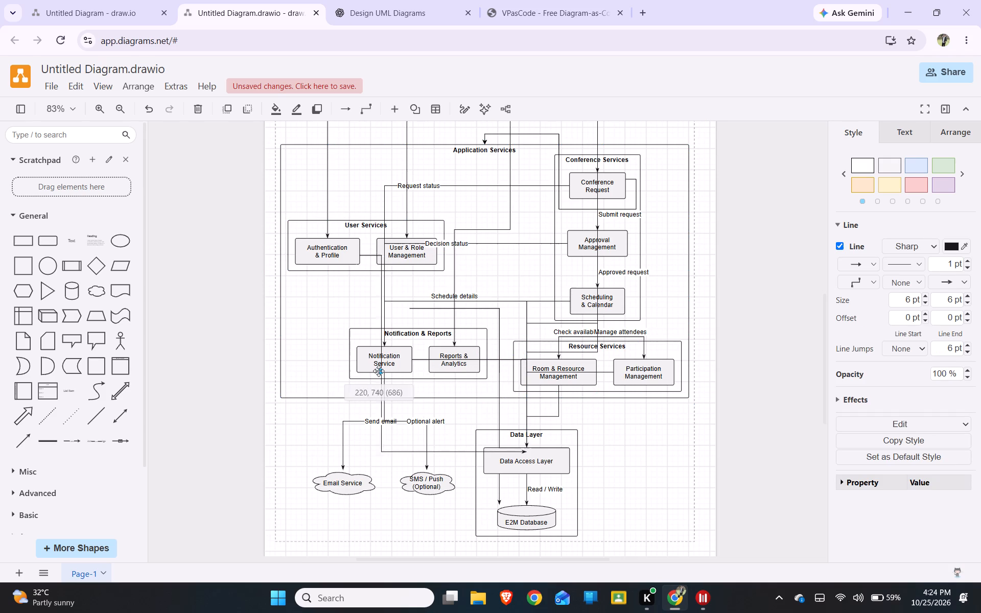
left_click_drag(379, 371, 329, 393)
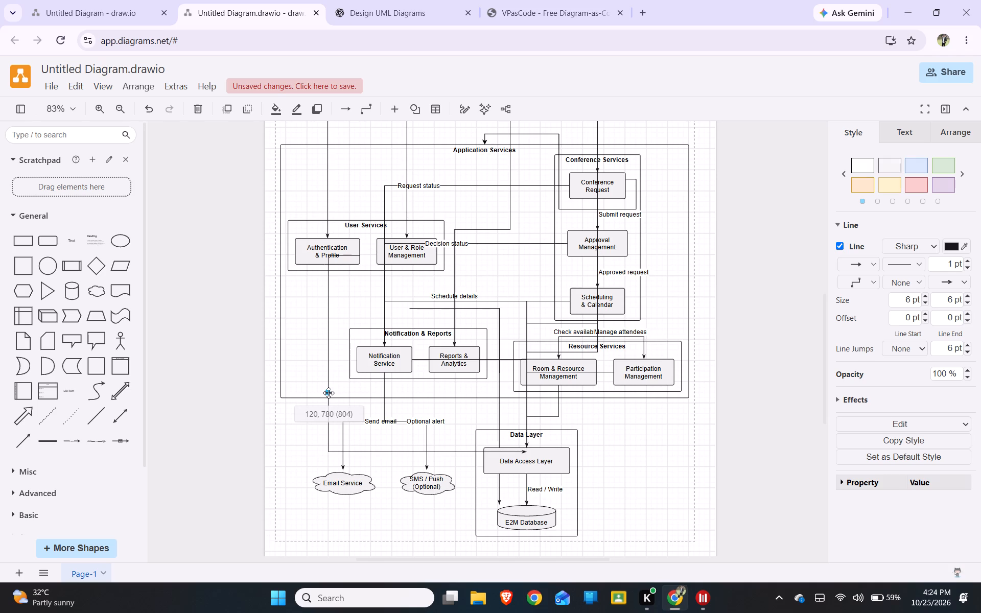
left_click_drag(329, 393, 540, 405)
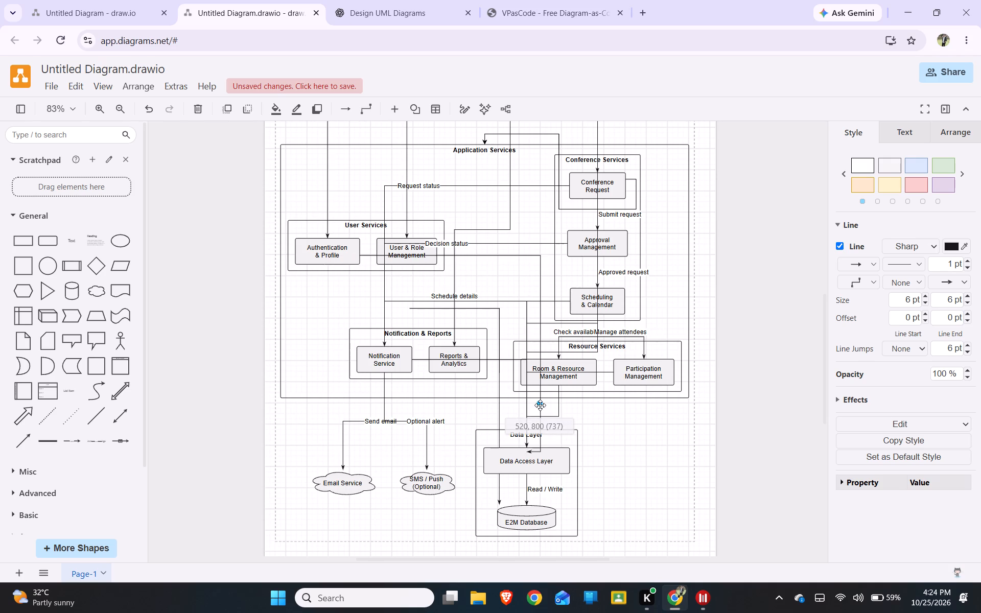
left_click_drag(540, 405, 515, 402)
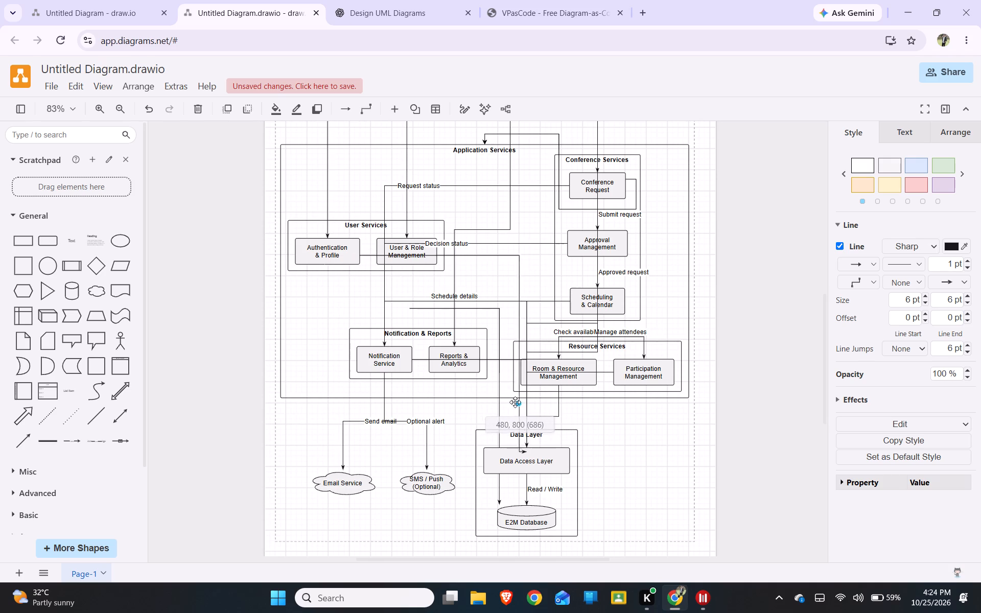
left_click_drag(515, 402, 507, 402)
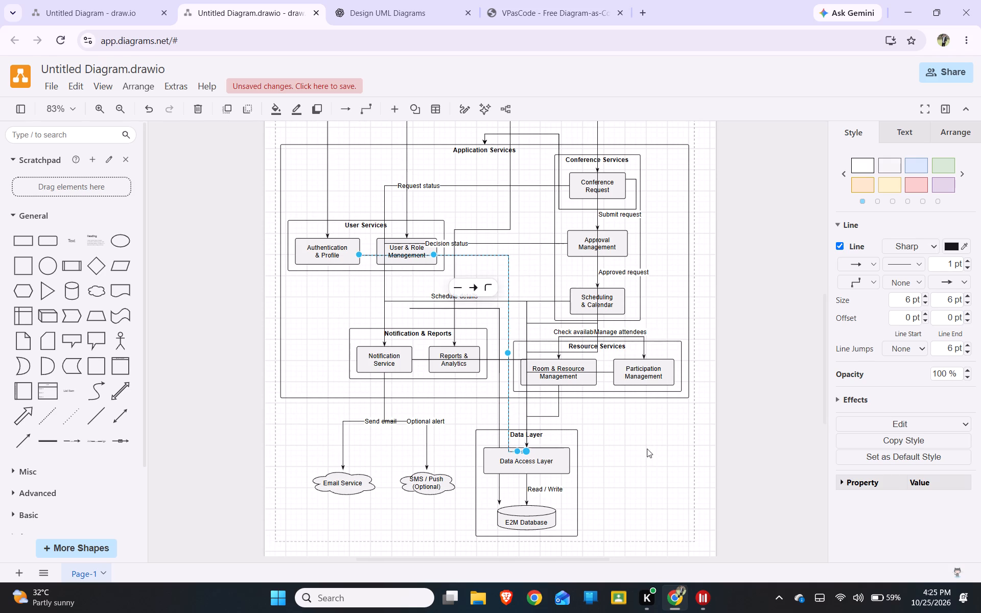
left_click(640, 450)
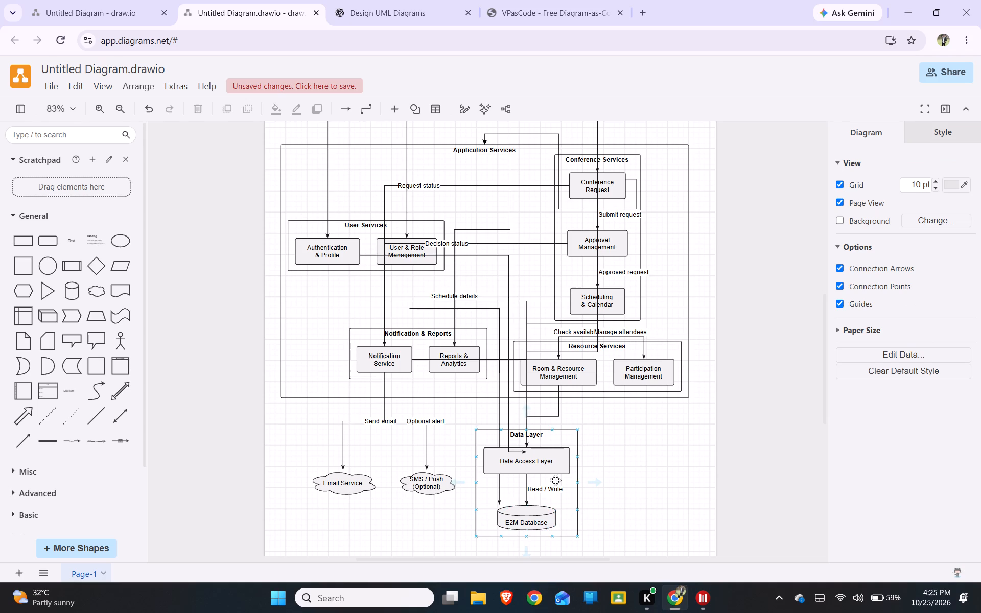
Examine the overall layout and connector routing from the Web User Interface down to the Data Layer.
scroll(592, 453, "down", 3)
scroll(603, 515, "up", 2)
scroll(531, 540, "up", 2)
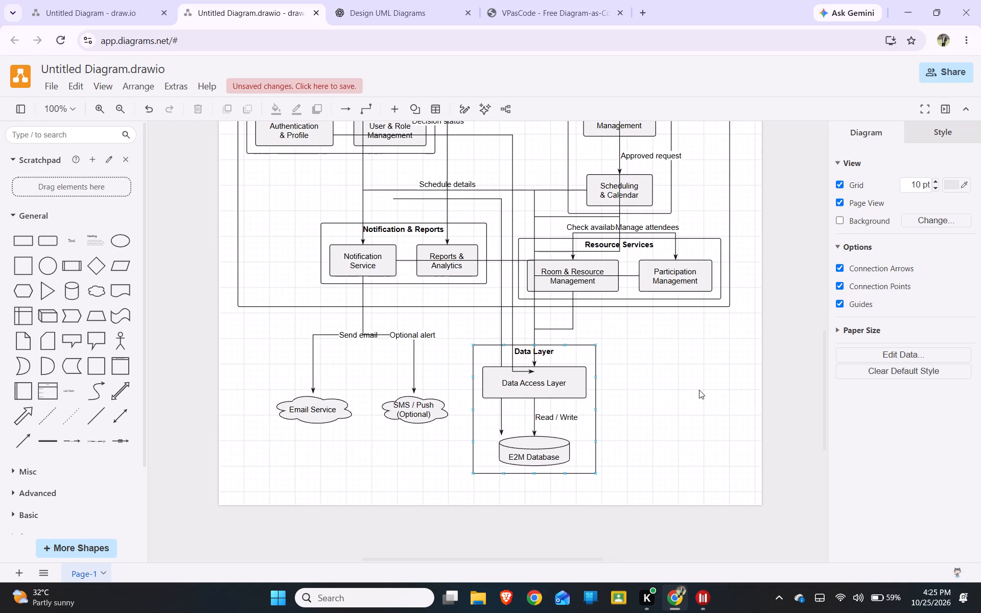
scroll(699, 390, "up", 2)
scroll(669, 355, "down", 4)
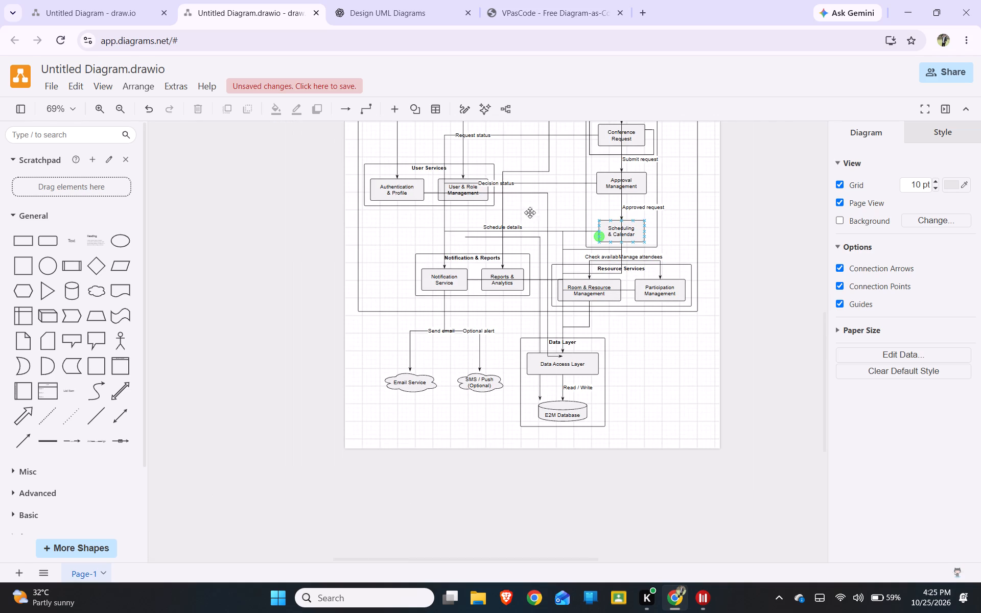
scroll(549, 143, "down", 2)
scroll(646, 150, "up", 3)
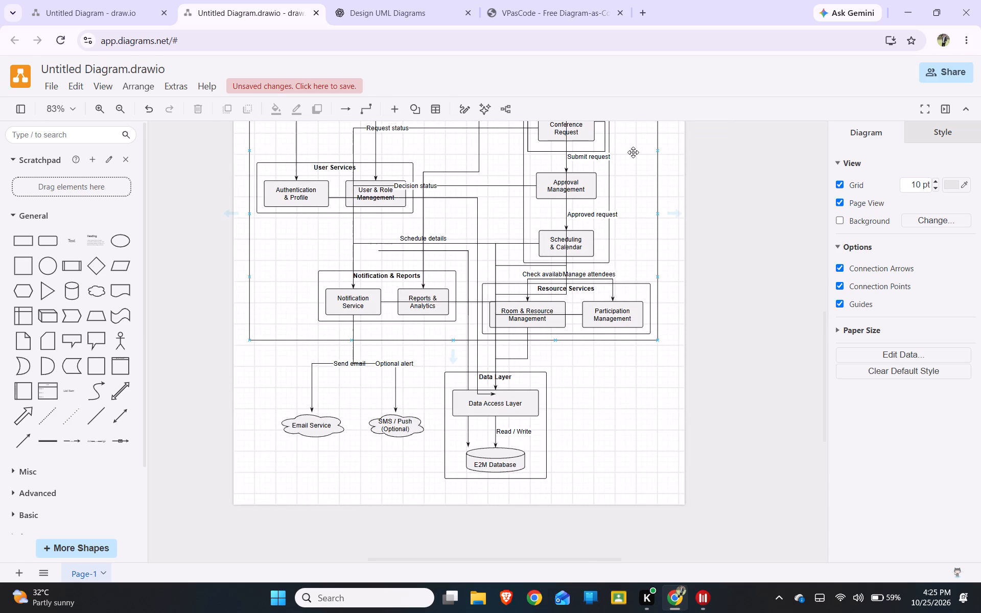
scroll(633, 186, "down", 3)
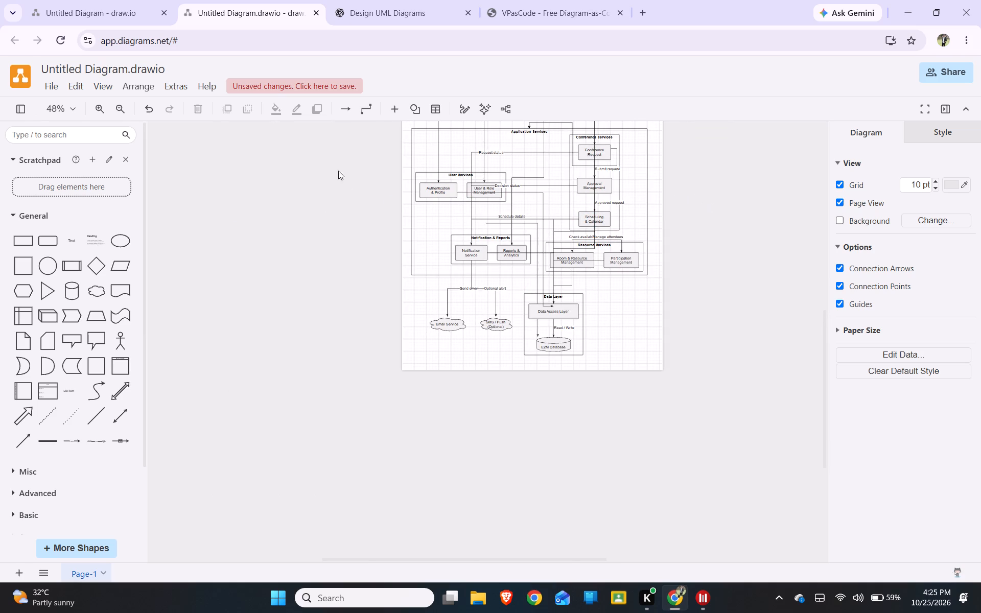
scroll(353, 156, "down", 5)
scroll(362, 133, "up", 6)
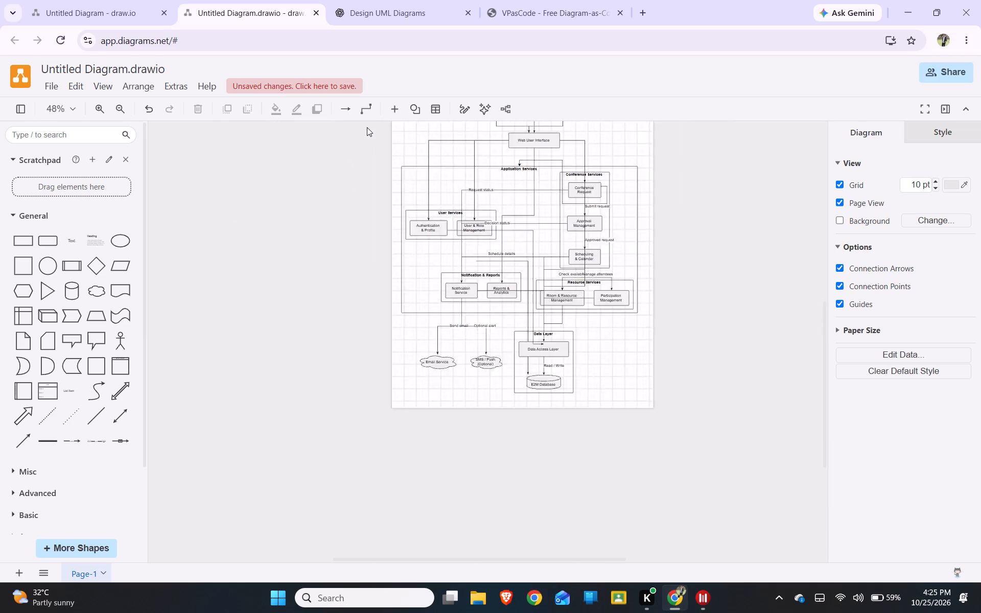
scroll(367, 127, "up", 3)
scroll(734, 162, "down", 3)
scroll(800, 137, "up", 3)
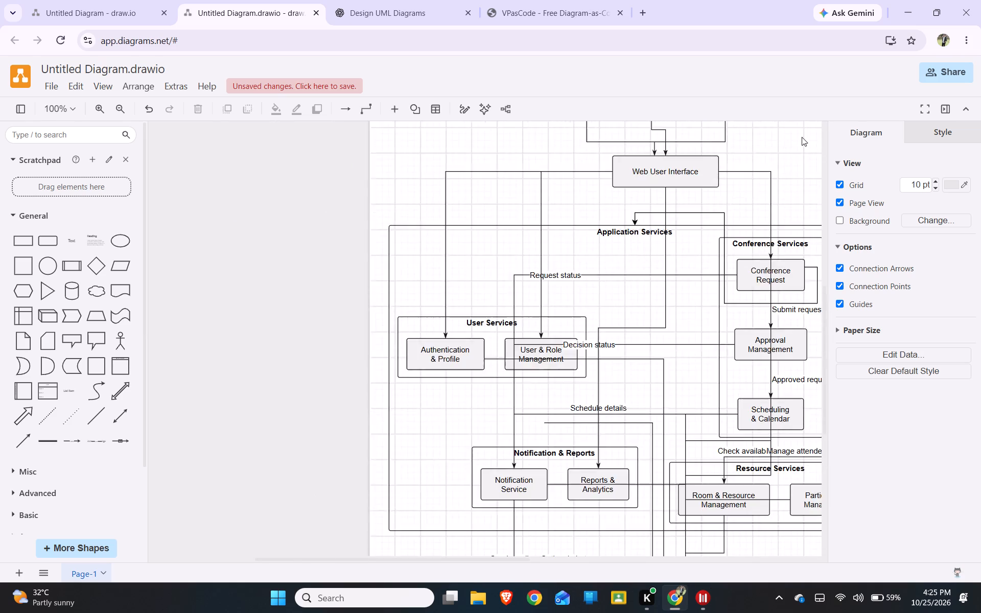
scroll(783, 164, "down", 4)
scroll(807, 407, "up", 4)
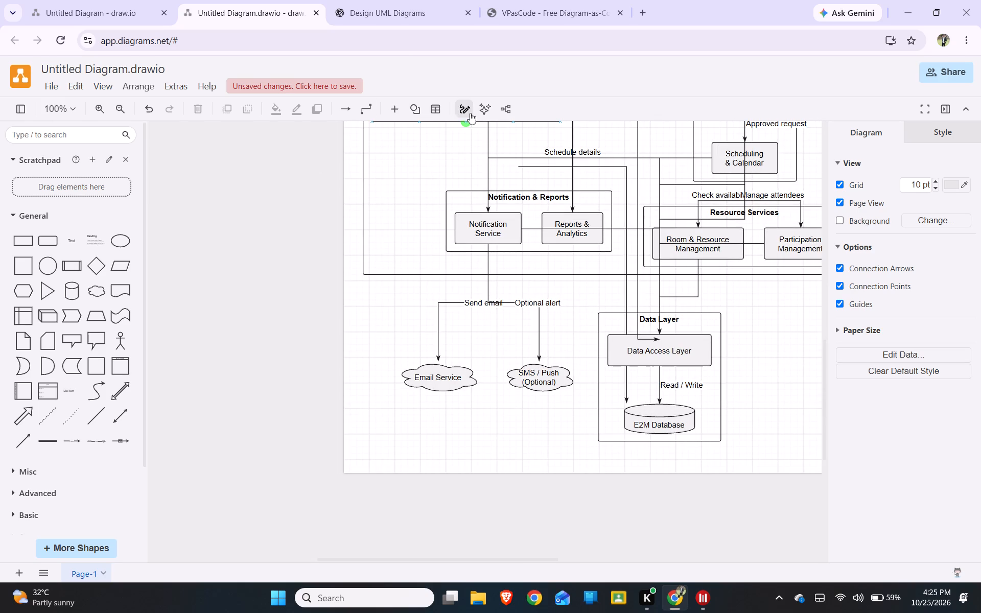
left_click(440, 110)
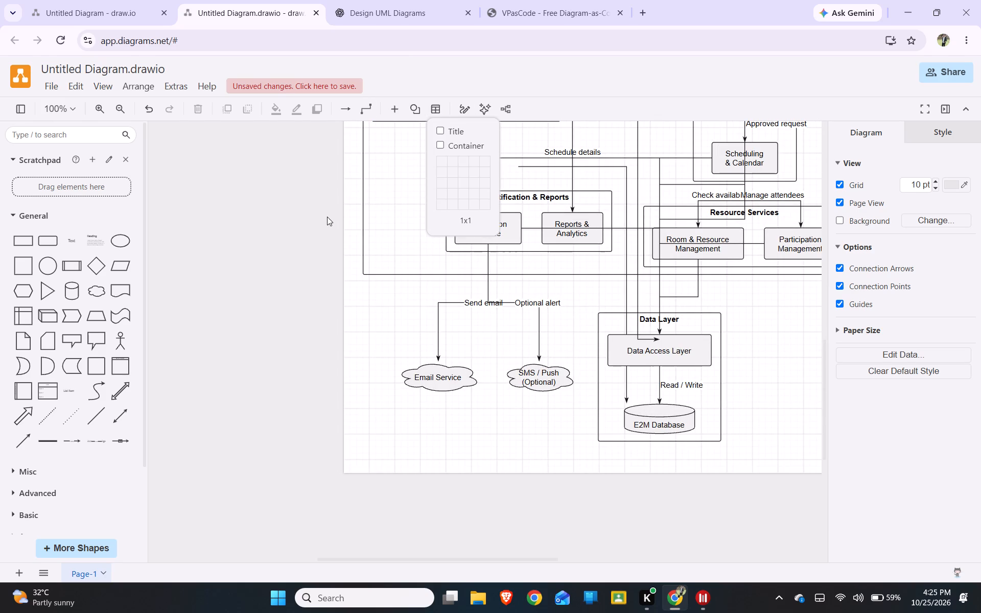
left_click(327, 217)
Enlarge the drawing area by hiding the title header, the shape library and the format sidebar.
left_click(925, 104)
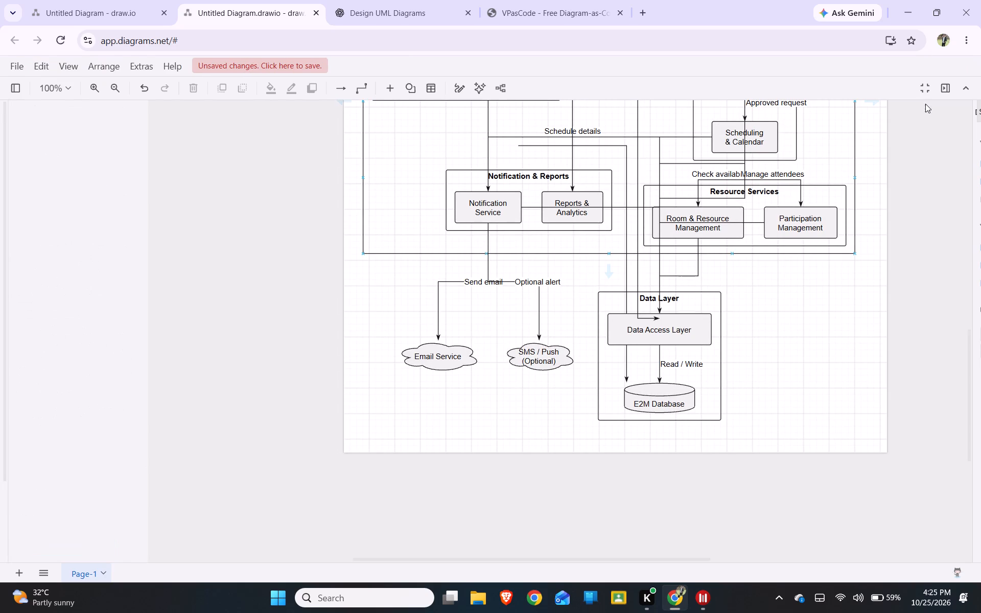
left_click(948, 81)
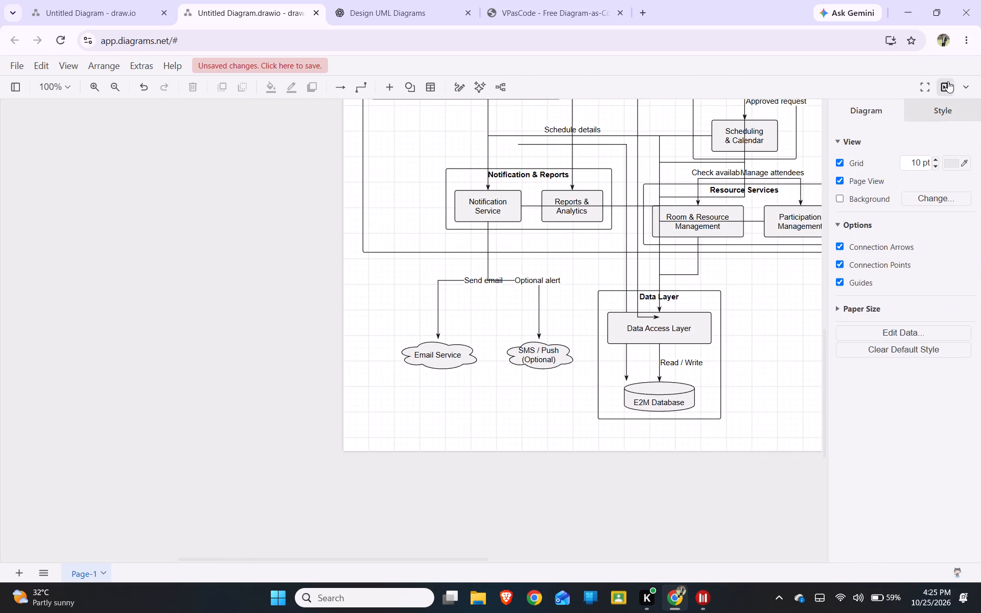
left_click(777, 304)
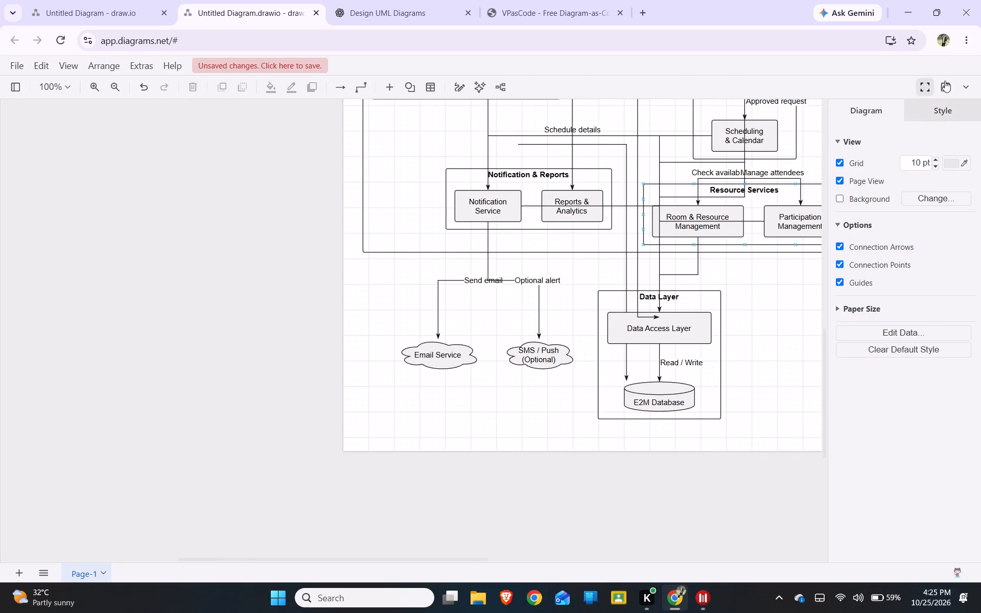
left_click(946, 80)
scroll(861, 231, "up", 3)
scroll(861, 231, "down", 8)
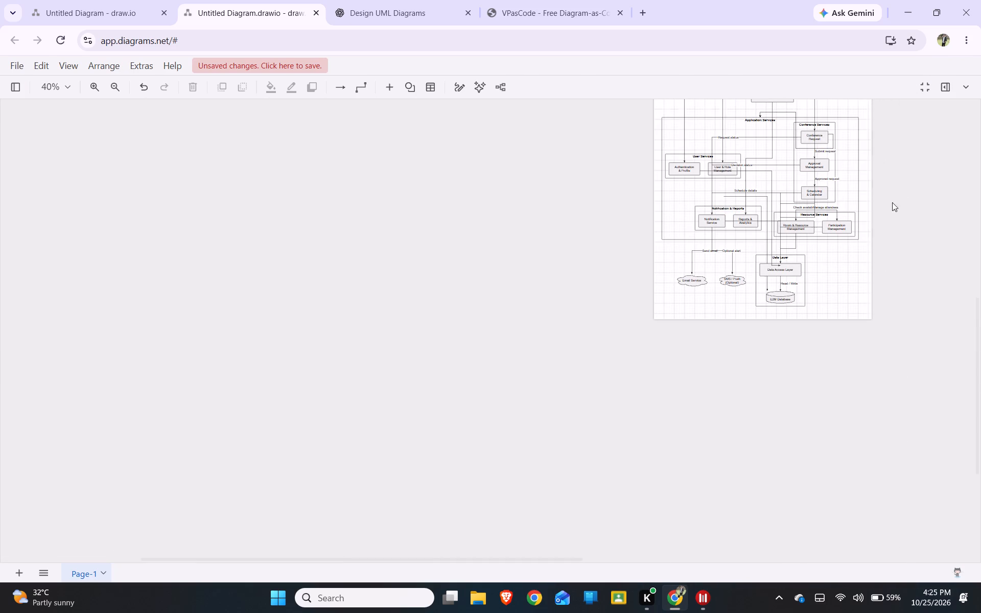
scroll(899, 115, "down", 6)
scroll(906, 101, "up", 4)
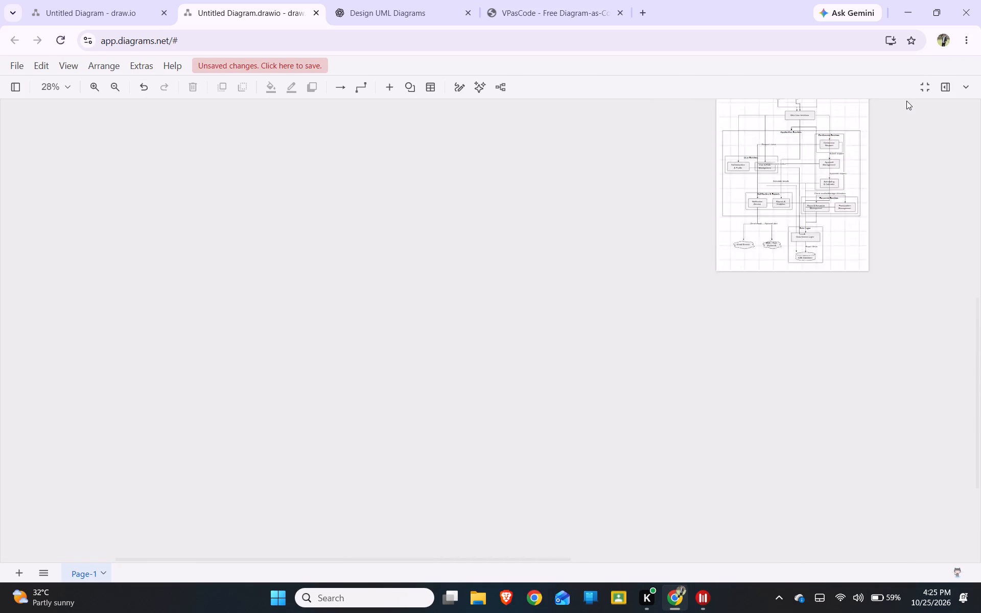
scroll(906, 101, "up", 7)
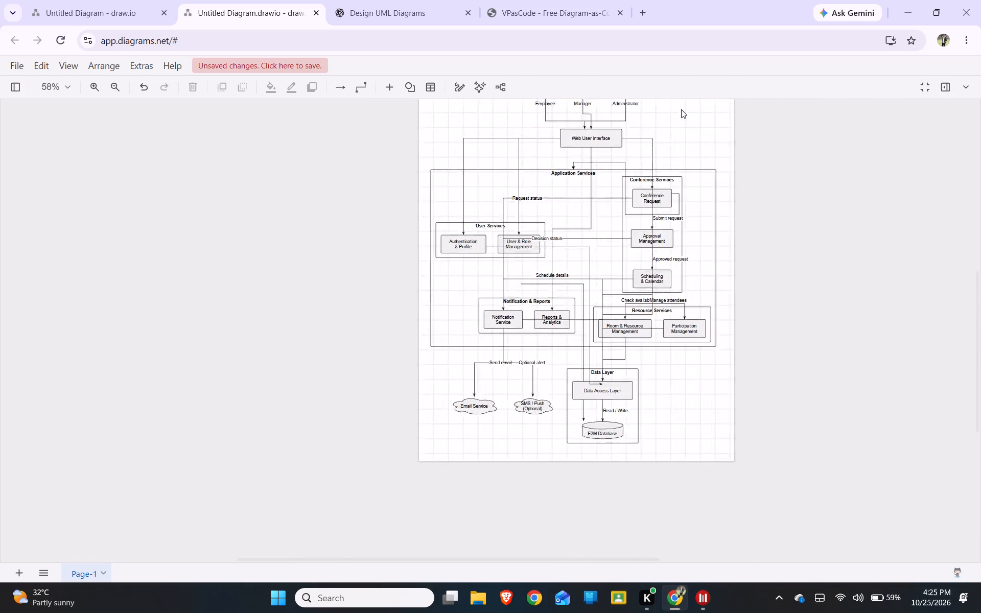
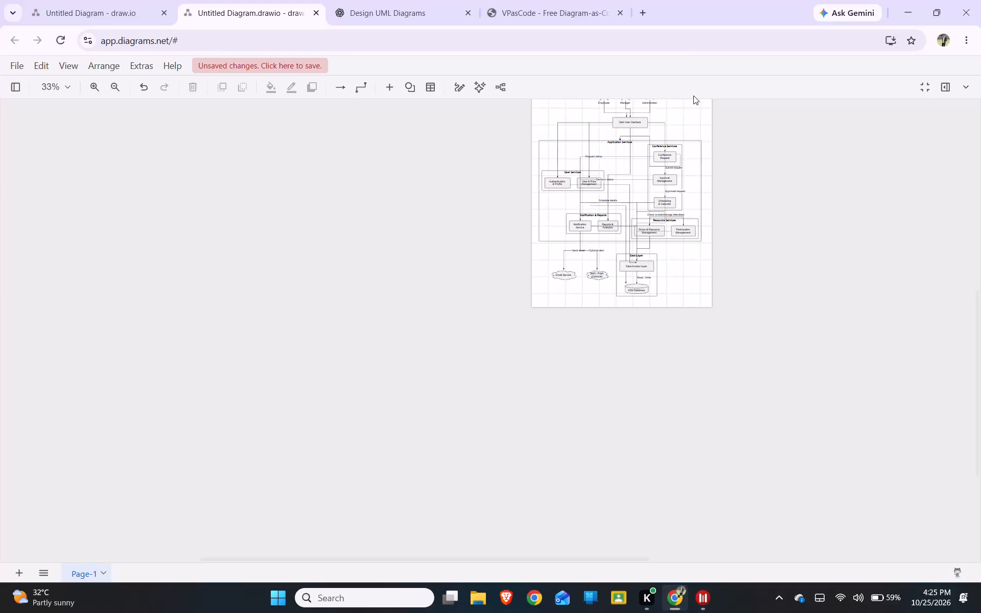
Restore the title header, the shape library and the format sidebar around the drawing area.
scroll(698, 106, "down", 4)
scroll(725, 115, "up", 4)
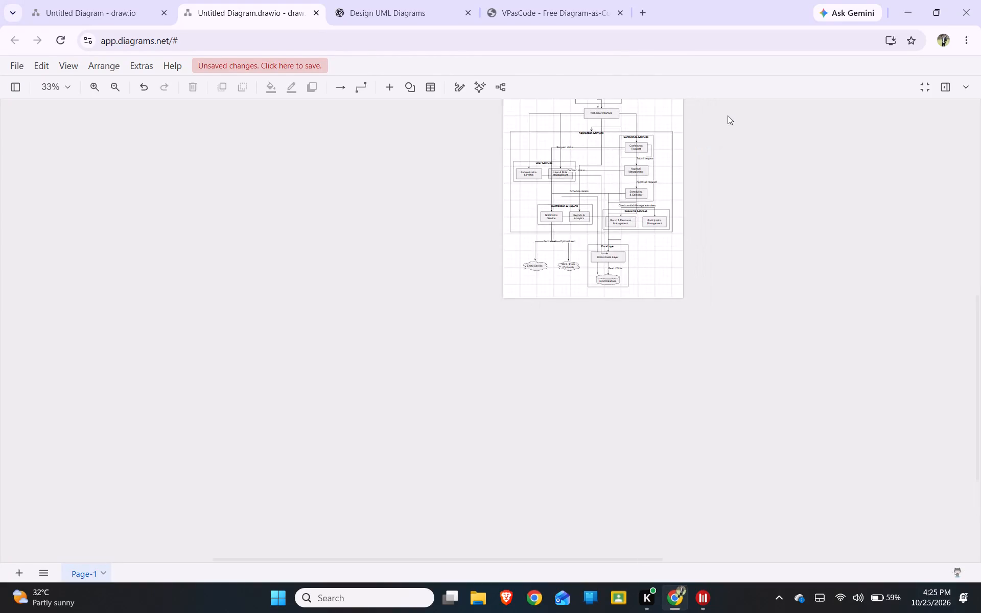
scroll(728, 112, "up", 8)
scroll(613, 162, "down", 8)
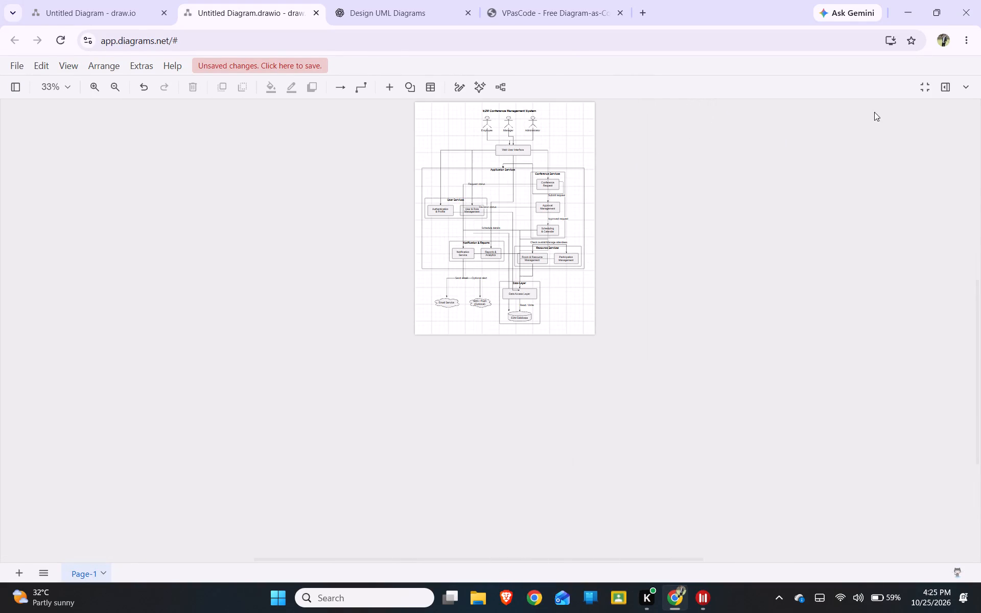
left_click(925, 85)
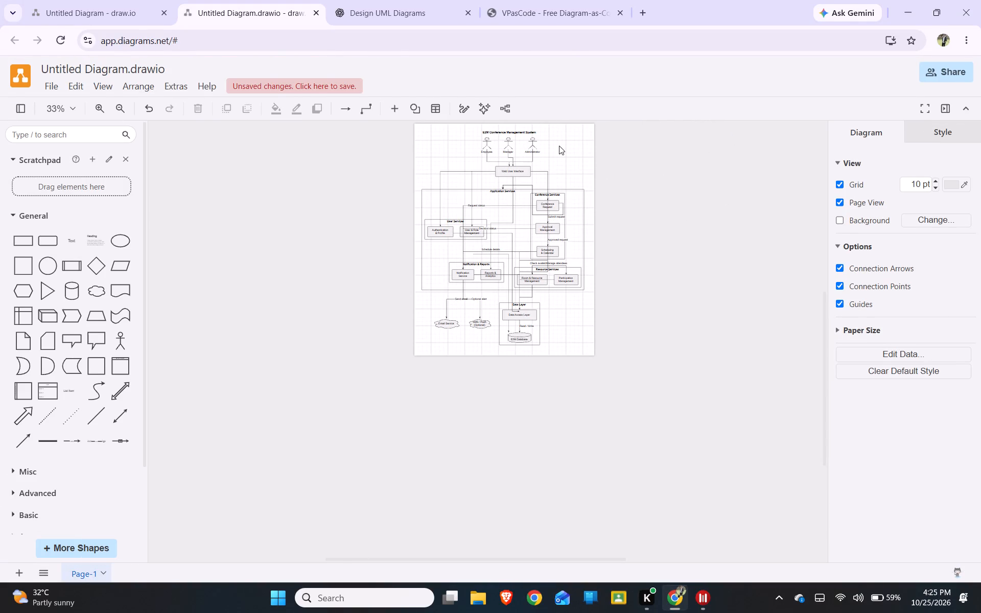
Delete the connector between the Manager actor and the Web User Interface box.
scroll(557, 144, "up", 6)
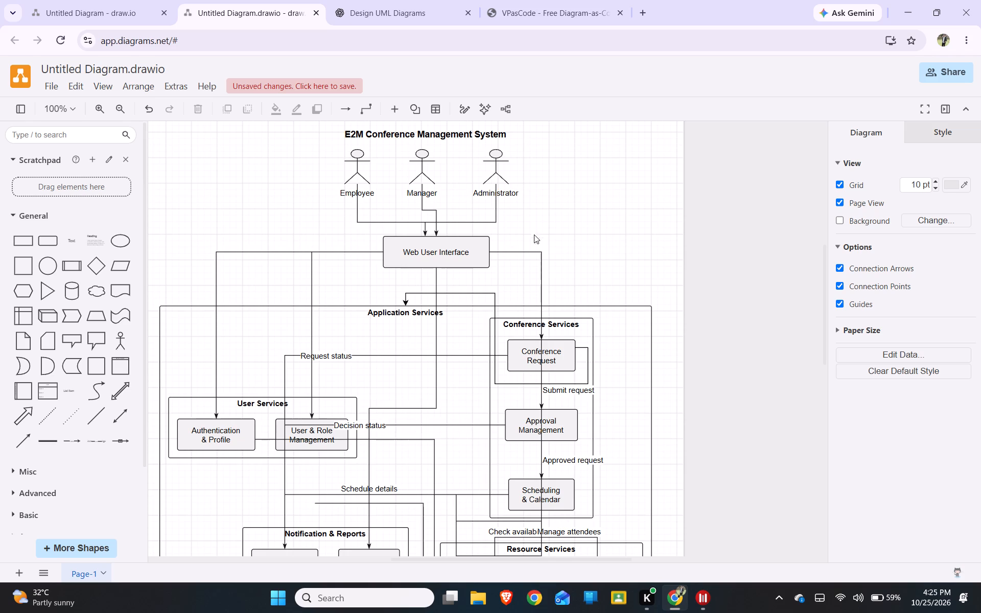
left_click(436, 217)
left_click(436, 217)
left_click(433, 211)
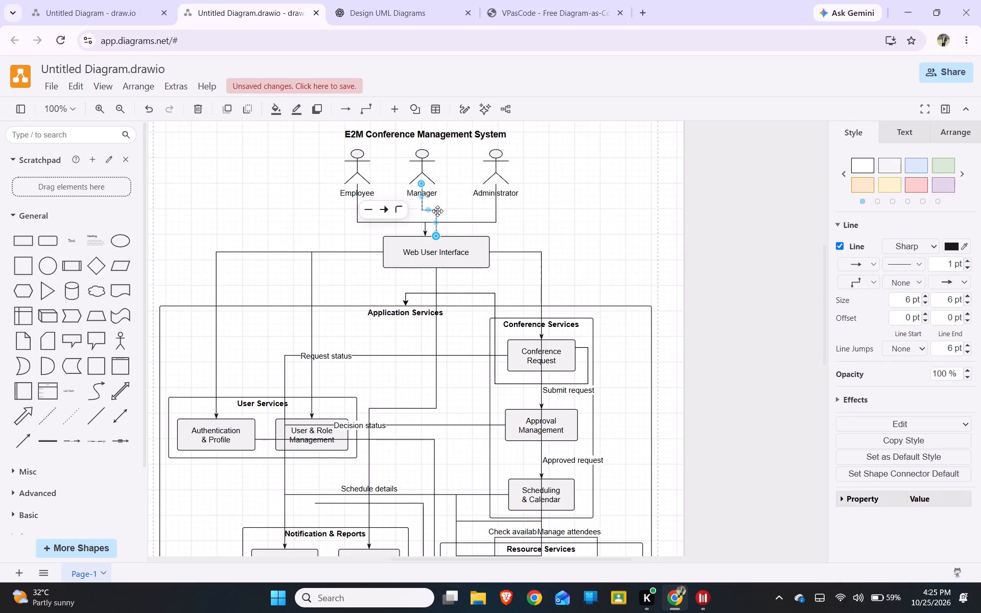
key("Delete")
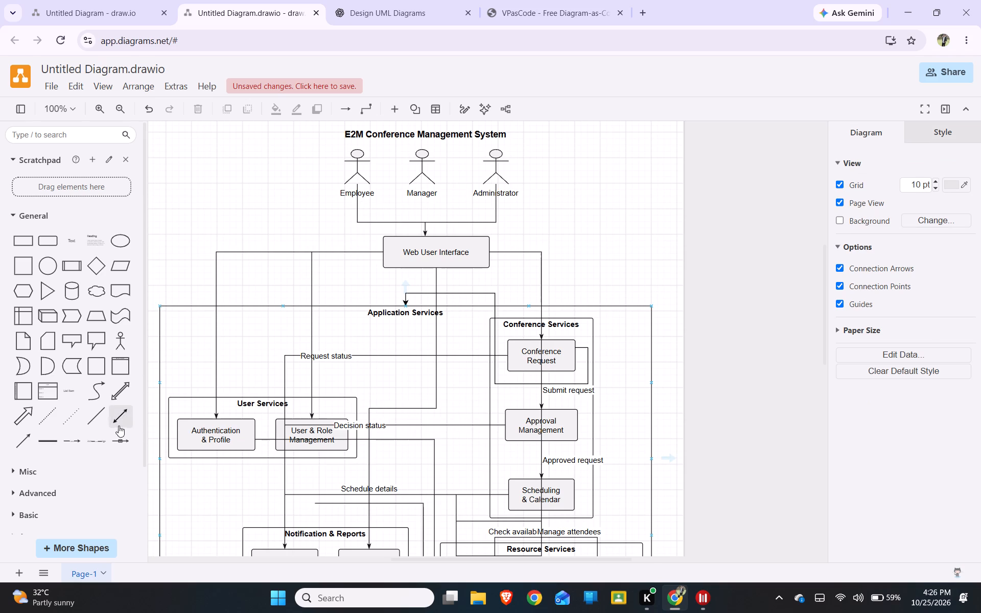
Add a straight vertical line from below the Manager actor to the shared horizontal connector above the Web User Interface.
left_click(98, 414)
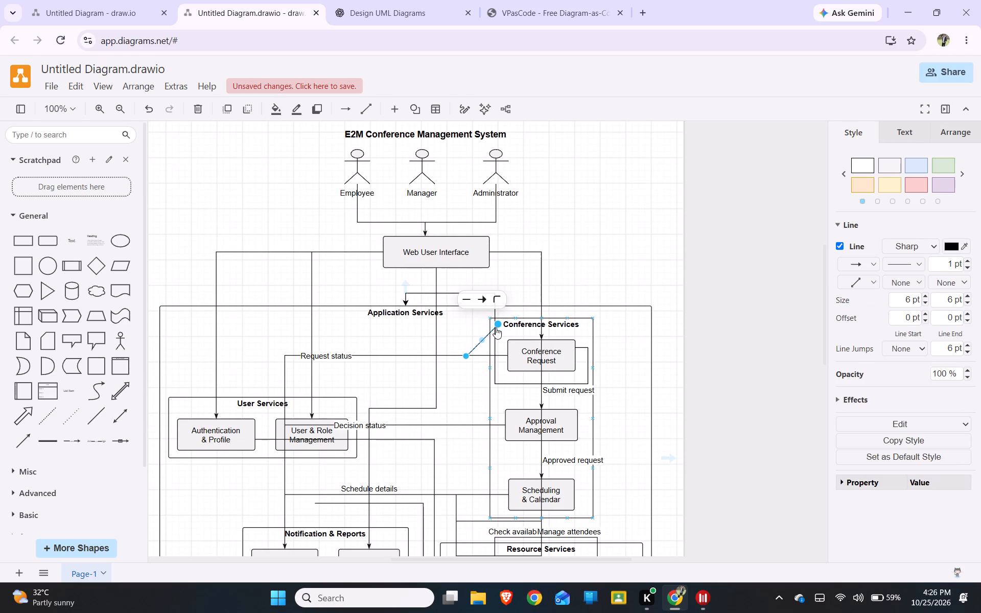
left_click_drag(498, 322, 415, 211)
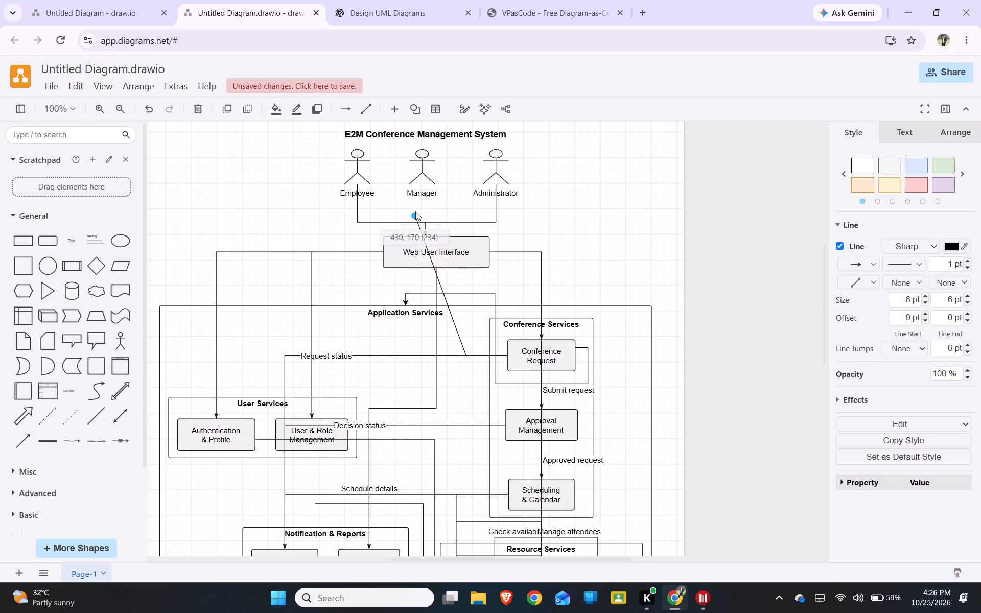
left_click_drag(415, 211, 426, 197)
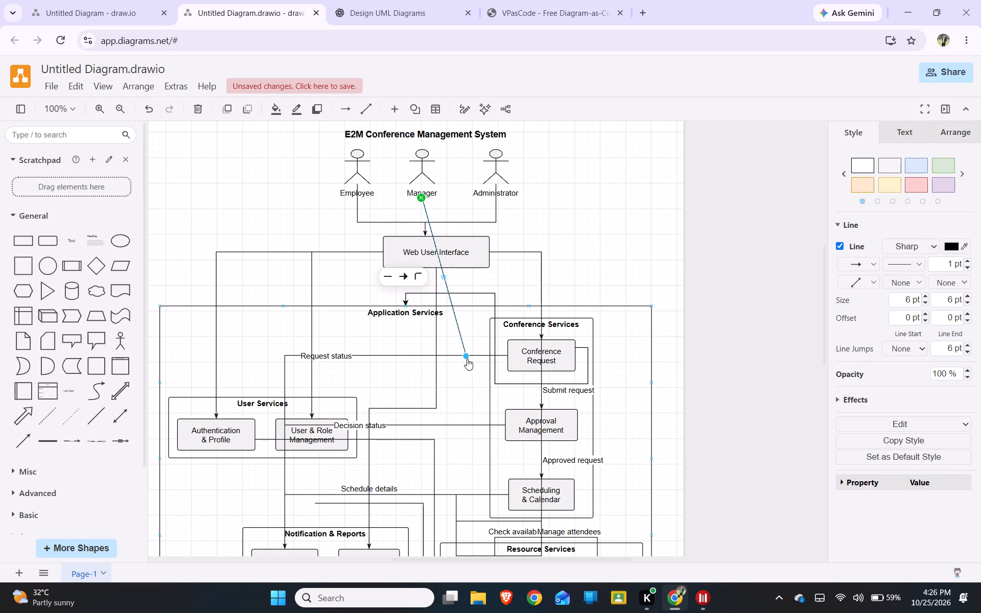
left_click_drag(467, 357, 427, 223)
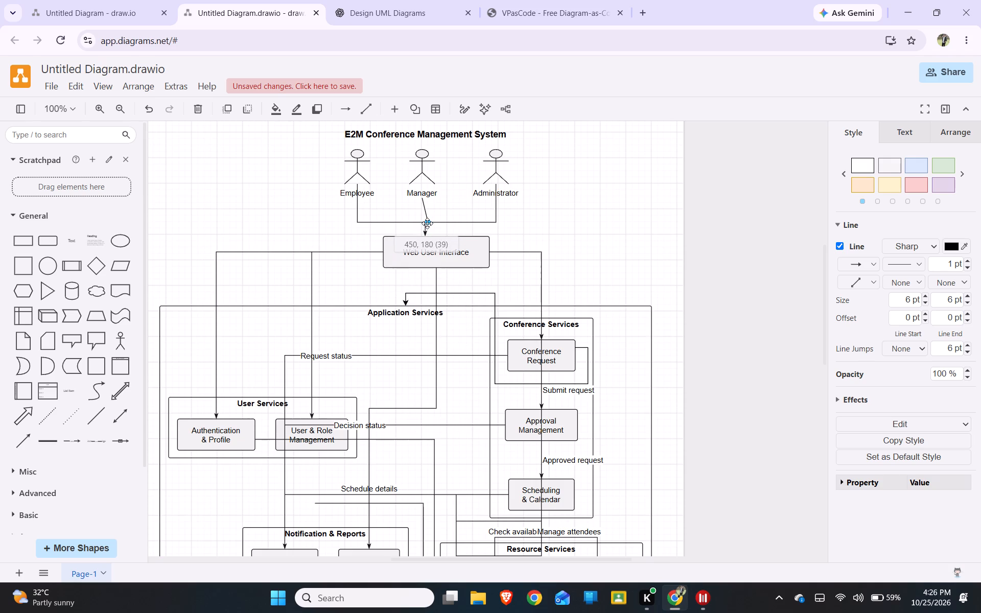
left_click_drag(427, 223, 424, 223)
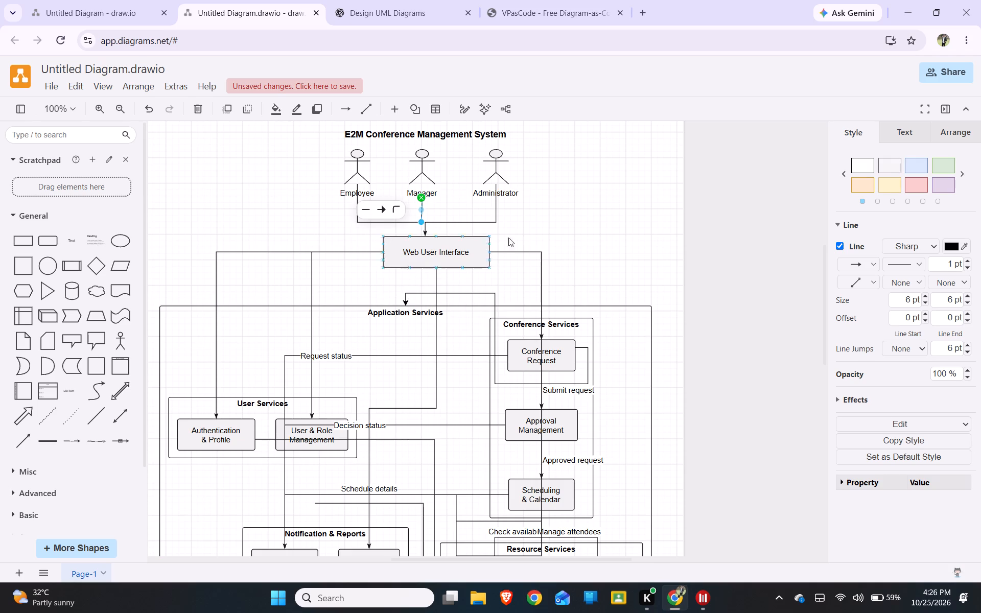
left_click(529, 229)
Move the Web User Interface box slightly left so it is centred beneath the Manager actor.
left_click_drag(449, 251, 432, 252)
left_click(530, 224)
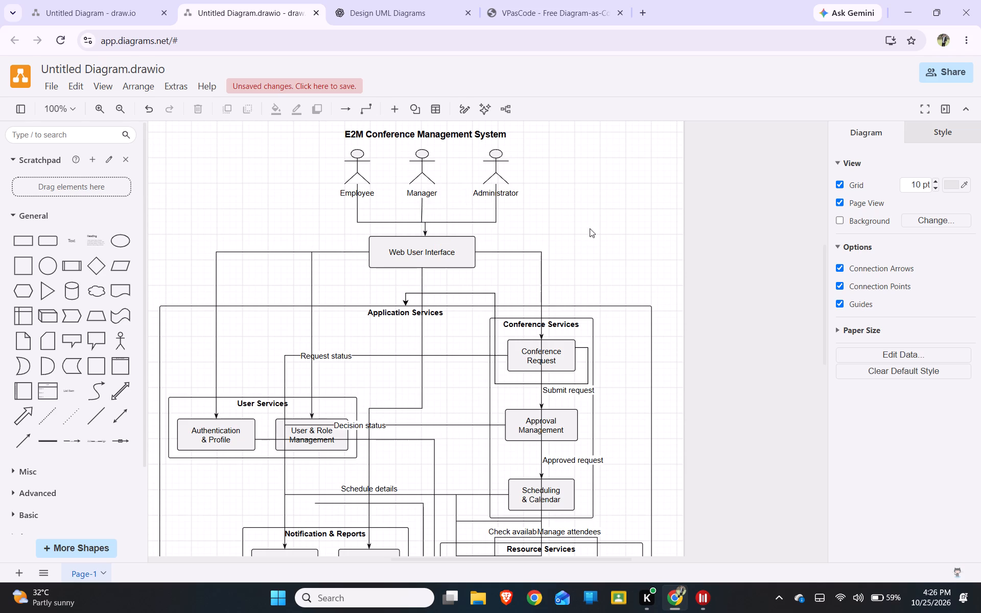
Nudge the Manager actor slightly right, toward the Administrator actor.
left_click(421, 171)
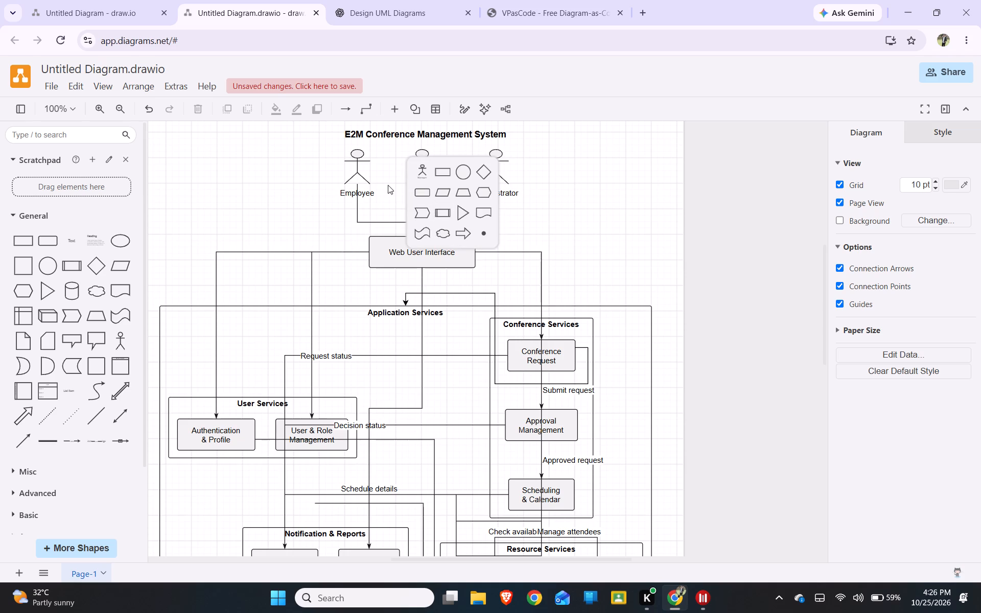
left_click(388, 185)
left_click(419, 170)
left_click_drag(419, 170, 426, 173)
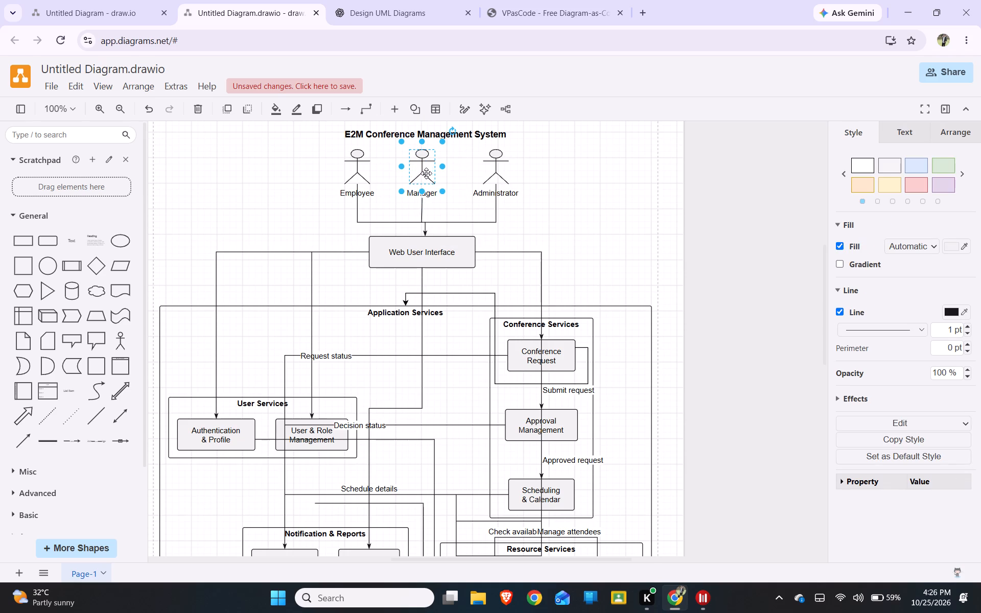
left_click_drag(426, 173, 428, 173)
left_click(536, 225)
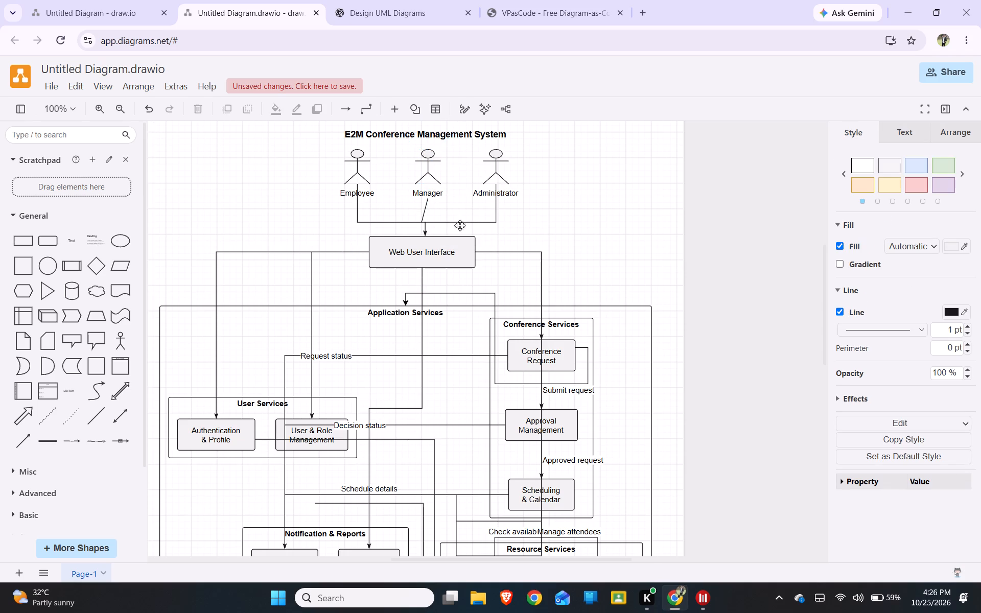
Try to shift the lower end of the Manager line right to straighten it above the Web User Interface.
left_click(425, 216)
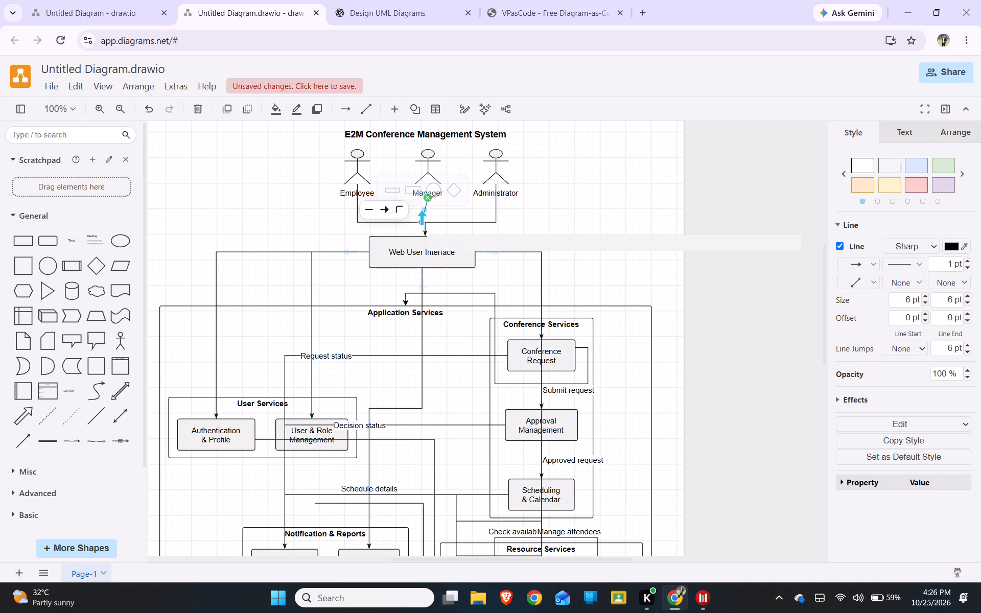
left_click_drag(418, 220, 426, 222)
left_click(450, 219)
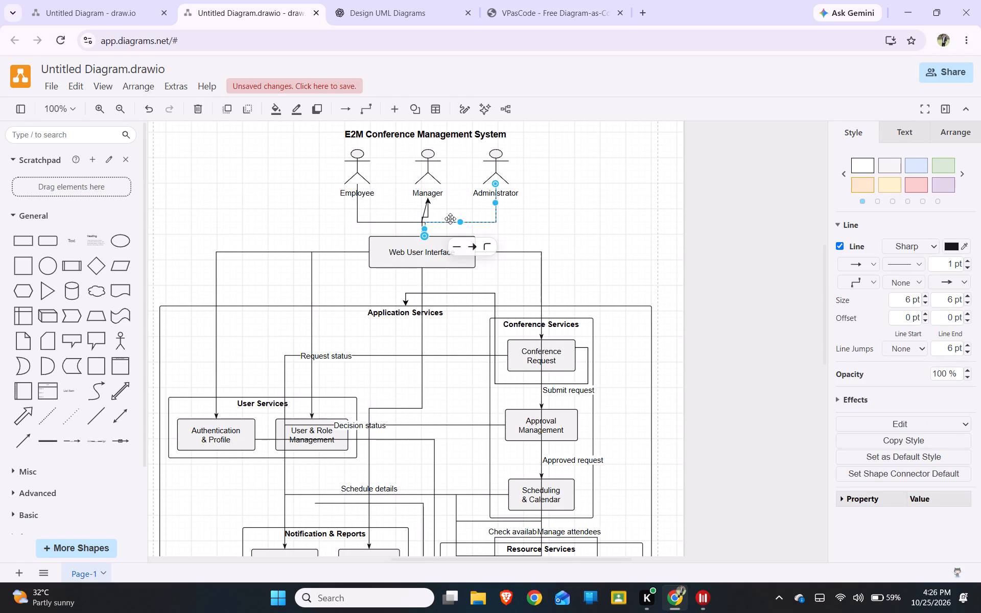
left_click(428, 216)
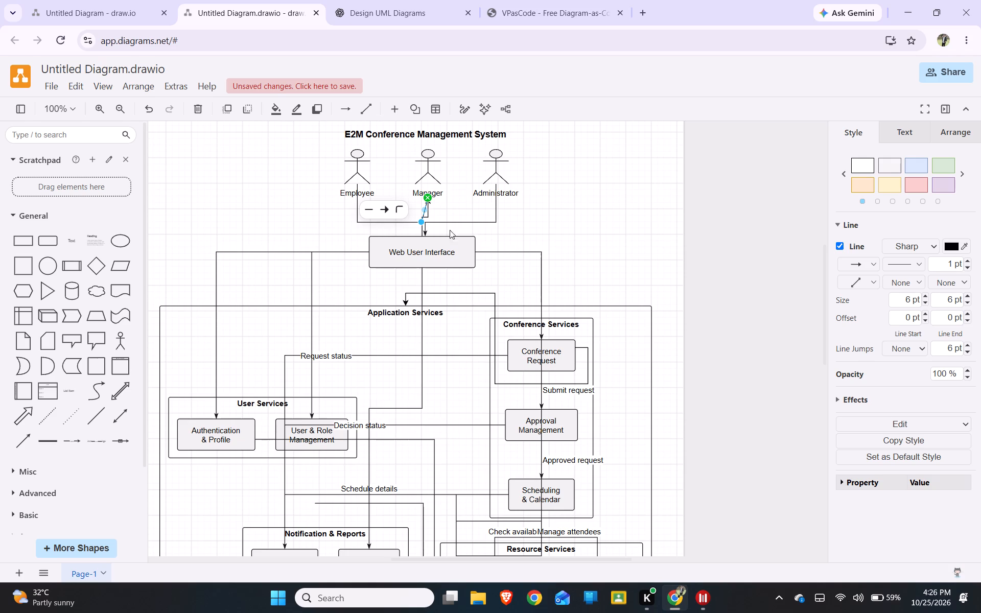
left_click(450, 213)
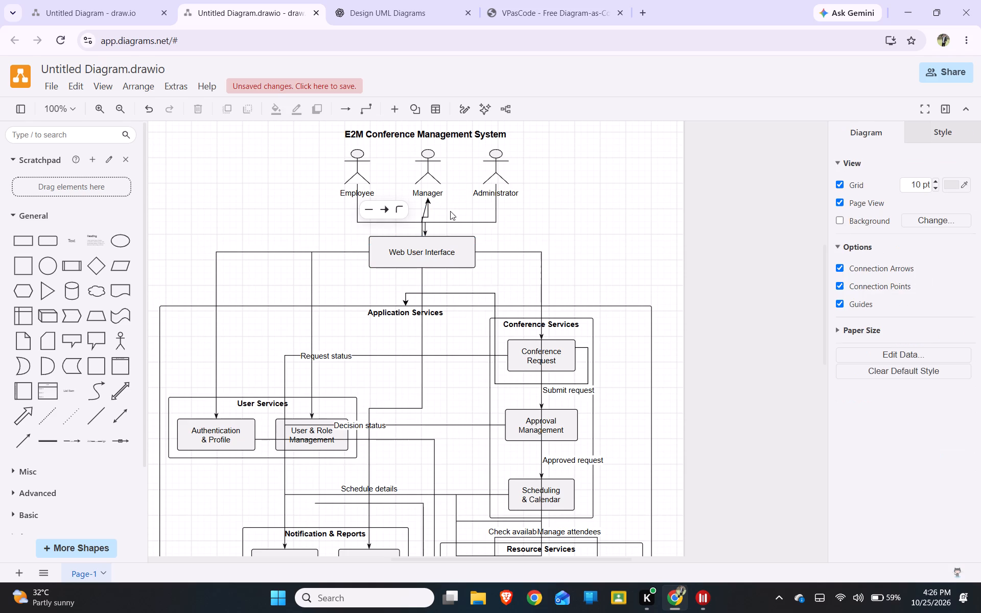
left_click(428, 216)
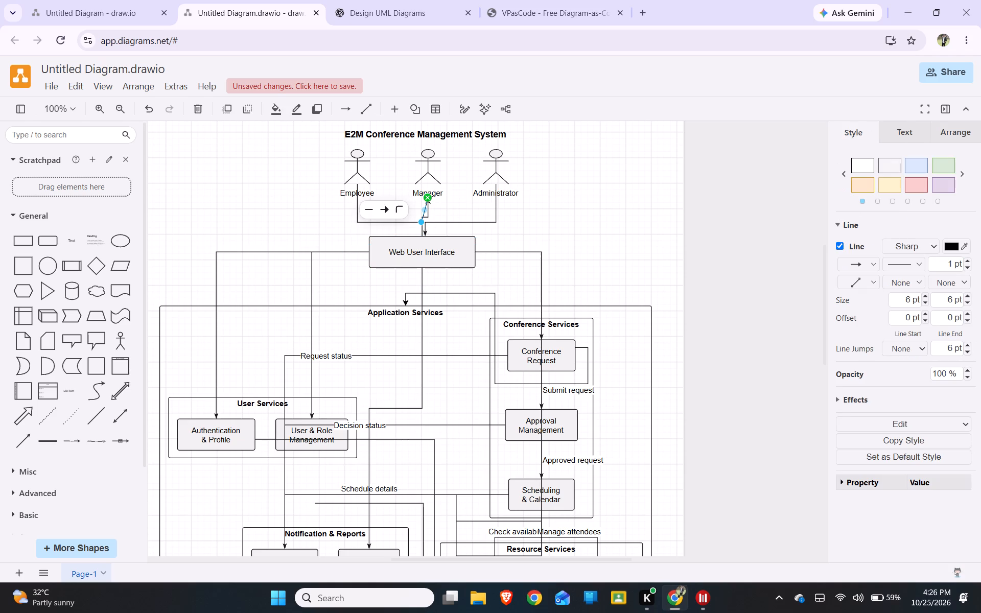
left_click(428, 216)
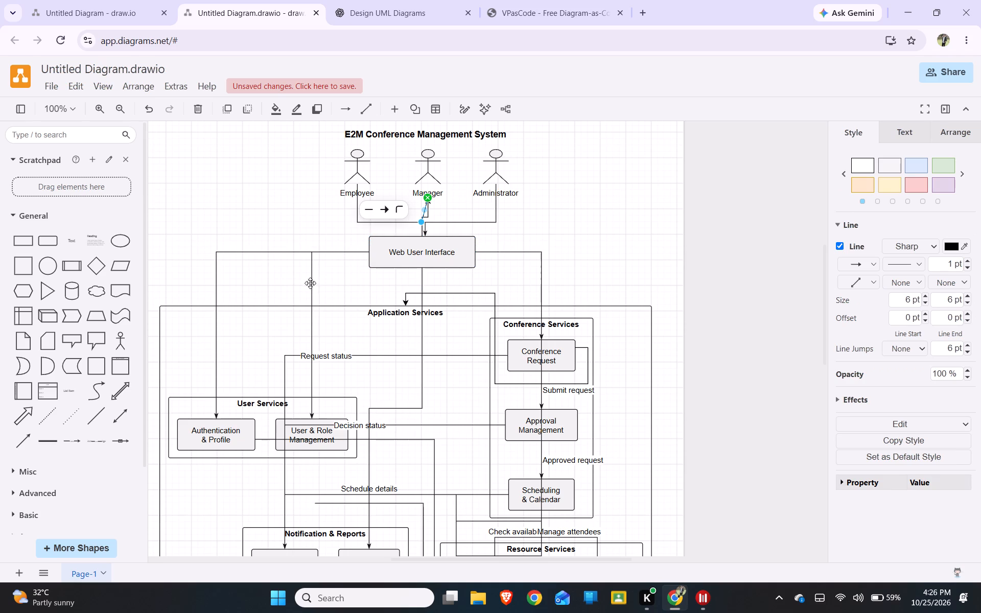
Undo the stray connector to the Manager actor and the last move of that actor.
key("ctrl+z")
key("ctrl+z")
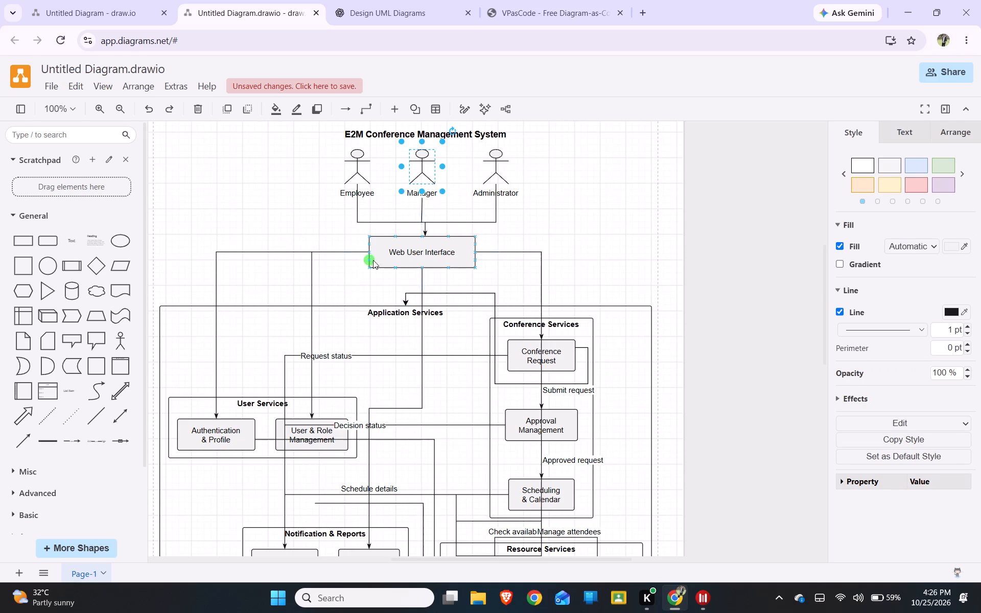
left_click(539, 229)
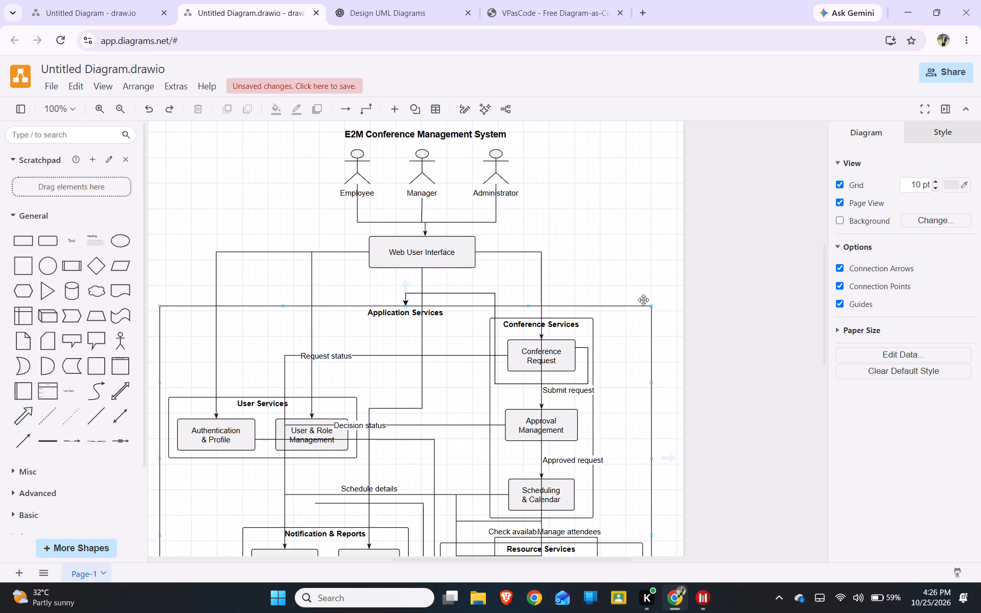
Check the reference rendering in VPasCode and the ChatGPT conversation, and return to the draw.io diagram.
left_click(538, 0)
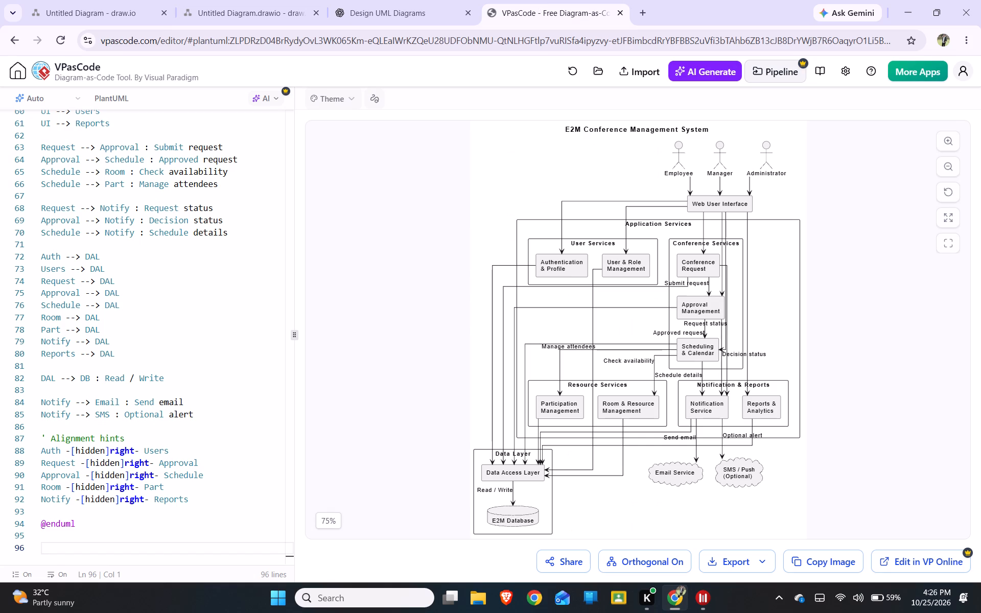
left_click(384, 0)
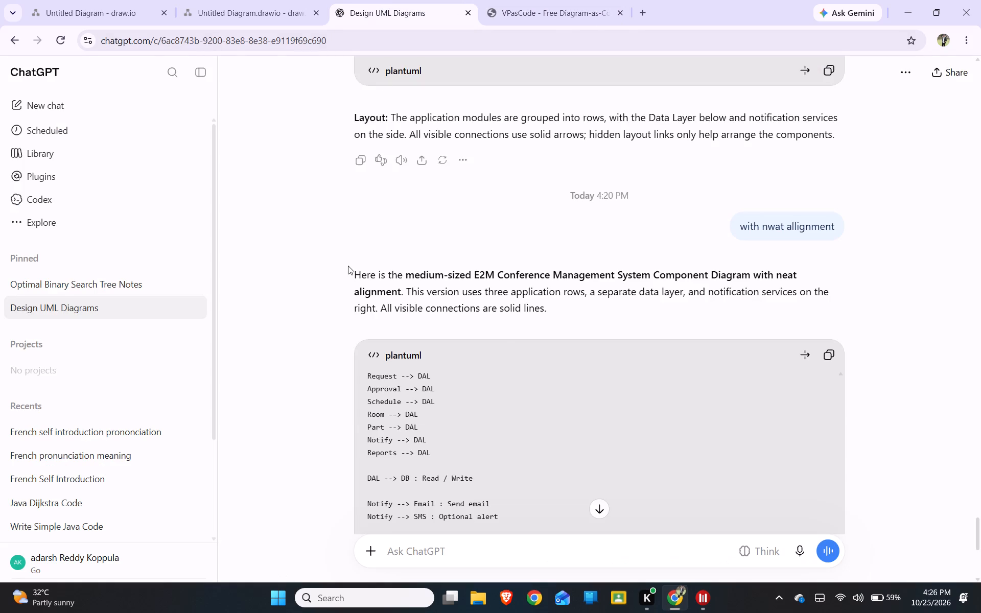
left_click(176, 0)
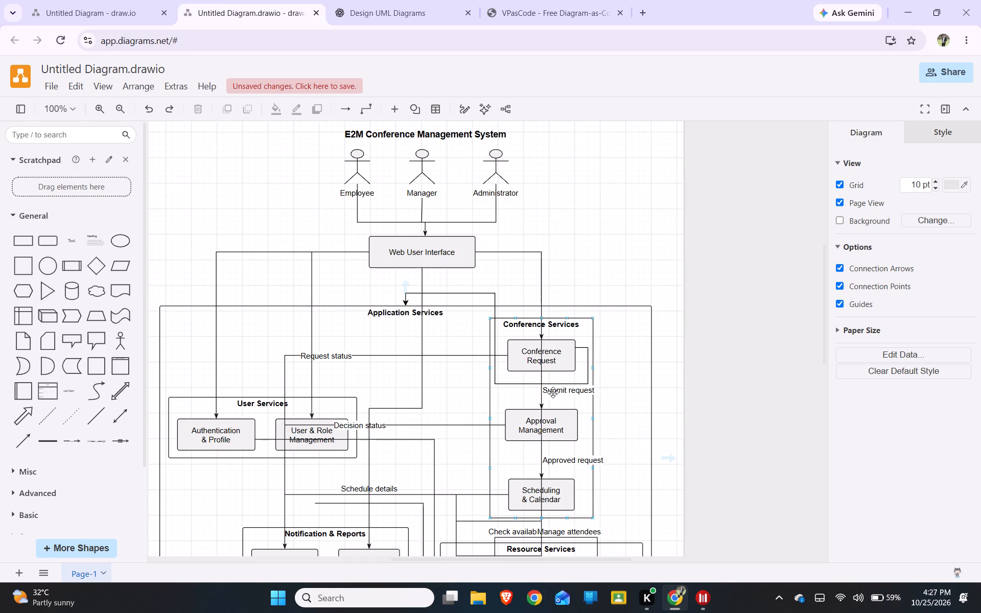
left_click(587, 244)
Move the Web User Interface to Scheduling & Calendar connector to the right, outside the Conference Services group.
left_click(540, 293)
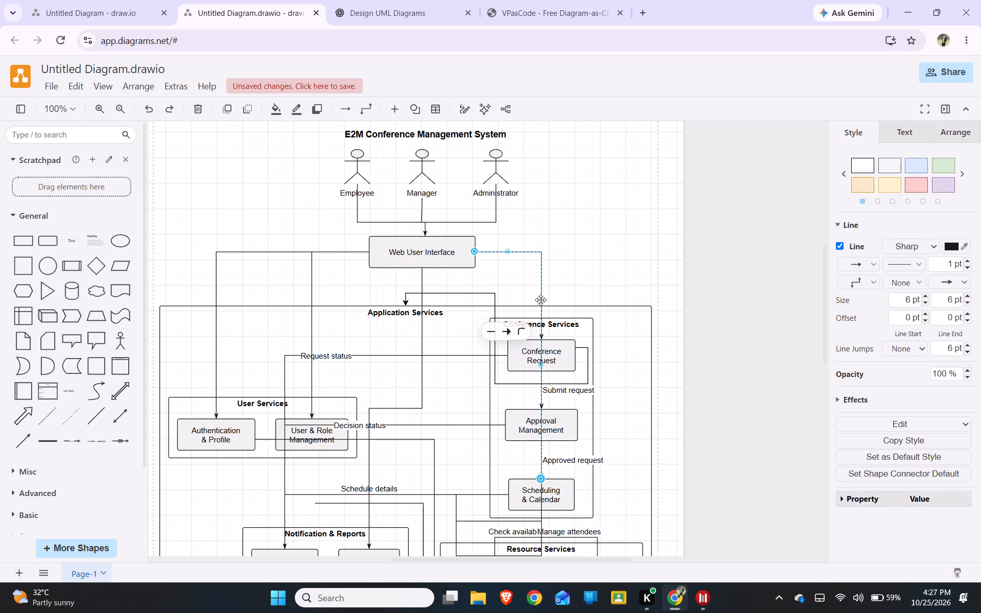
left_click_drag(539, 297, 614, 301)
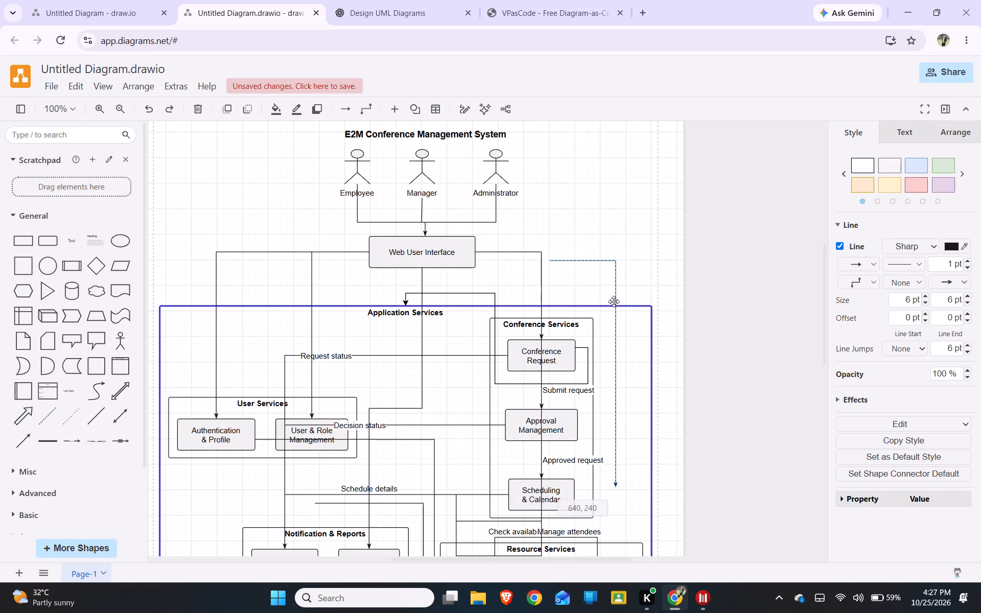
left_click_drag(614, 301, 615, 303)
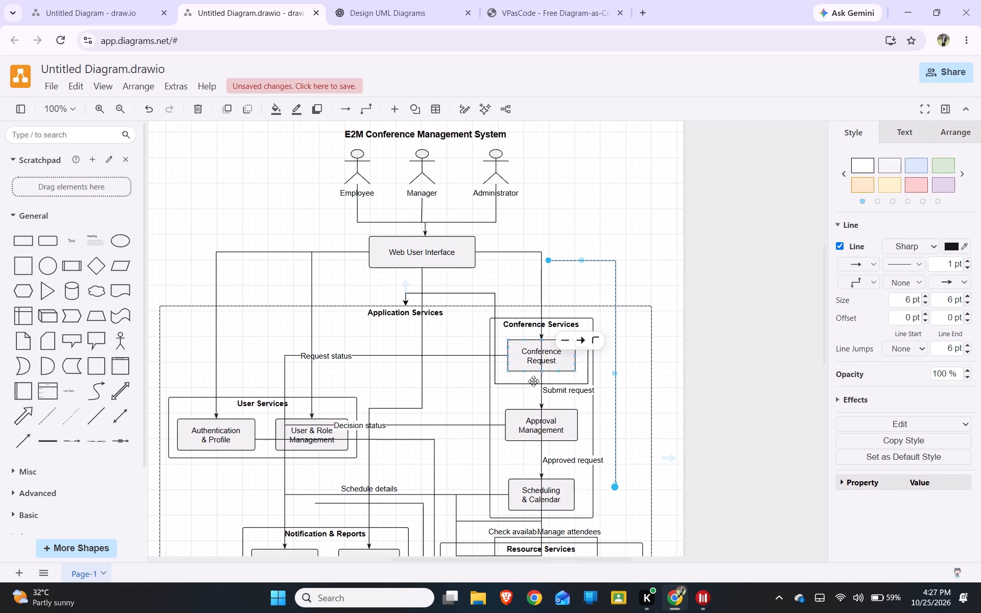
Try to reroute the connector passing between Conference Request and Approval Management to the right of the Conference Services group.
left_click(540, 376)
left_click_drag(540, 376, 549, 385)
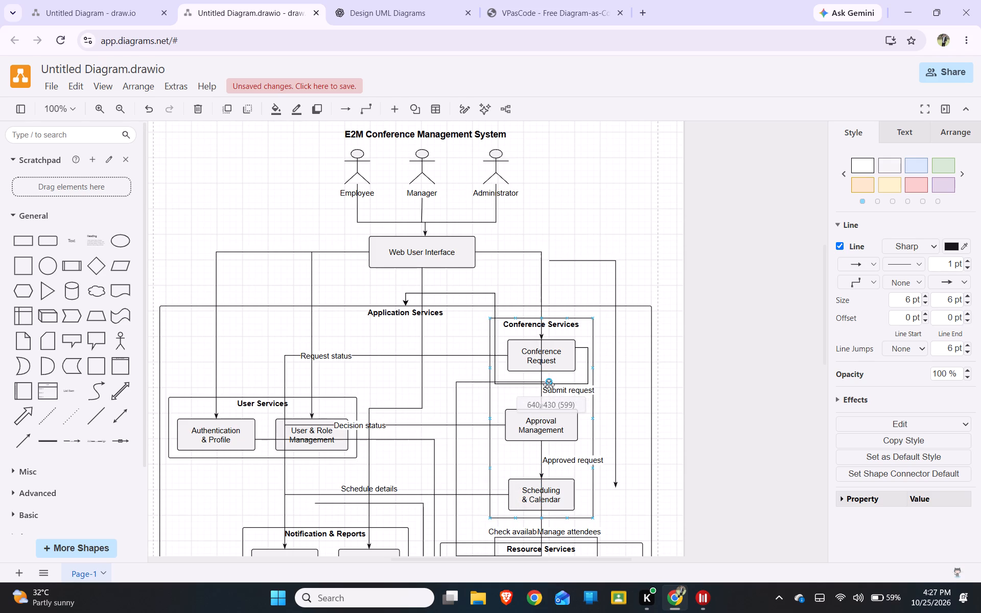
left_click_drag(549, 385, 616, 387)
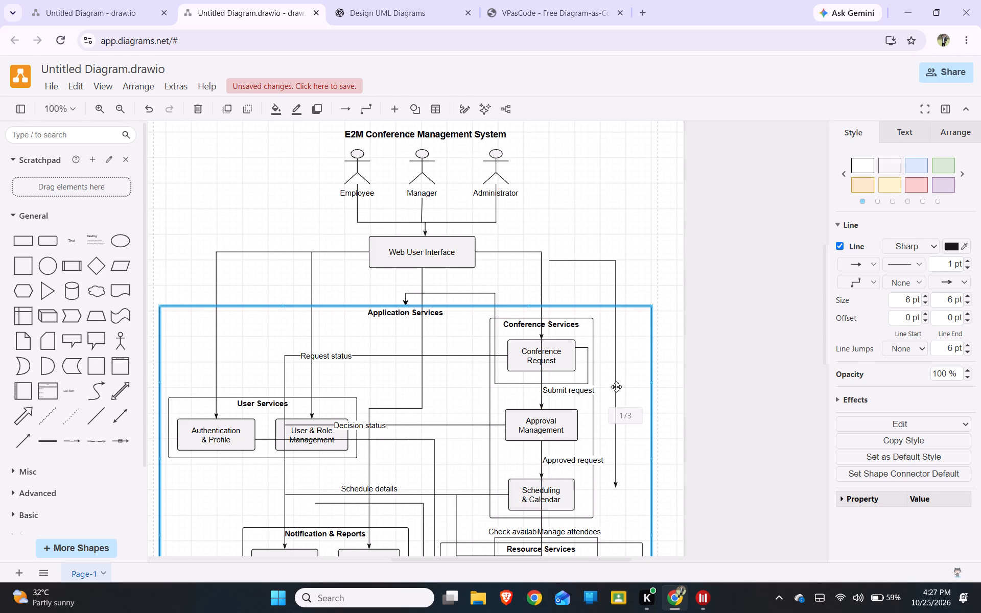
left_click_drag(616, 387, 633, 367)
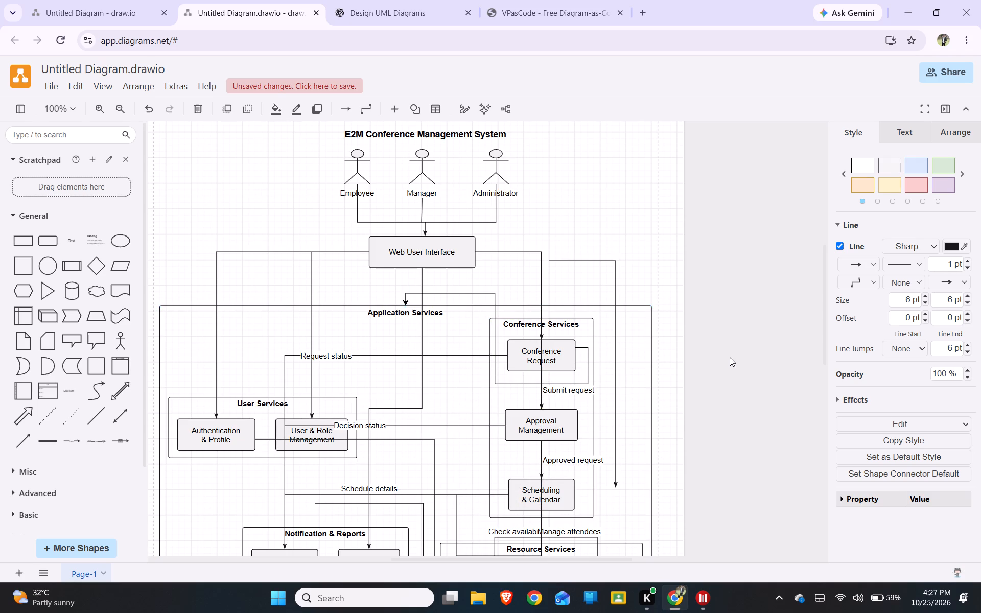
Reroute the Web User Interface to Approval Management connector outside the Conference Services group, entering Approval Management from its right side.
scroll(730, 357, "down", 1)
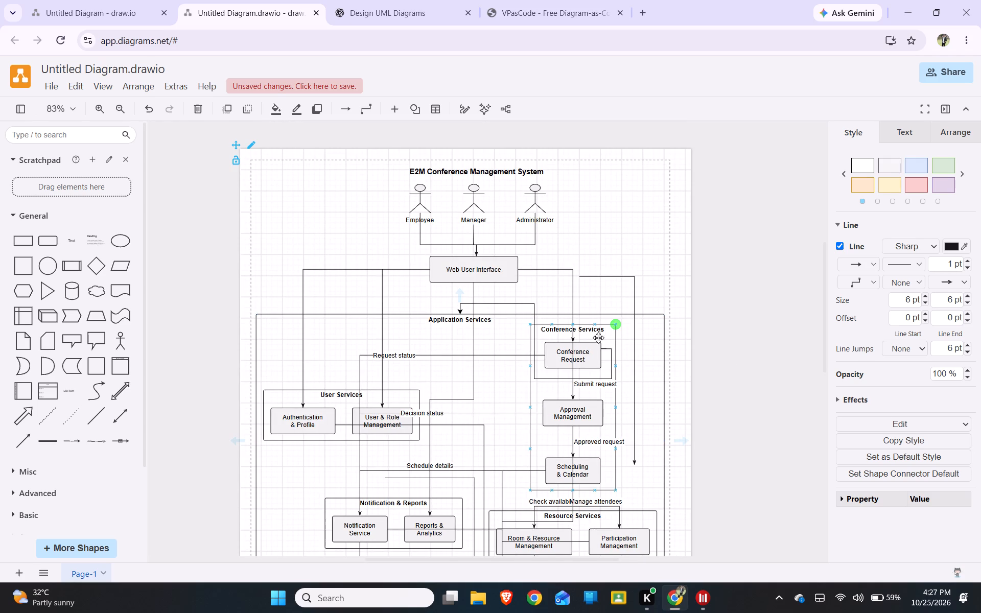
left_click(574, 365)
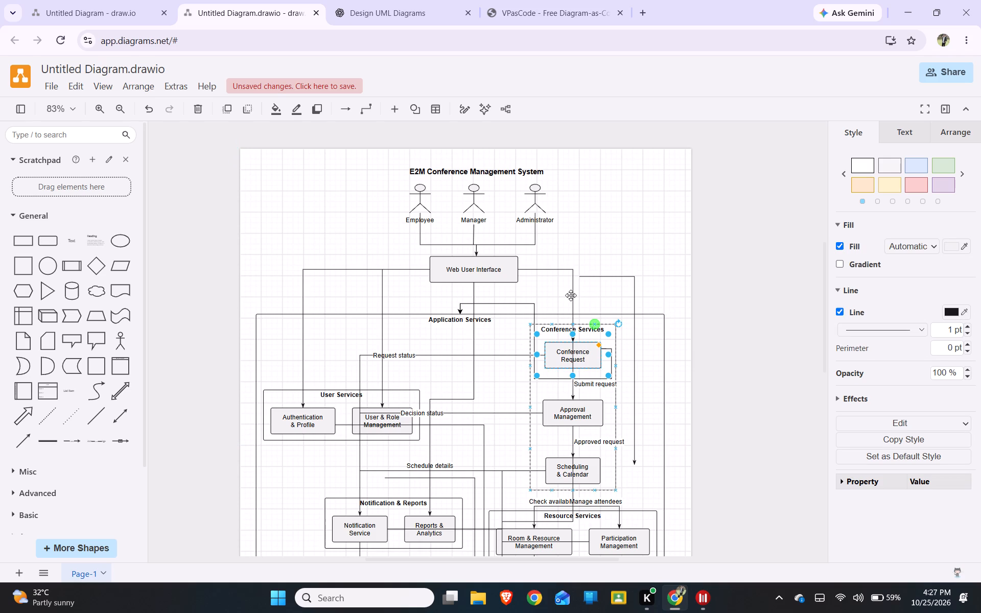
left_click(573, 299)
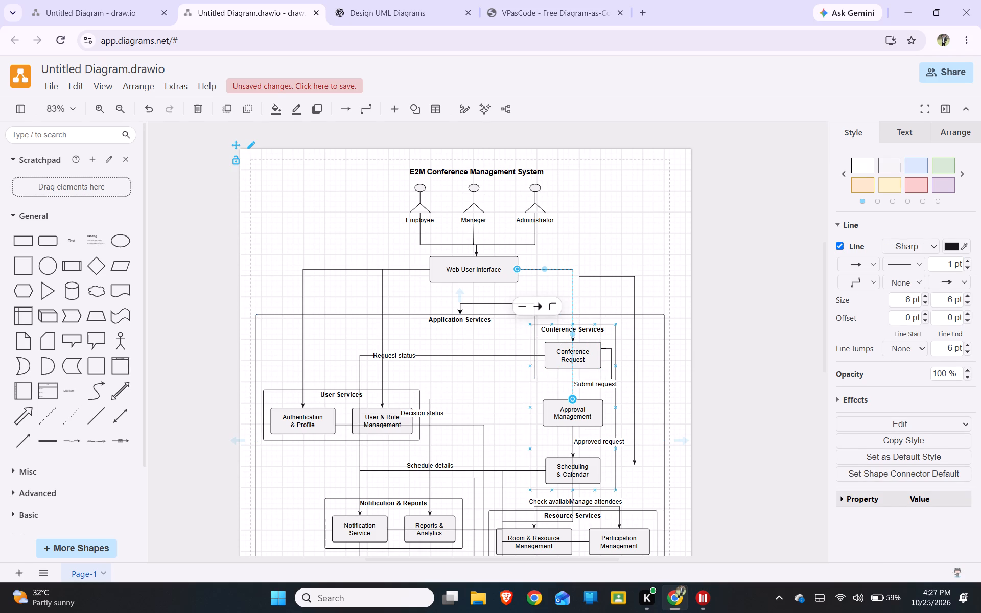
left_click_drag(572, 334, 642, 343)
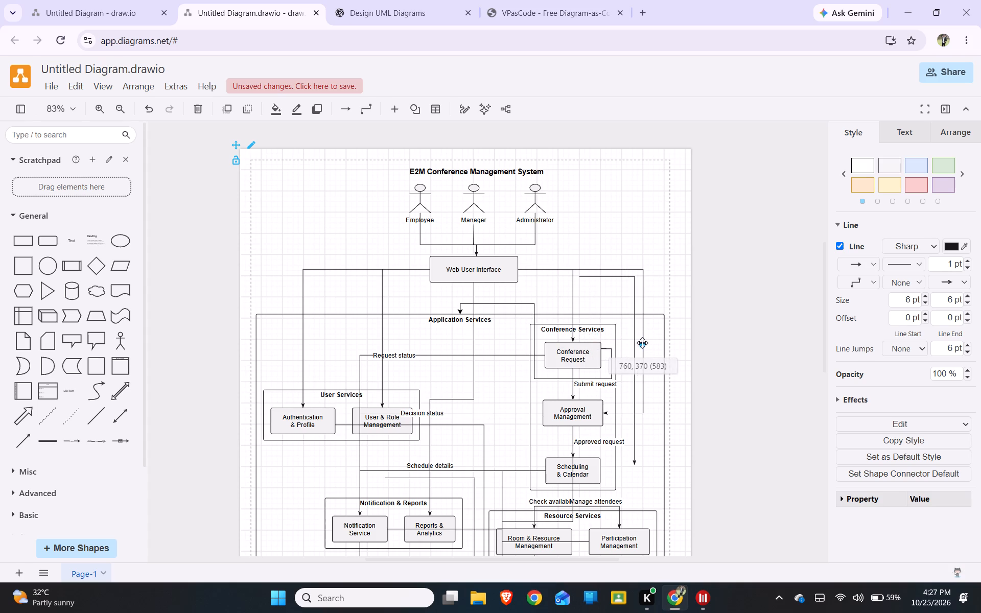
left_click_drag(642, 343, 647, 344)
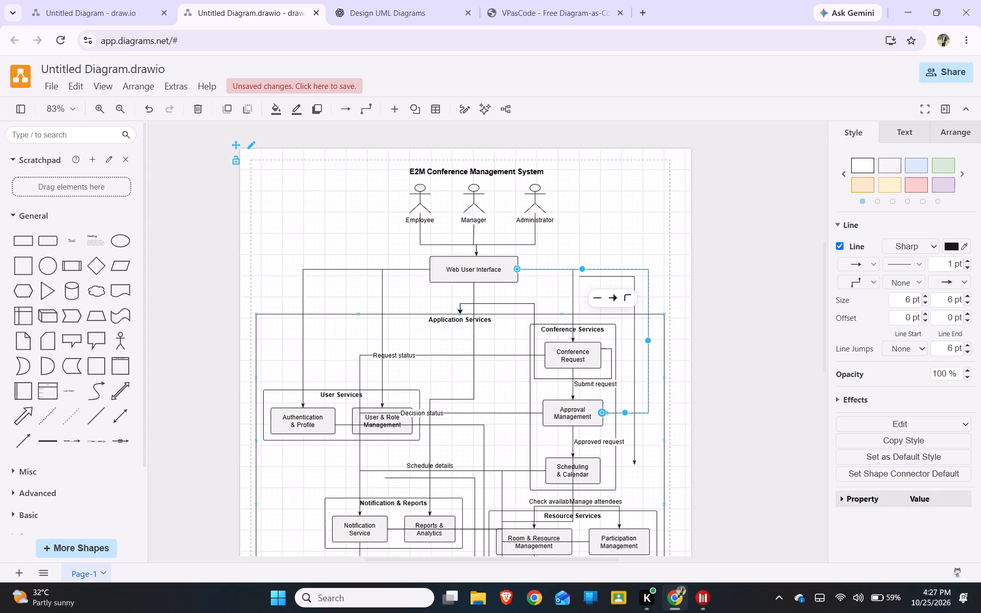
left_click(719, 361)
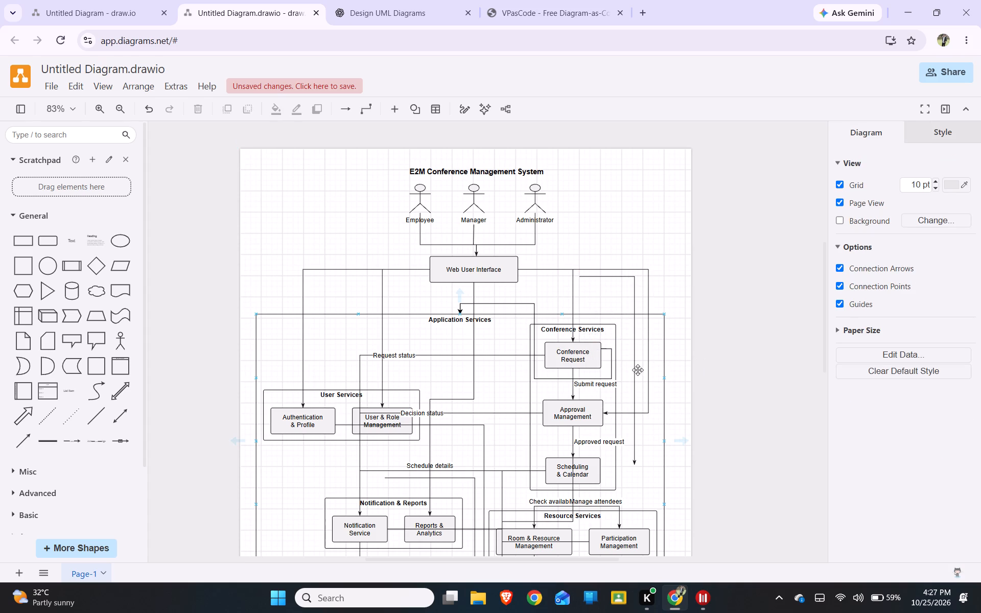
Delete the unattached connector running down beside the right edge of the Conference Services group.
left_click(634, 368)
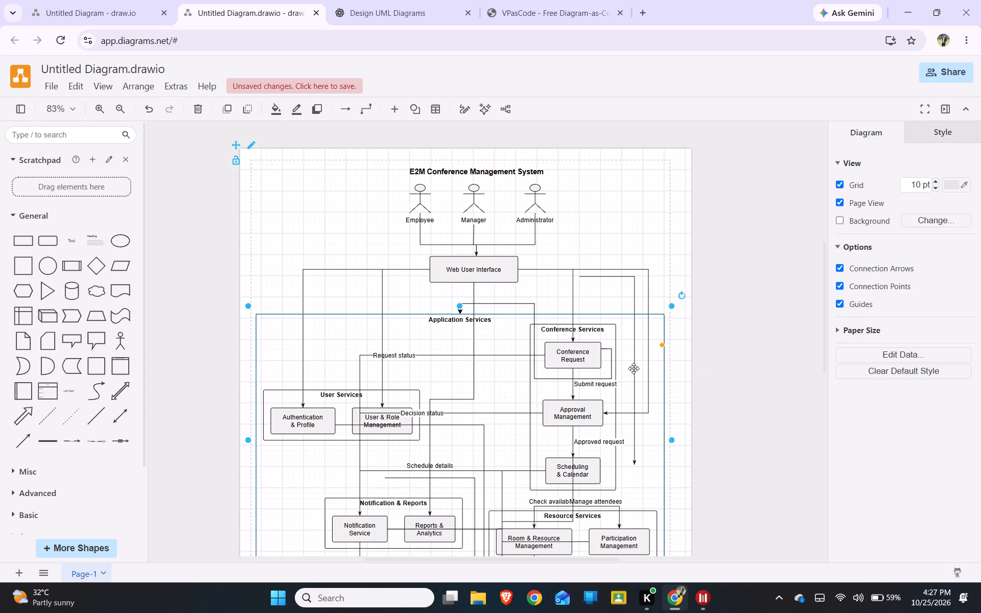
left_click(634, 368)
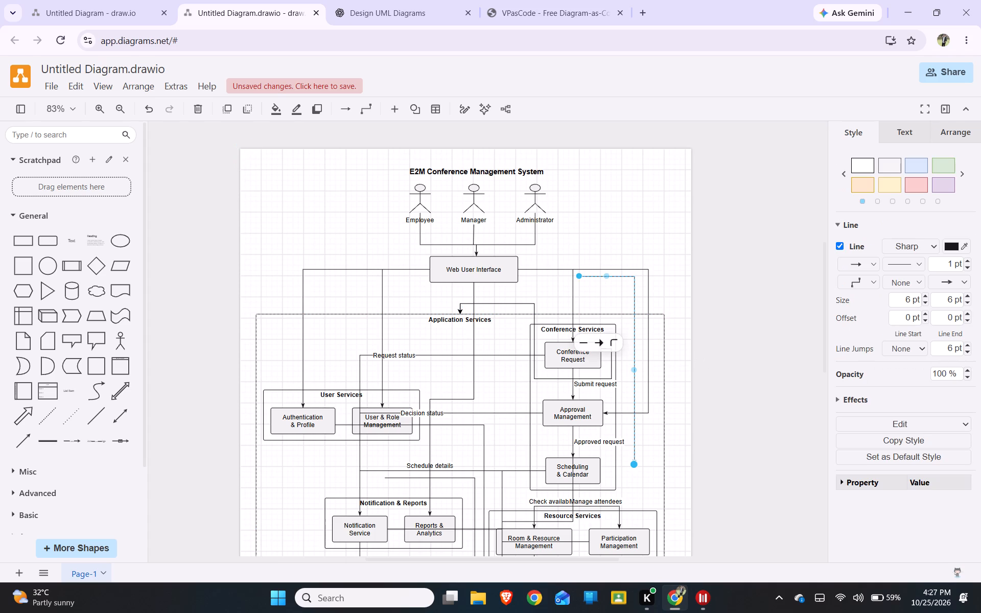
key("Delete")
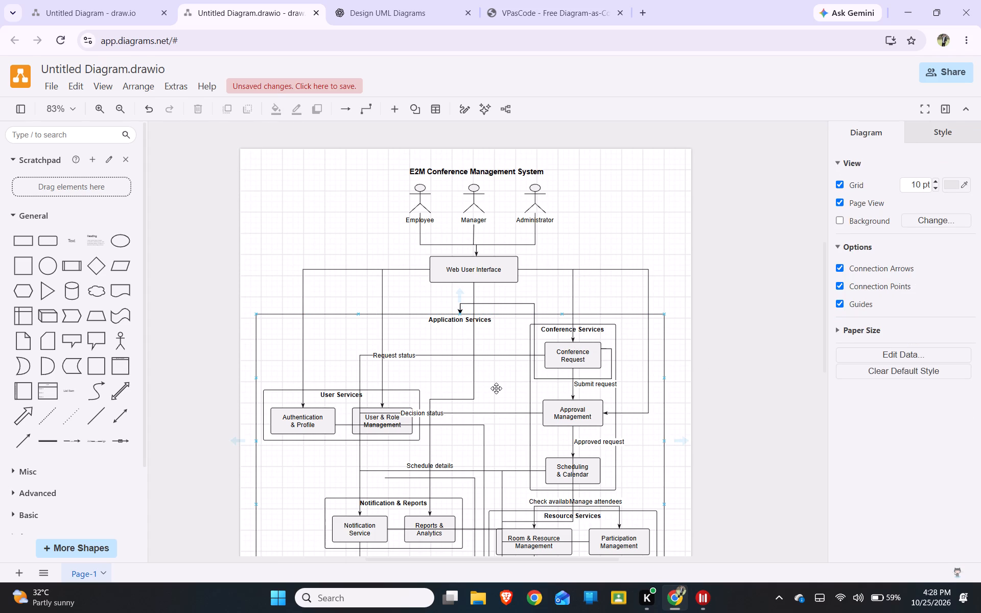
Delete the connector looping from Conference Request to the top of the Application Services group.
left_click(508, 305)
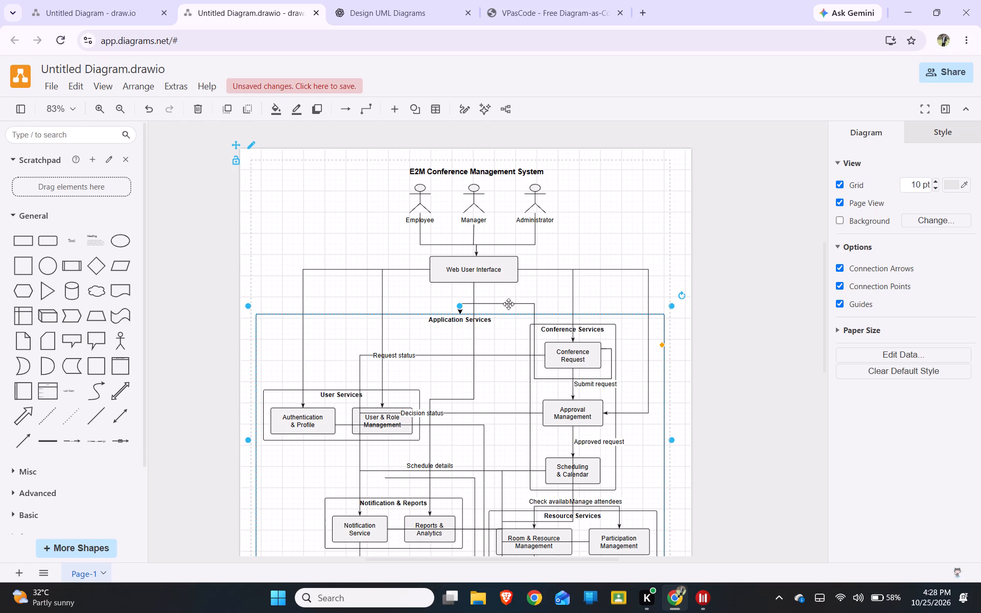
left_click(508, 304)
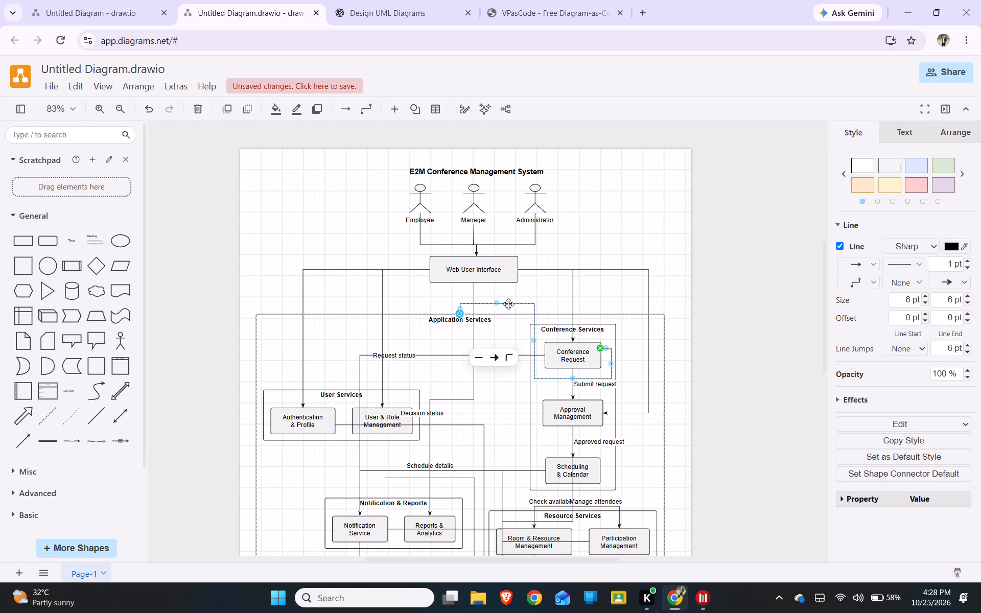
key("Delete")
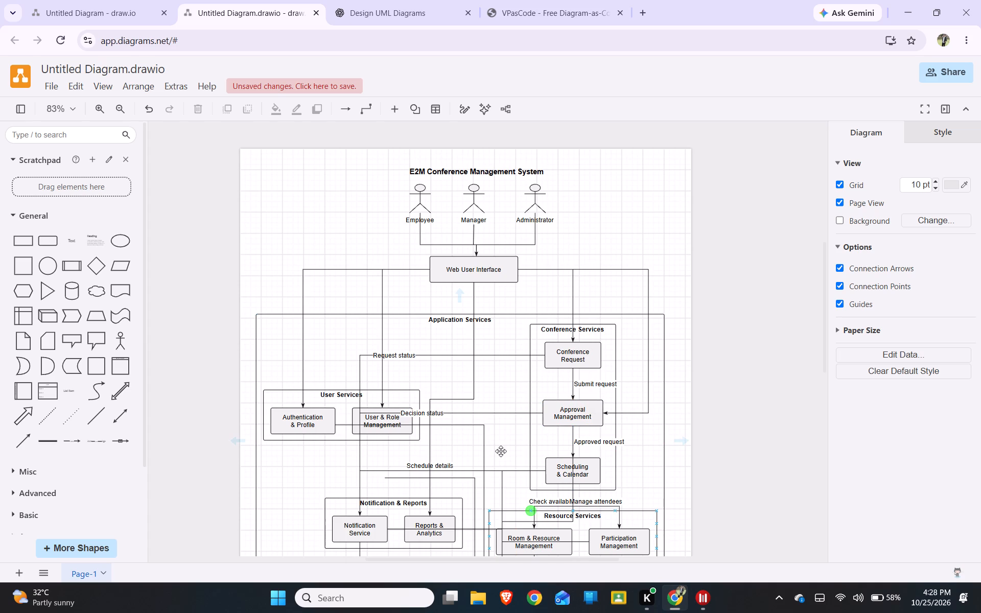
Delete the unattached connector that starts above Notification & Reports and ends beside the E2M Database.
scroll(502, 335, "down", 1)
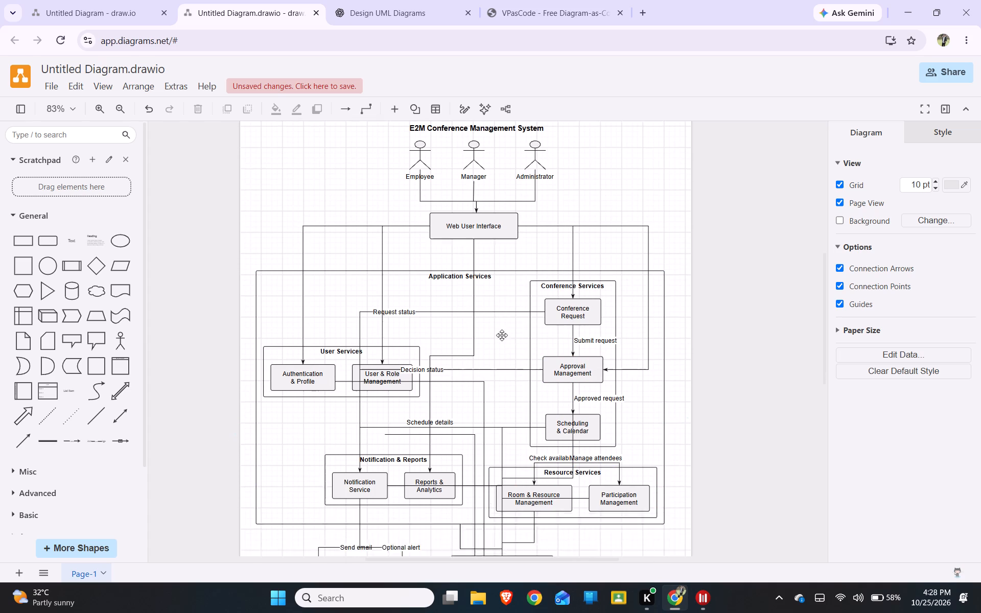
scroll(502, 335, "down", 4)
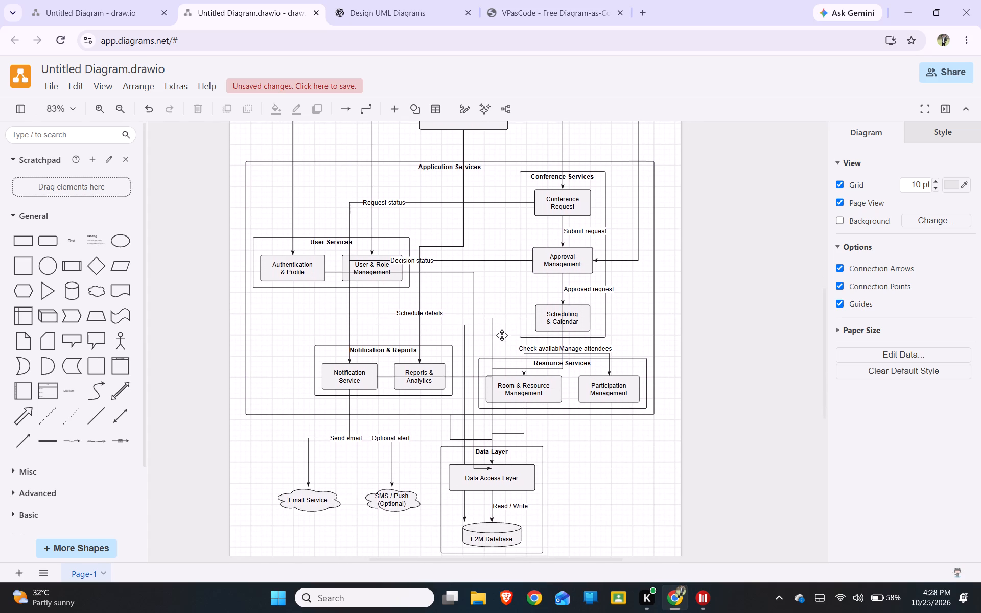
scroll(502, 335, "down", 1)
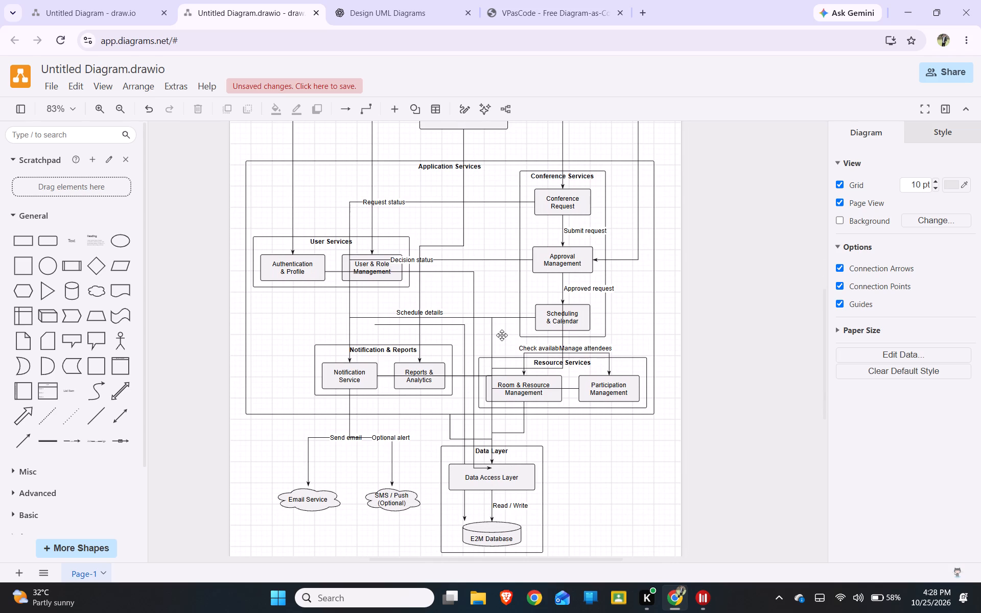
left_click(465, 355)
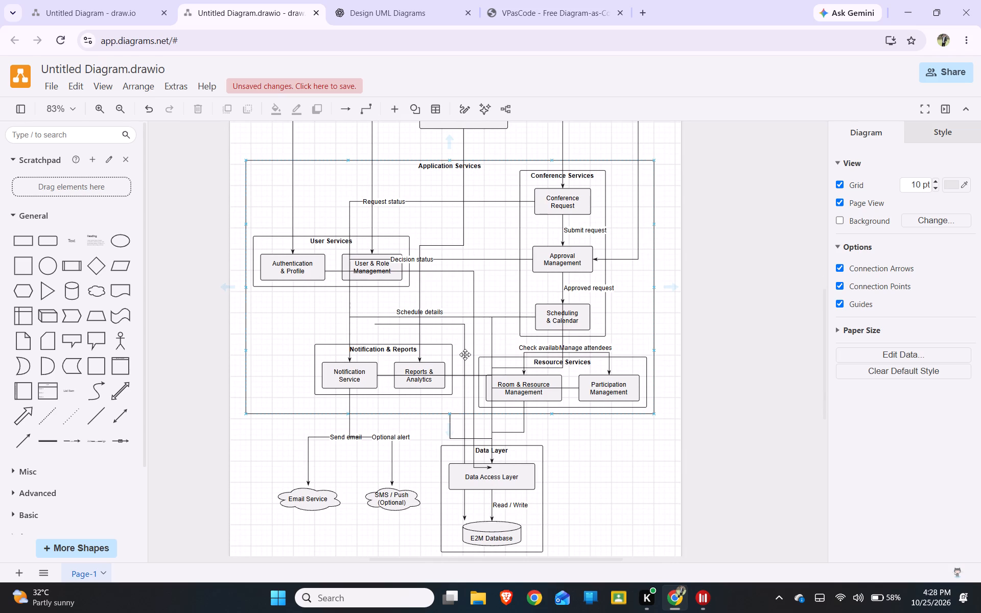
left_click(465, 355)
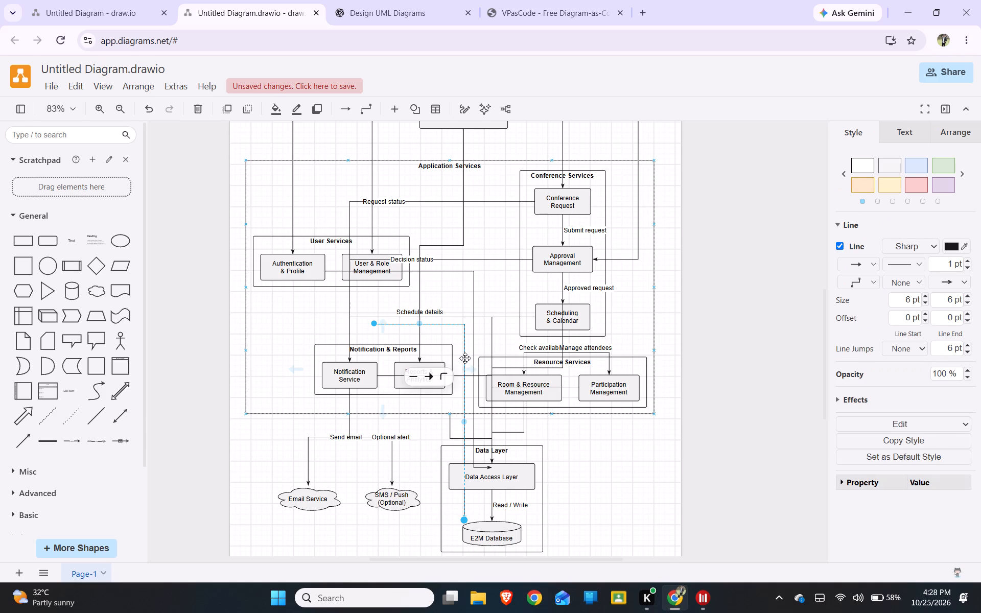
key("Delete")
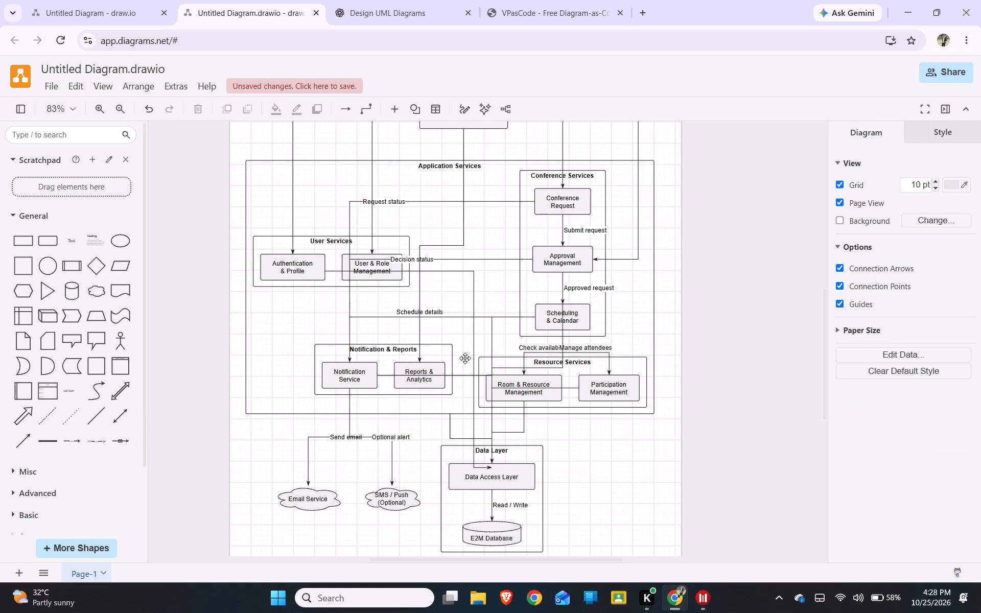
left_click(625, 468)
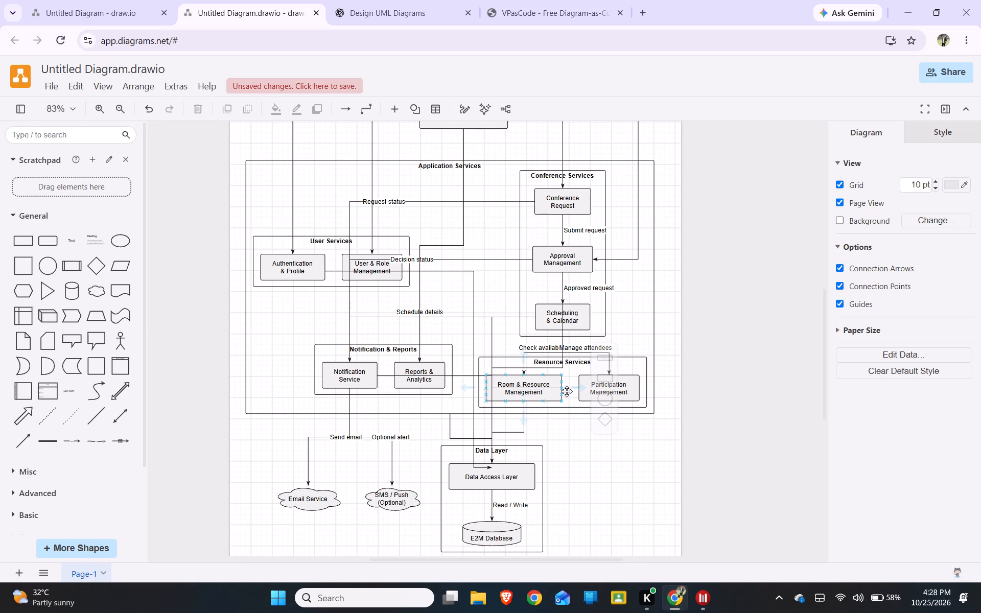
Reroute the Participation Management to Data Access Layer connector so it leaves downward and runs below the Application Services group.
left_click(567, 391)
left_click(567, 387)
left_click(570, 389)
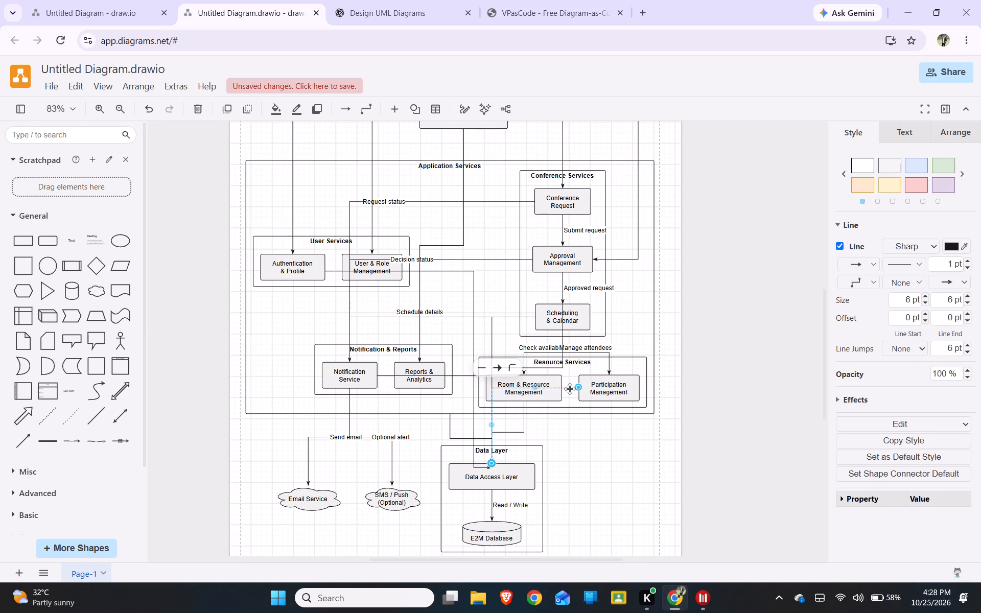
left_click_drag(535, 388, 539, 416)
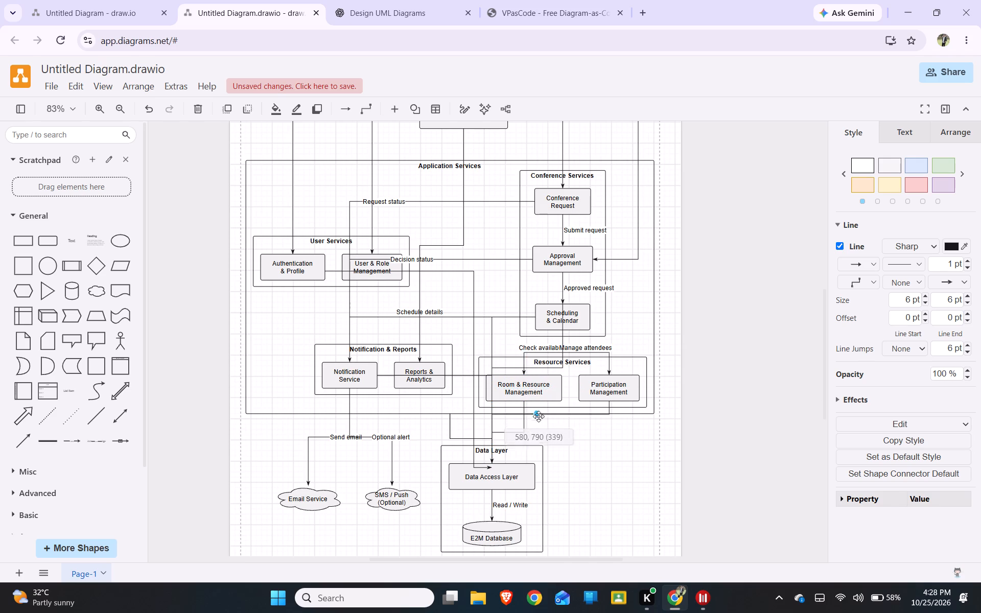
left_click_drag(539, 416, 547, 439)
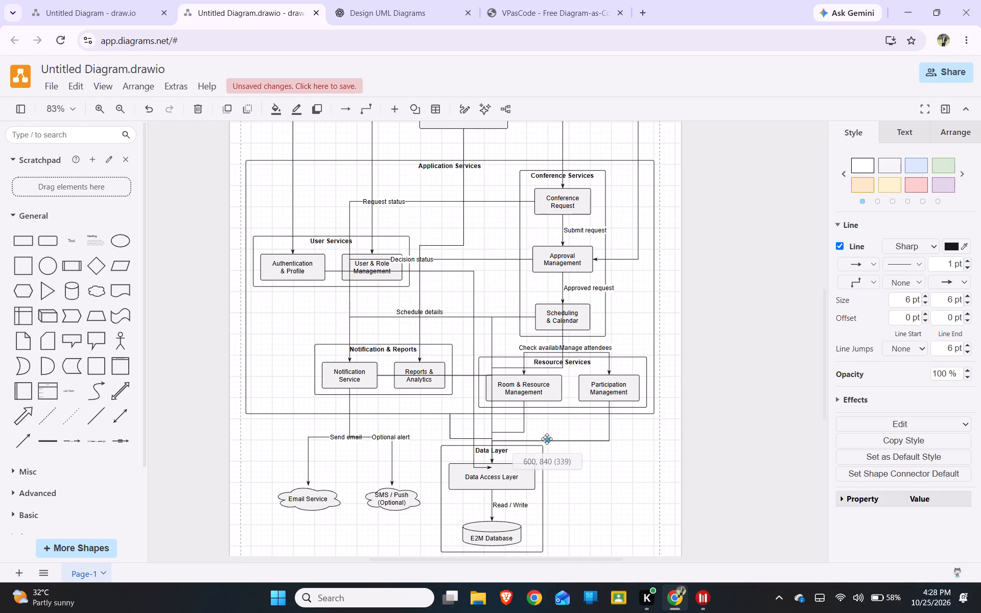
left_click_drag(547, 439, 552, 439)
left_click_drag(552, 439, 550, 437)
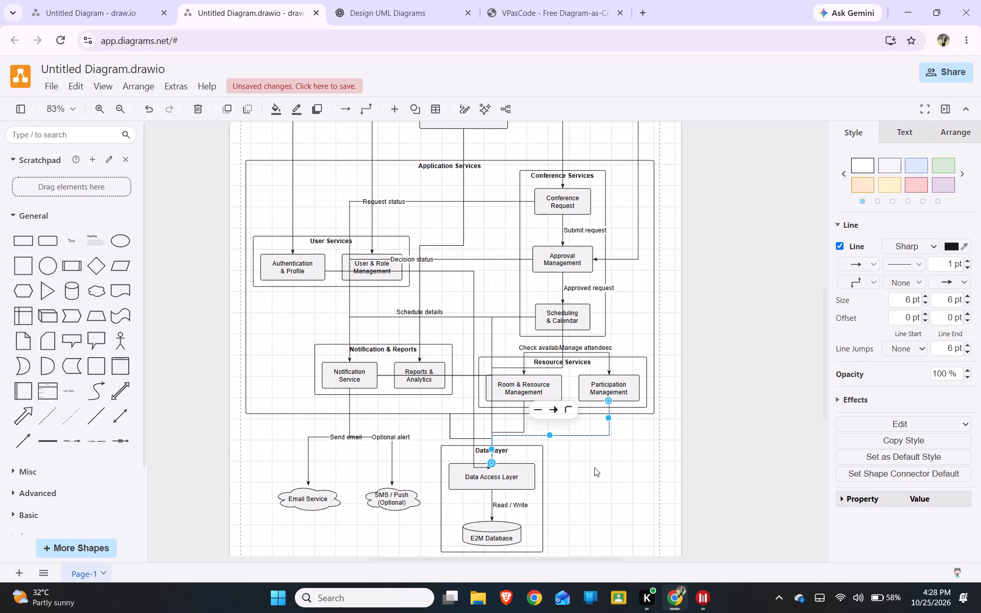
left_click(594, 467)
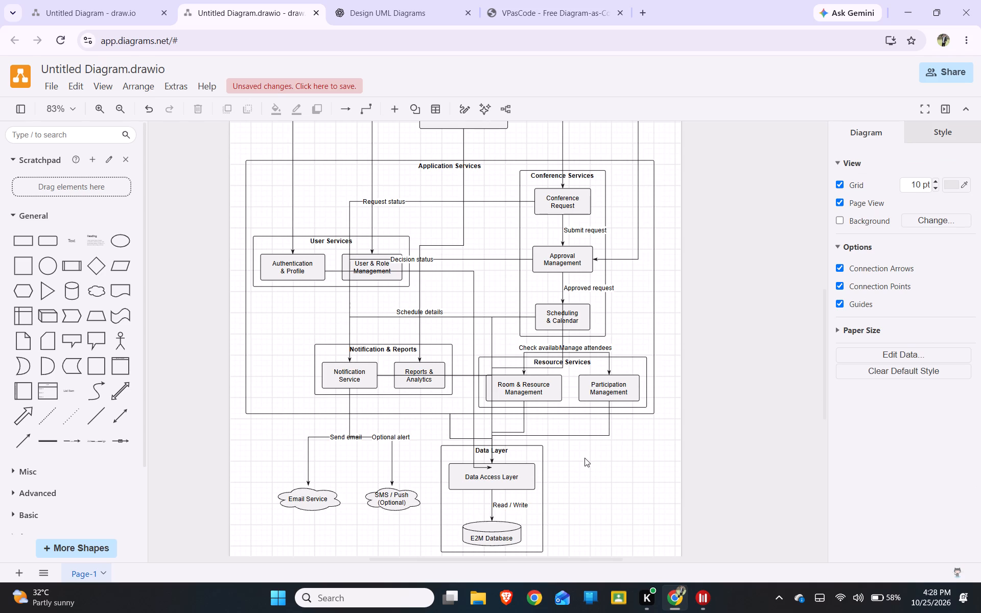
Reroute the Approval Management to Data Access Layer connector left of the Conference Services group, in line with the vertical line into Data Access Layer.
left_click(562, 294)
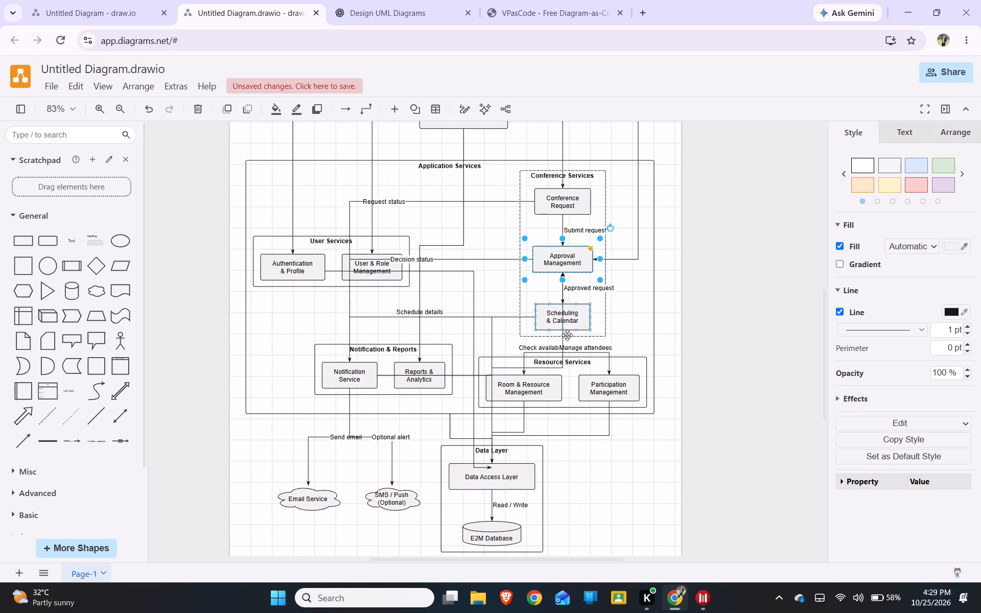
left_click(560, 344)
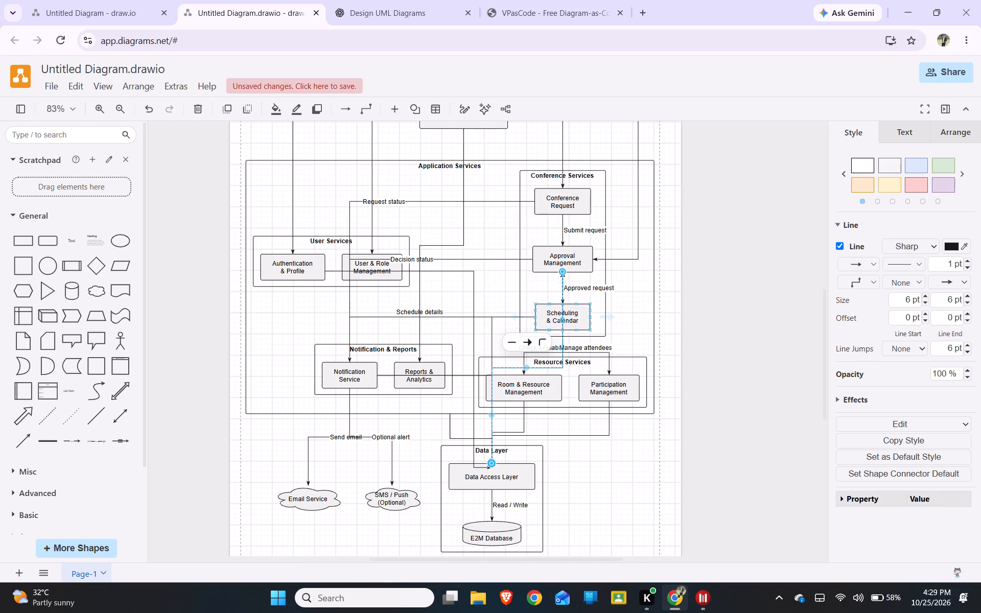
left_click_drag(562, 318, 500, 315)
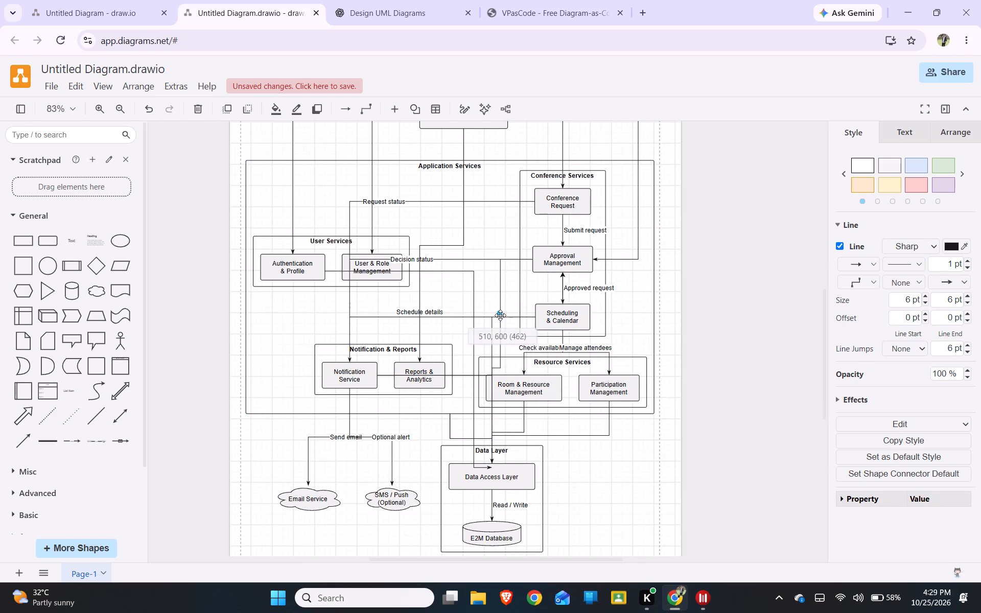
left_click_drag(500, 315, 489, 313)
left_click_drag(489, 313, 493, 313)
left_click(482, 231)
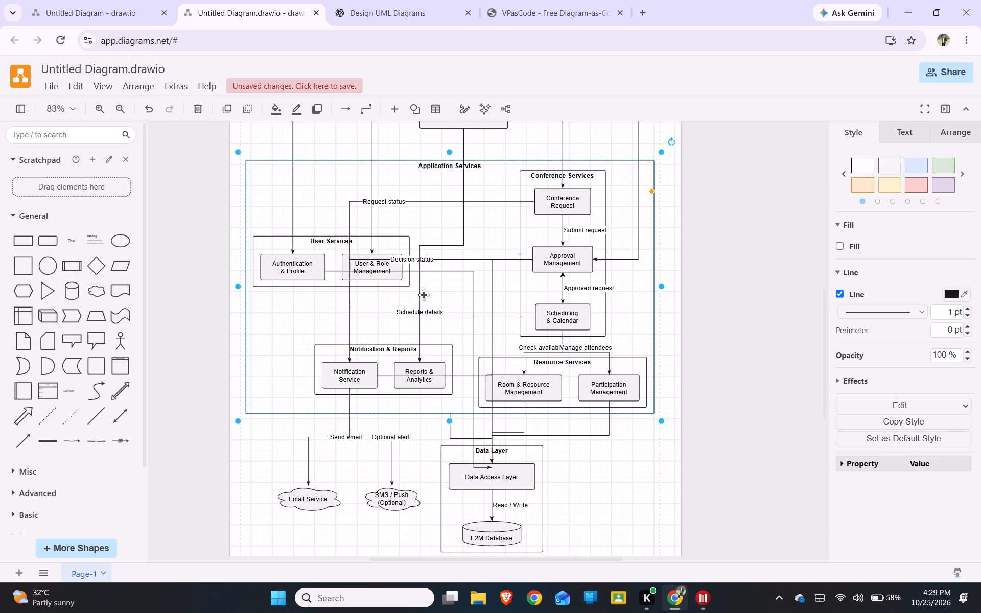
Shift the vertical segment of the Authentication & Profile to Data Access Layer connector left, closer to the Notification & Reports group.
left_click(475, 295)
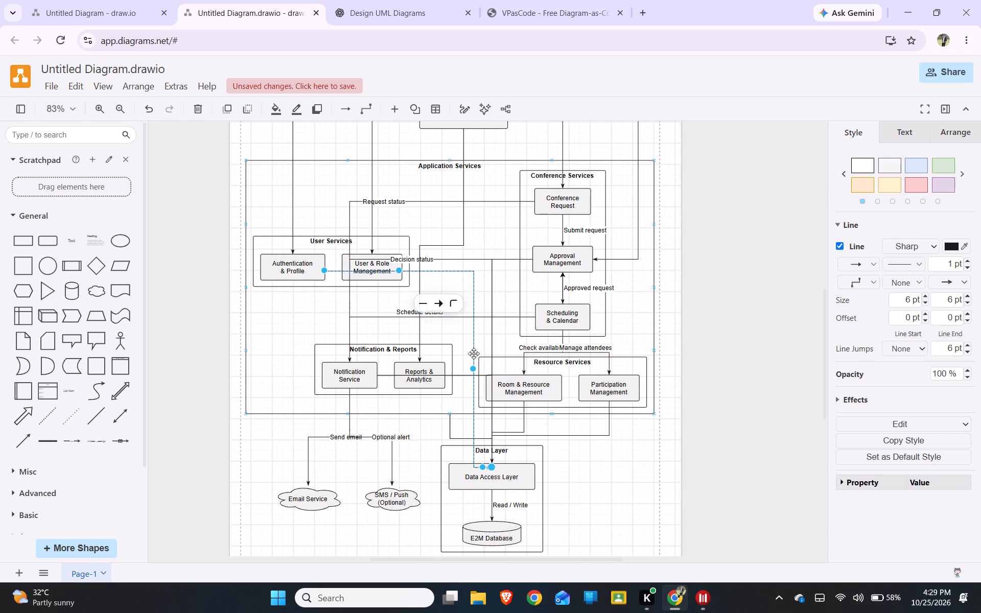
left_click_drag(475, 368, 456, 367)
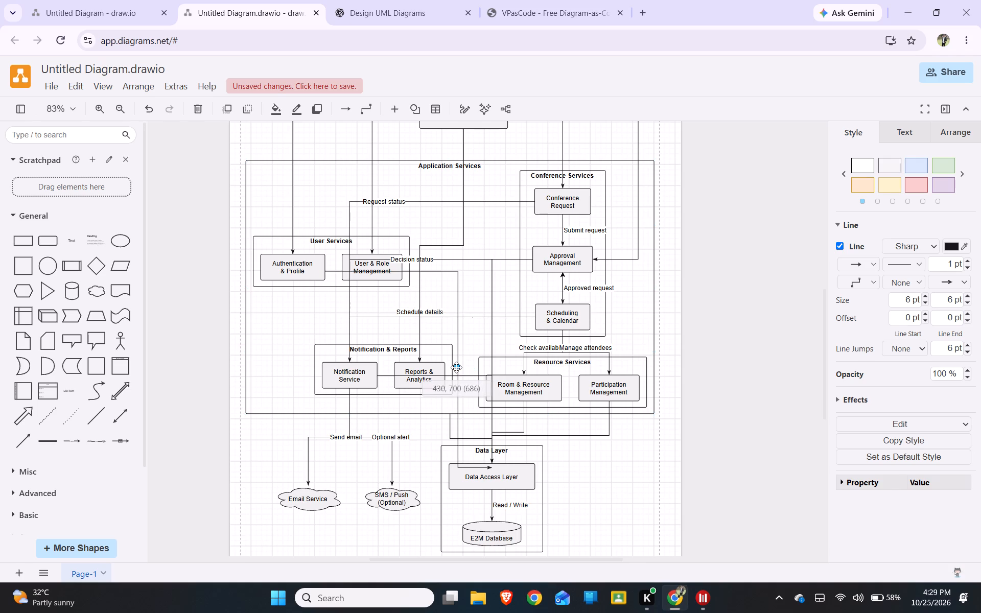
left_click_drag(456, 367, 460, 367)
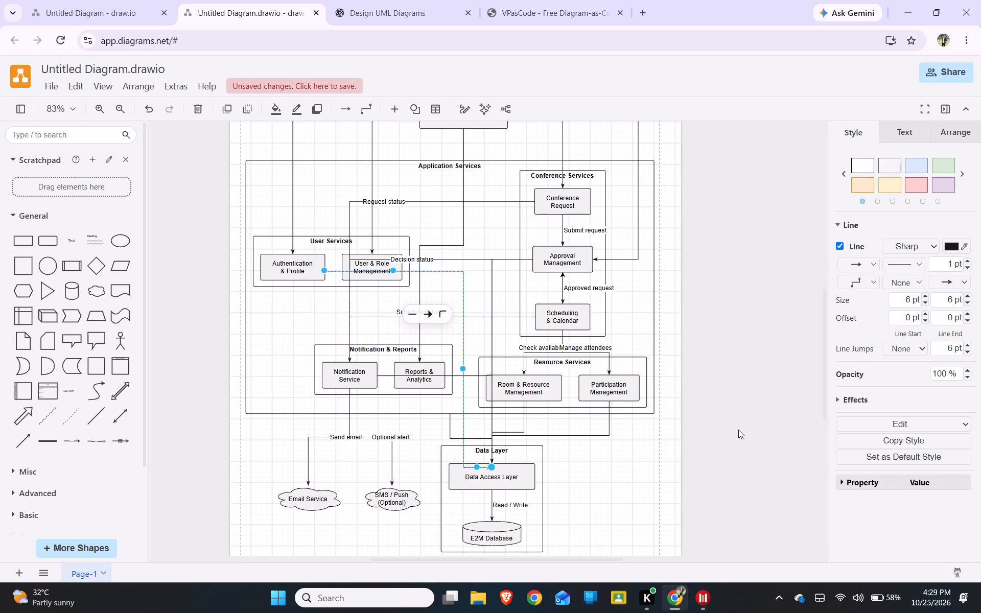
left_click(571, 501)
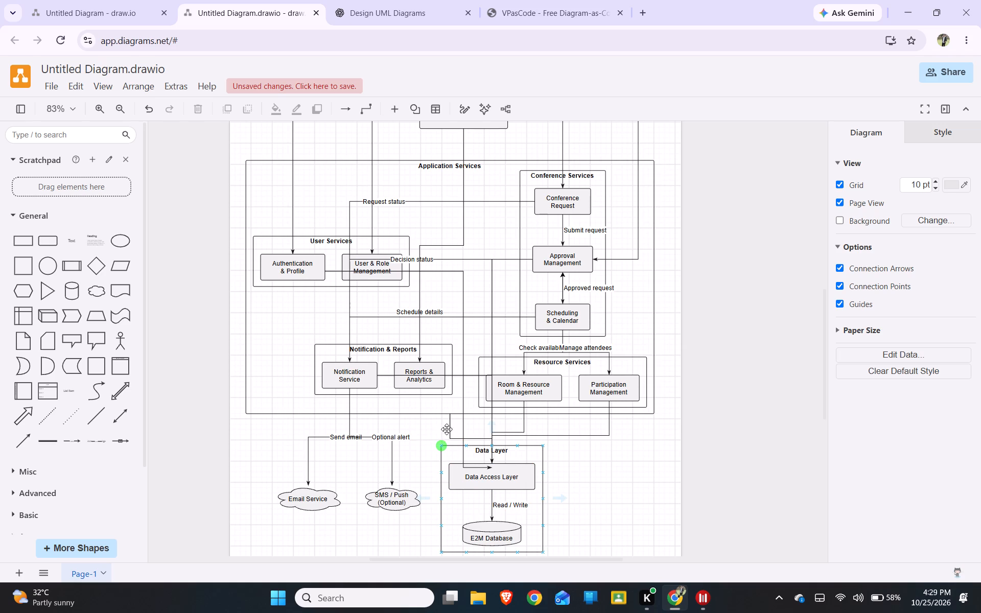
Try shifting the horizontal segment of the Participation Management to Data Access Layer connector, and delete that connector.
left_click(571, 434)
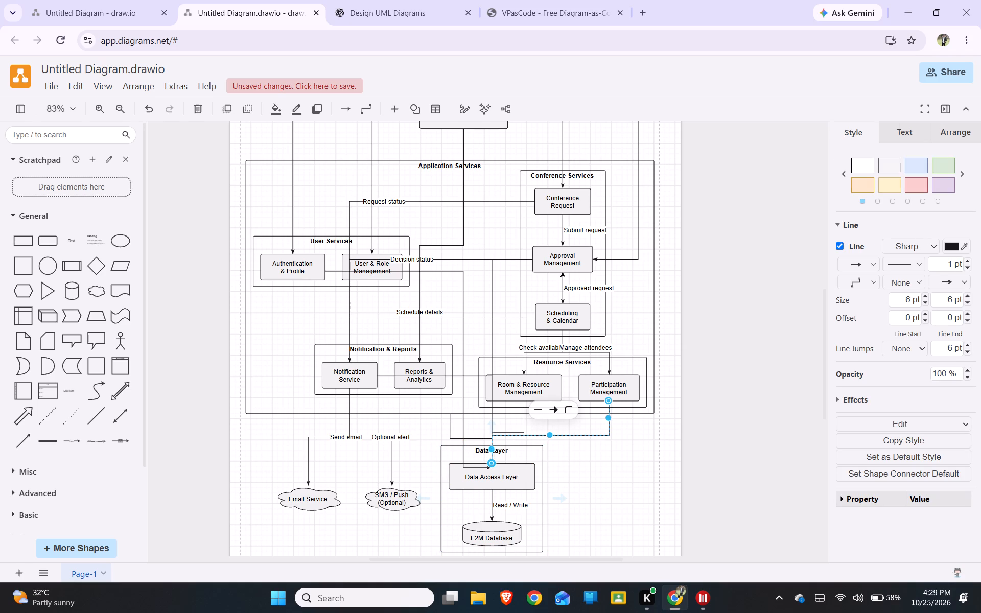
left_click_drag(549, 434, 558, 428)
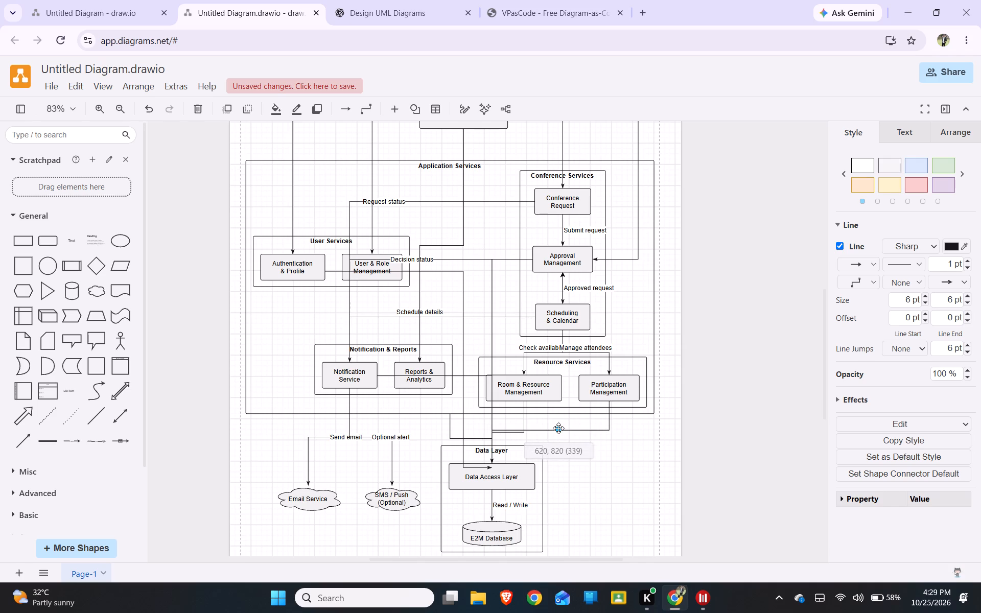
left_click_drag(558, 428, 574, 441)
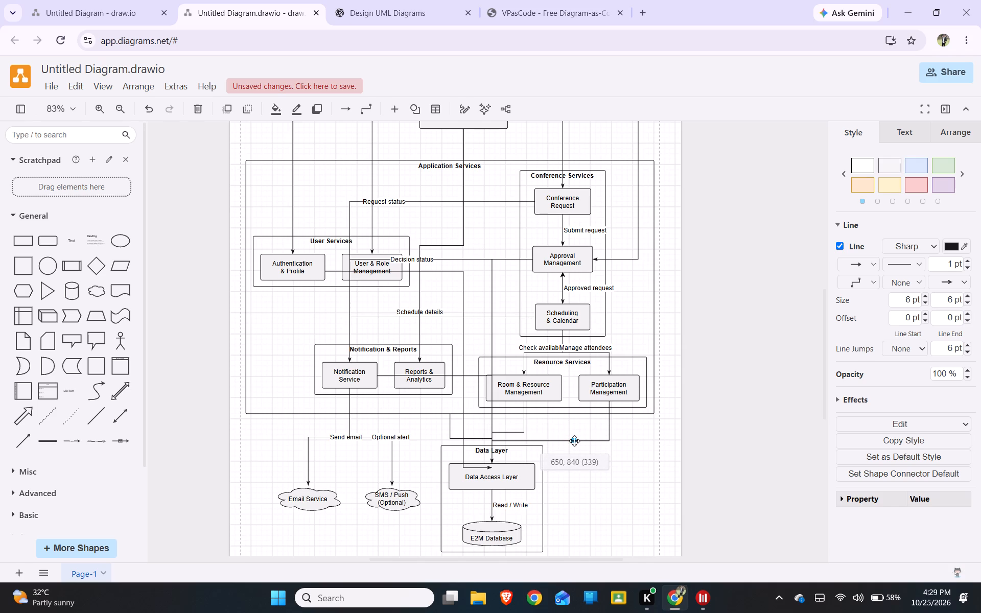
left_click_drag(574, 441, 562, 425)
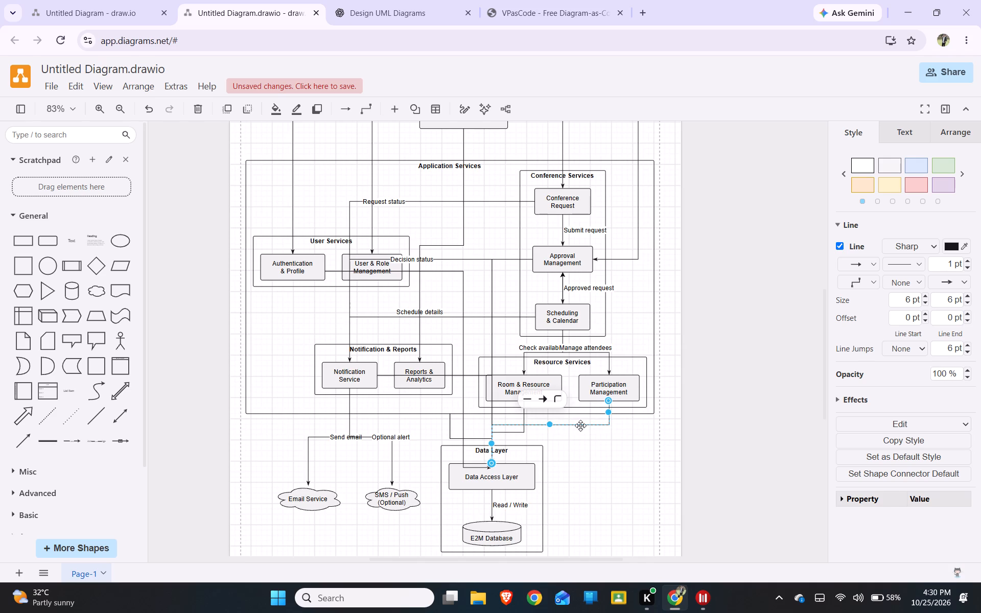
key("Delete")
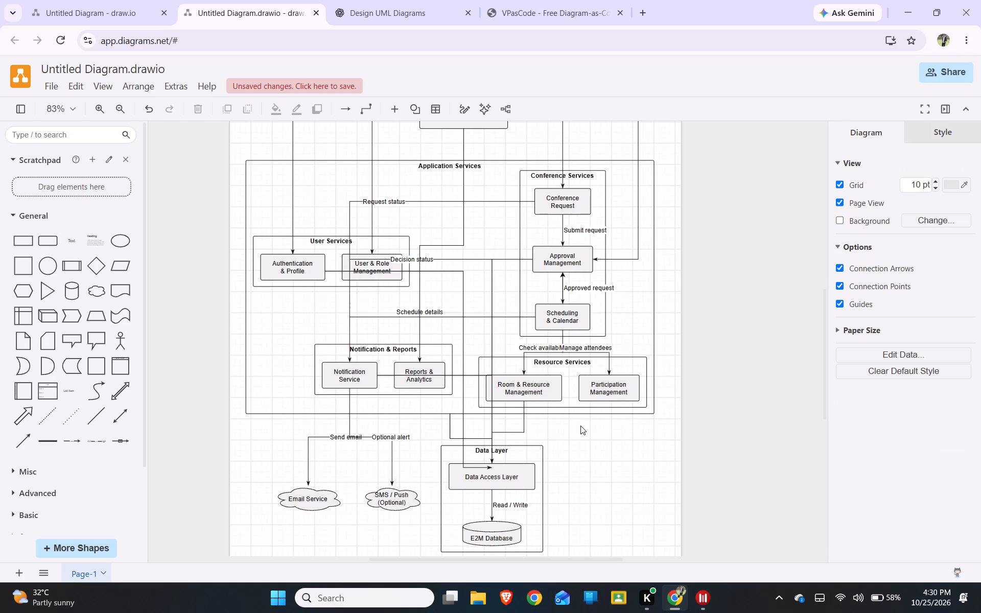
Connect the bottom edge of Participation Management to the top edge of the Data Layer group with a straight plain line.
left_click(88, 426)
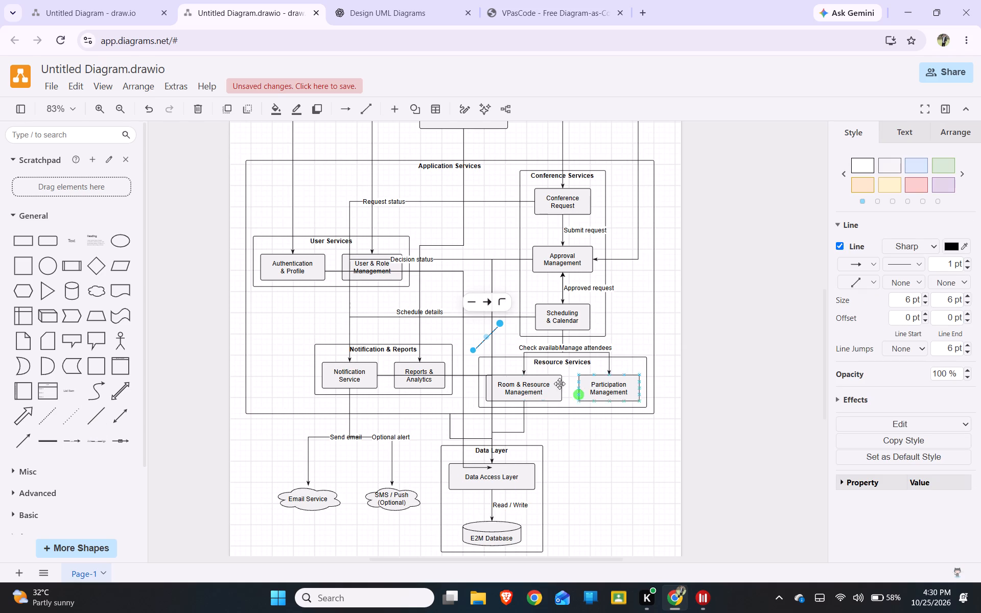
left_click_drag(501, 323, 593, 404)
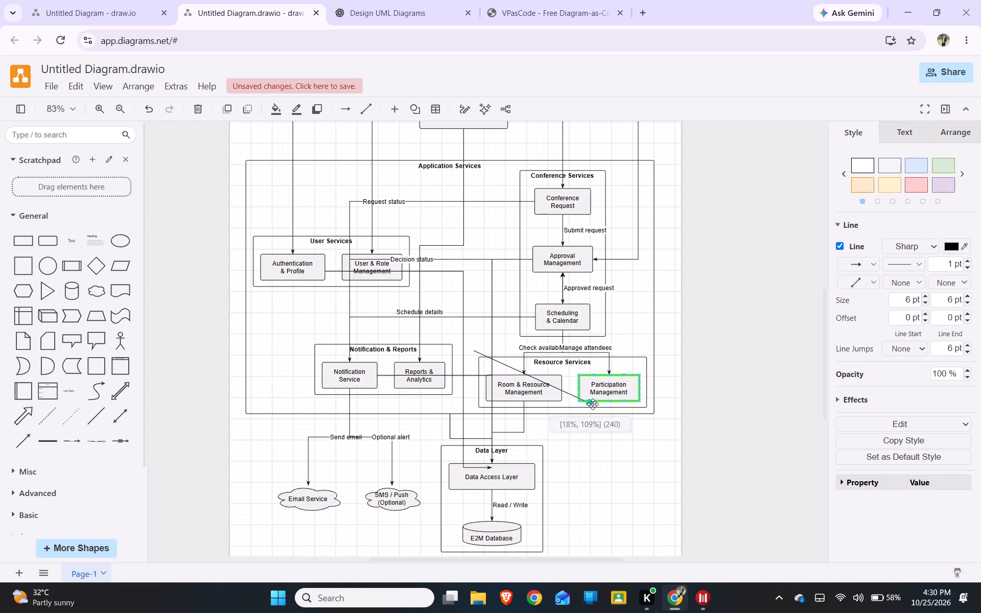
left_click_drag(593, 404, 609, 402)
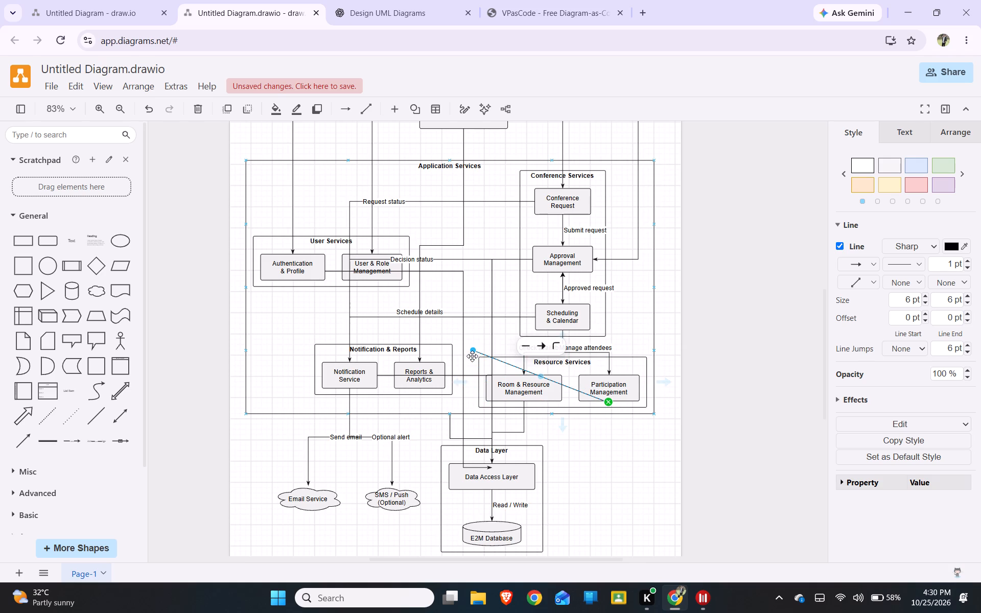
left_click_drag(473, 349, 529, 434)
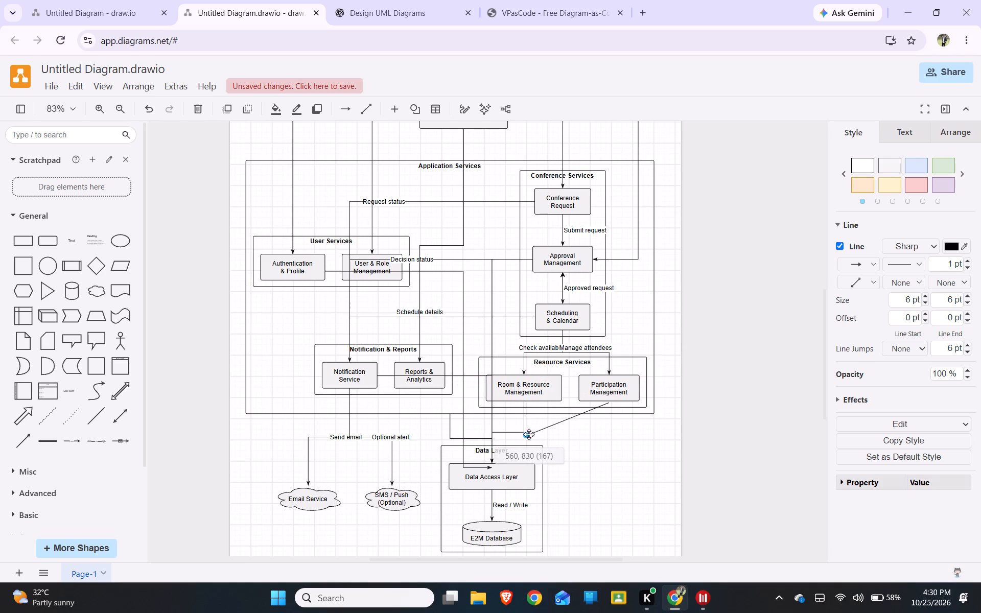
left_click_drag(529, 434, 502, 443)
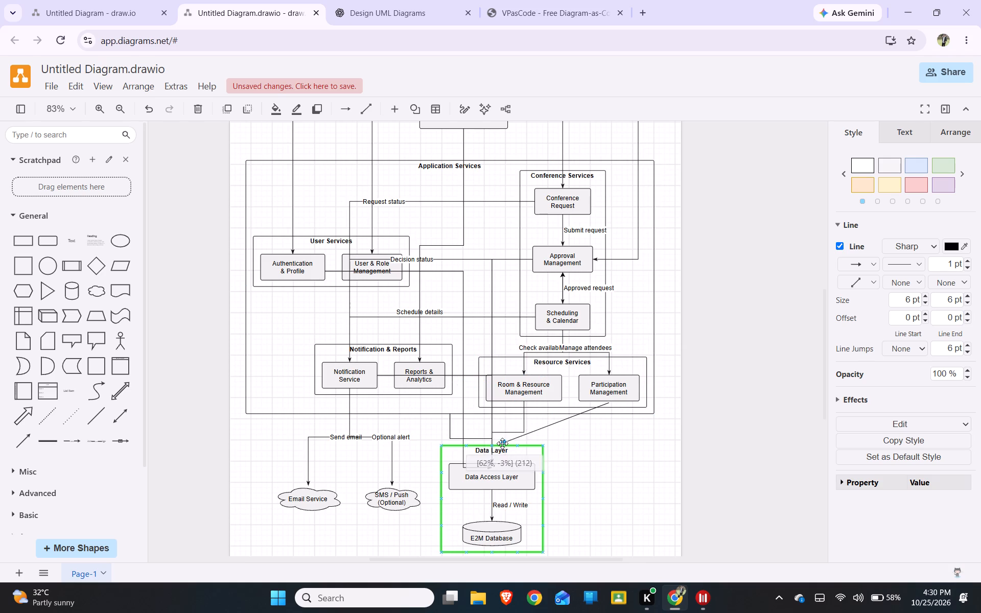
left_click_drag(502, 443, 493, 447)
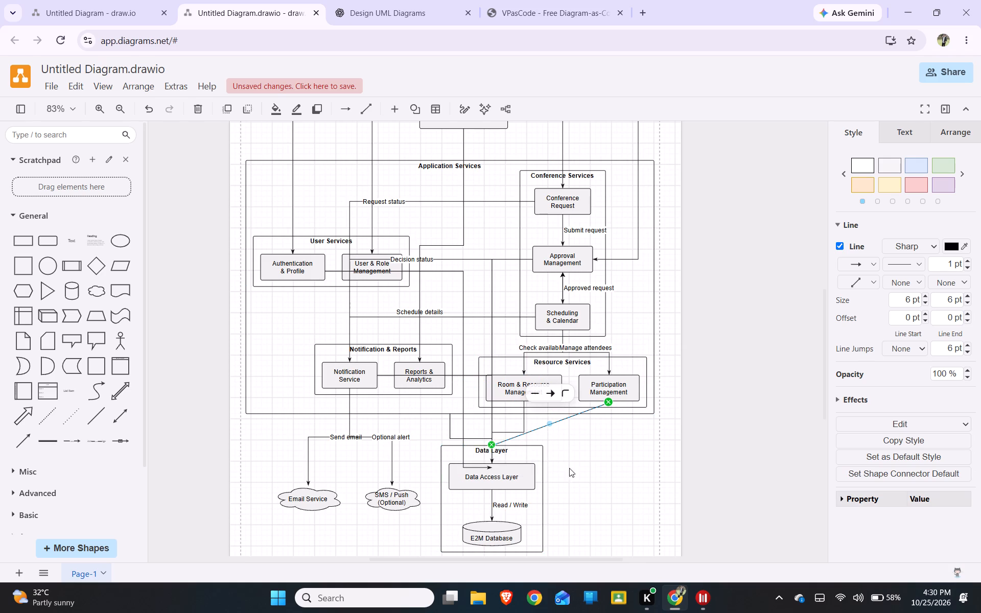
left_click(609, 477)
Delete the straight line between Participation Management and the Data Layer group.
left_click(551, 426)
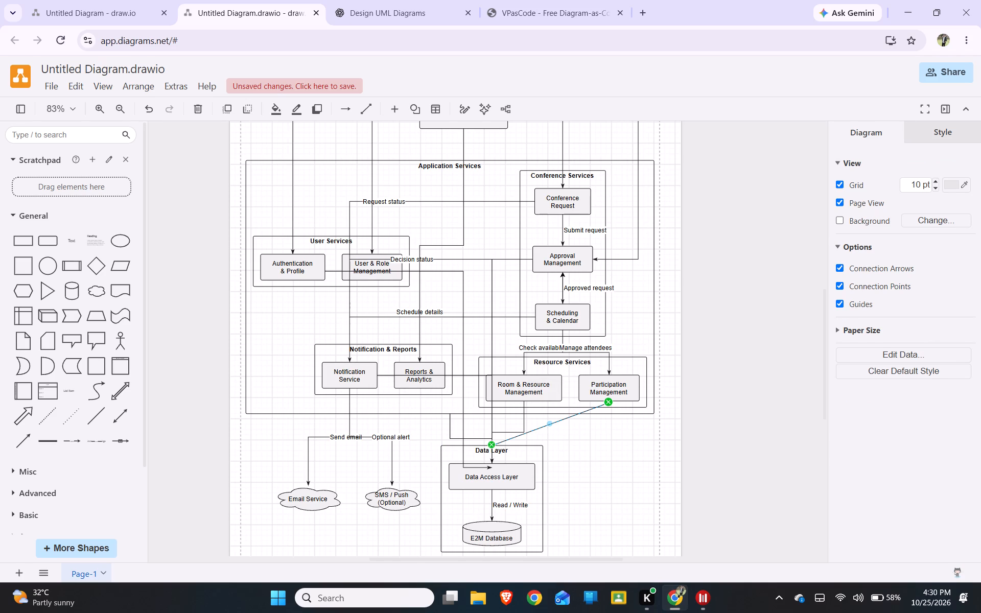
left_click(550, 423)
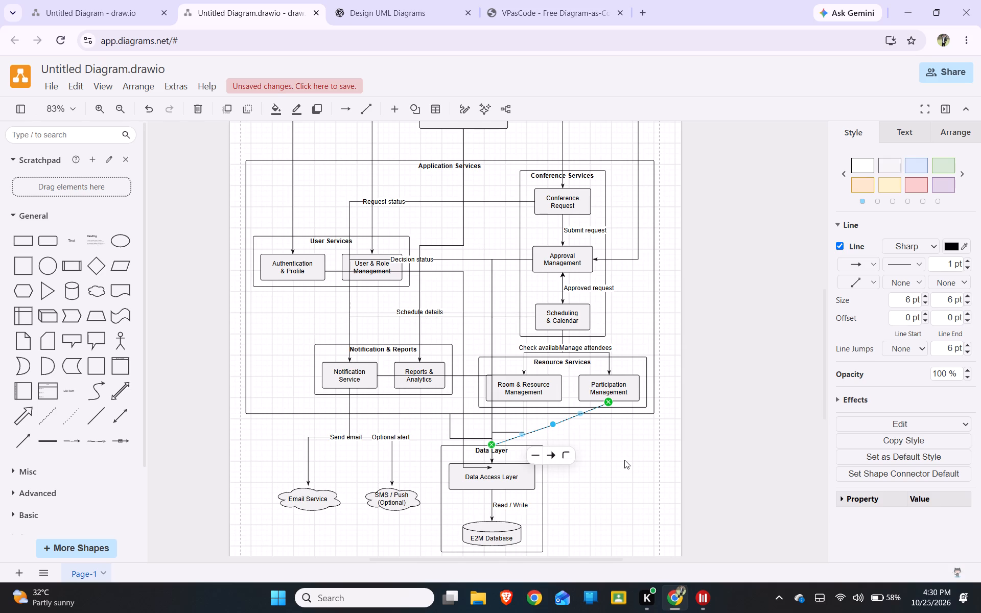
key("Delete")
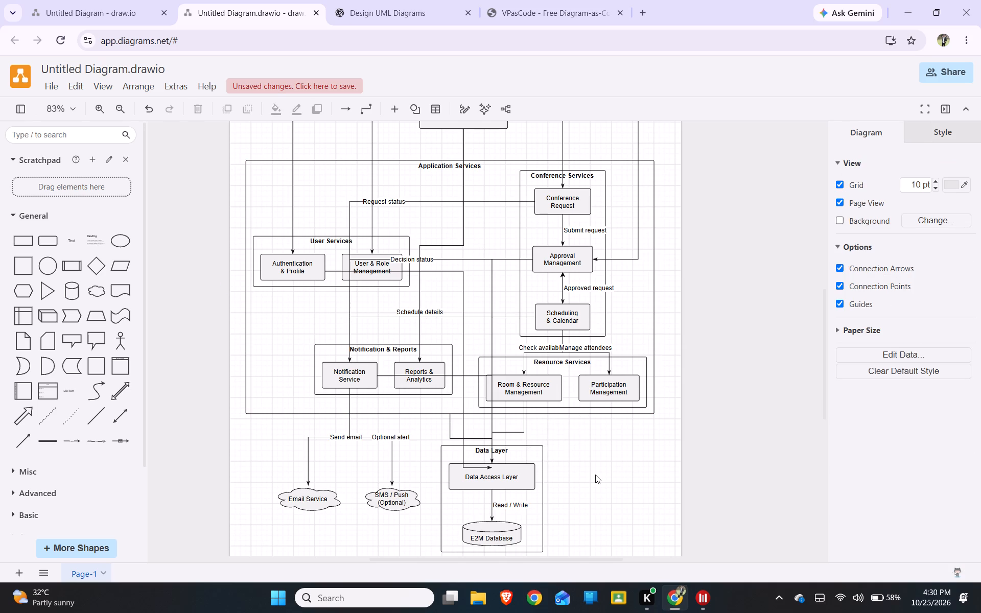
Attach the Authentication & Profile connector to the top edge of Data Access Layer, left of its centre, with the last bend above the box.
left_click(487, 466)
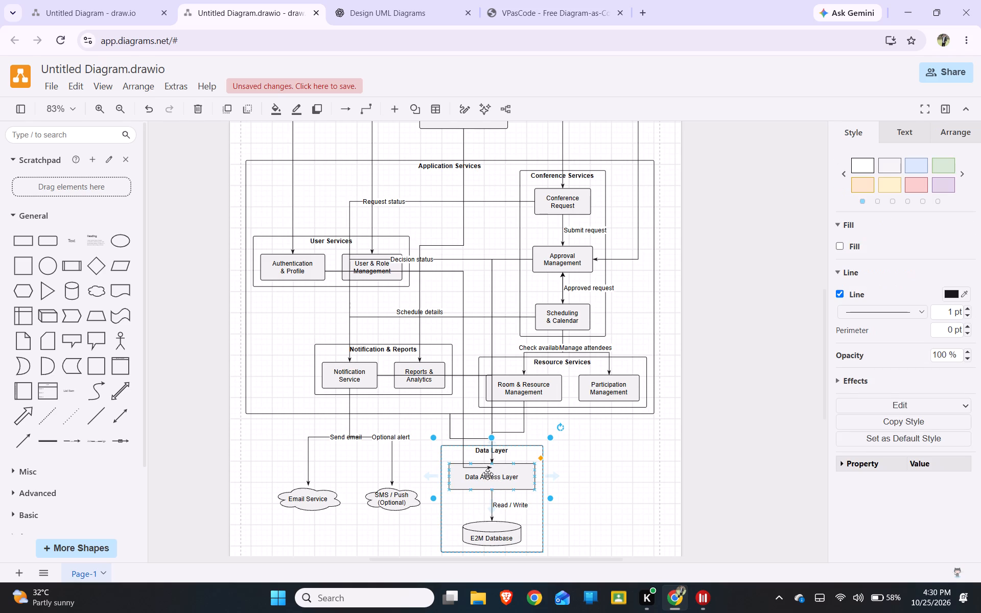
left_click(463, 404)
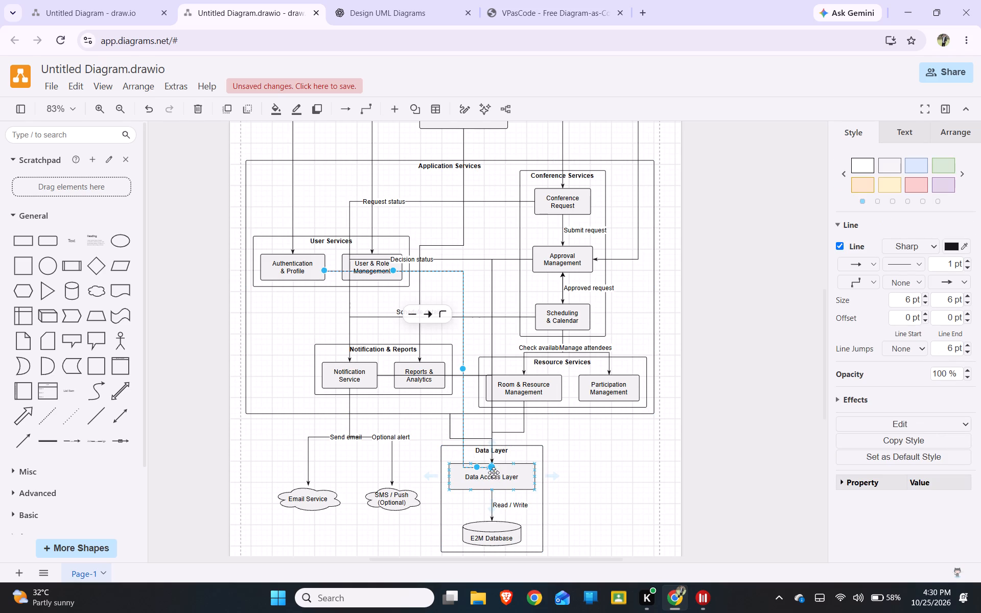
left_click_drag(491, 468, 473, 463)
left_click(568, 457)
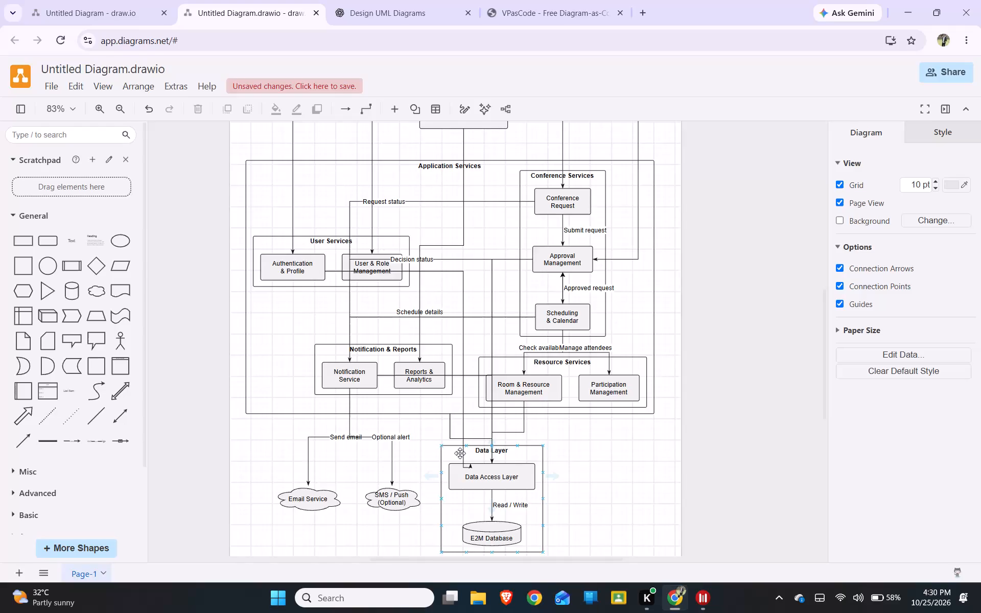
left_click(461, 411)
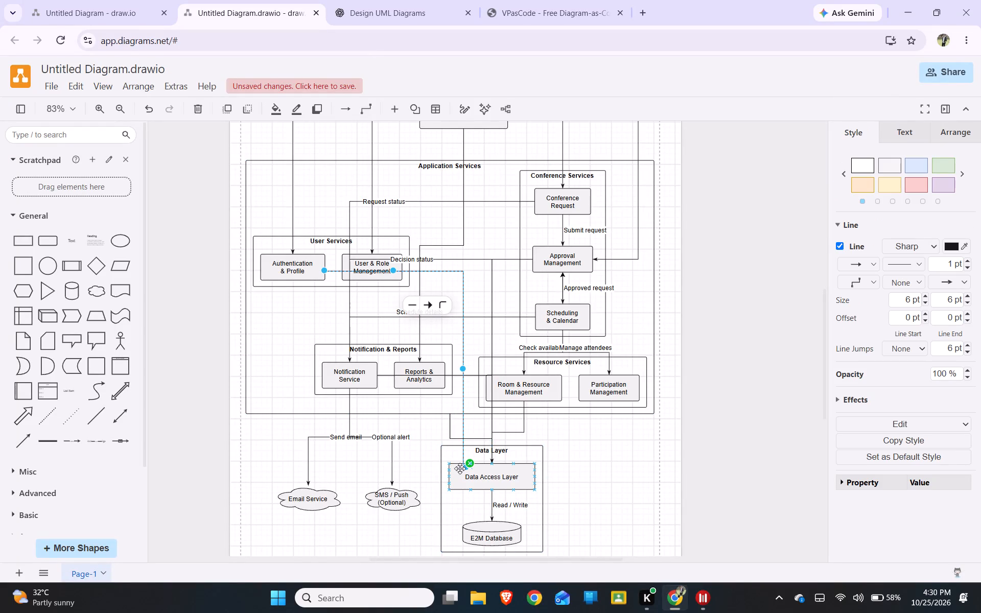
left_click_drag(467, 468, 478, 460)
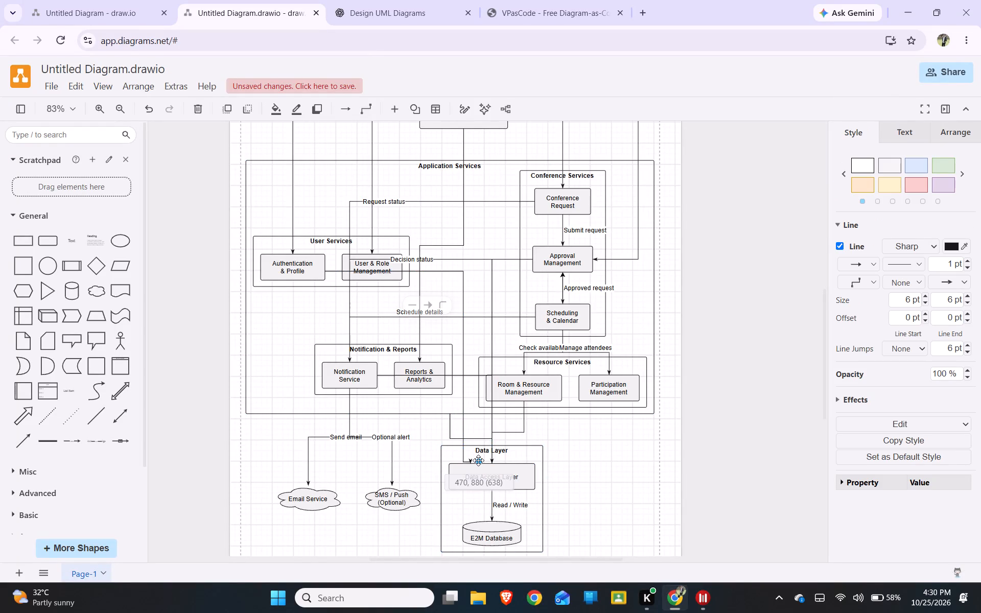
left_click_drag(478, 460, 469, 458)
left_click(576, 456)
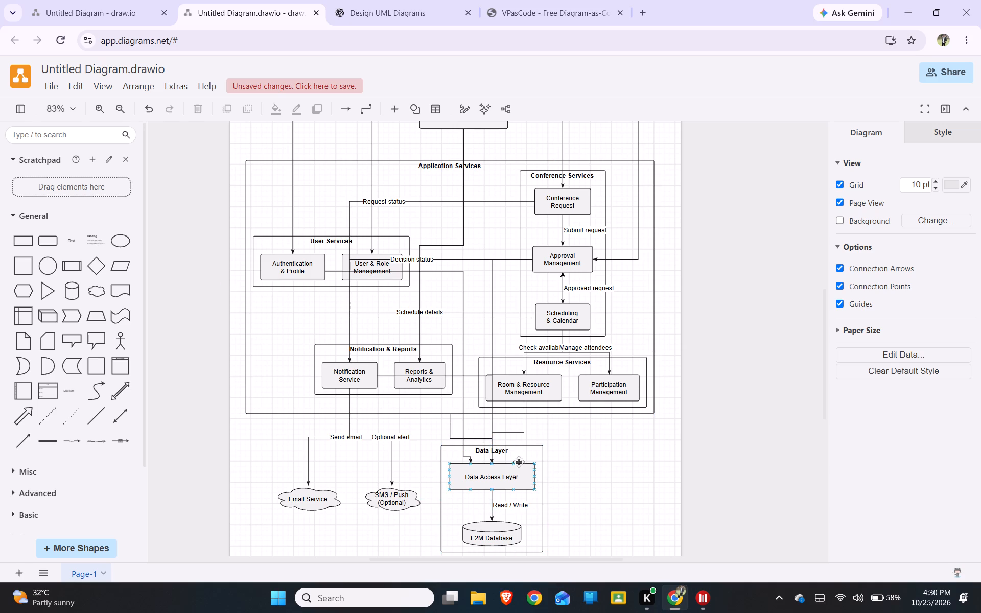
Delete the connector running from the bottom edge of the Application Services group to Data Access Layer.
left_click(452, 438)
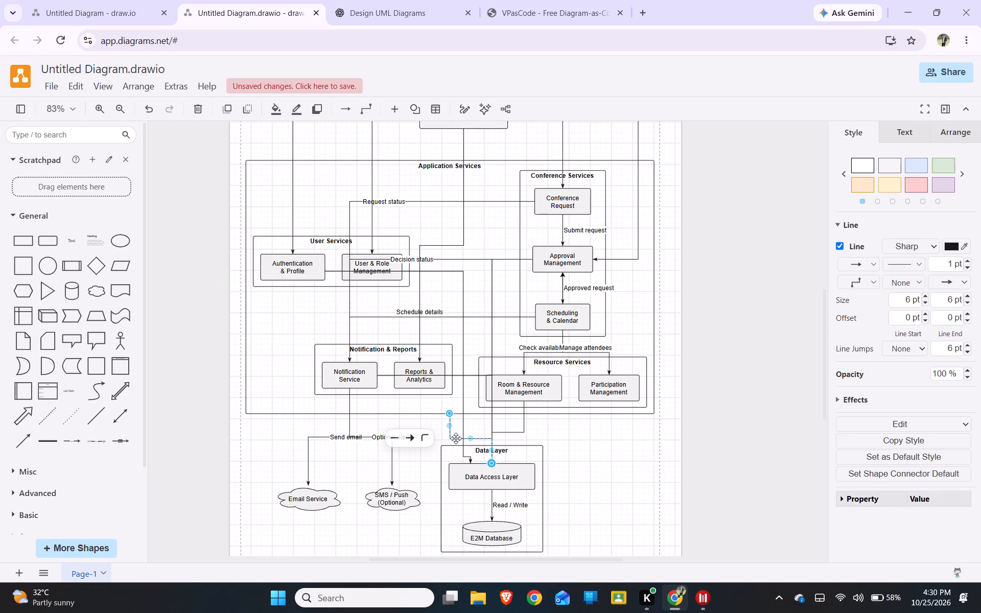
key("Delete")
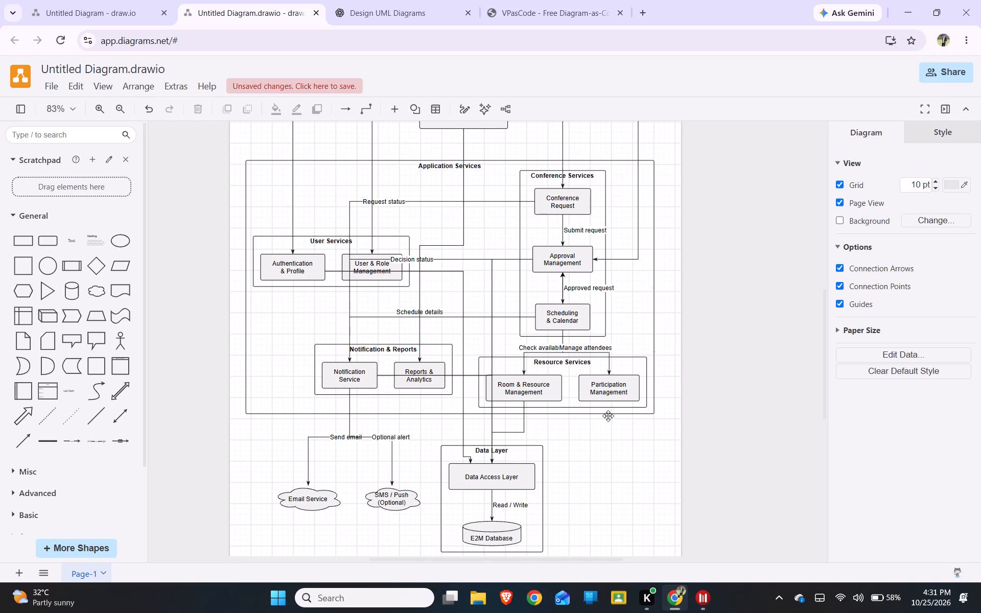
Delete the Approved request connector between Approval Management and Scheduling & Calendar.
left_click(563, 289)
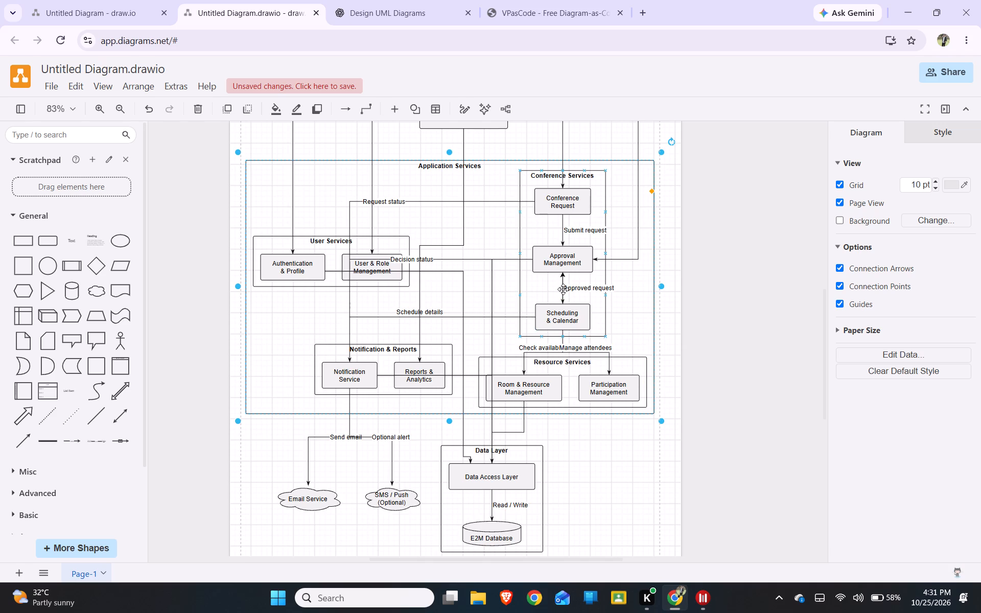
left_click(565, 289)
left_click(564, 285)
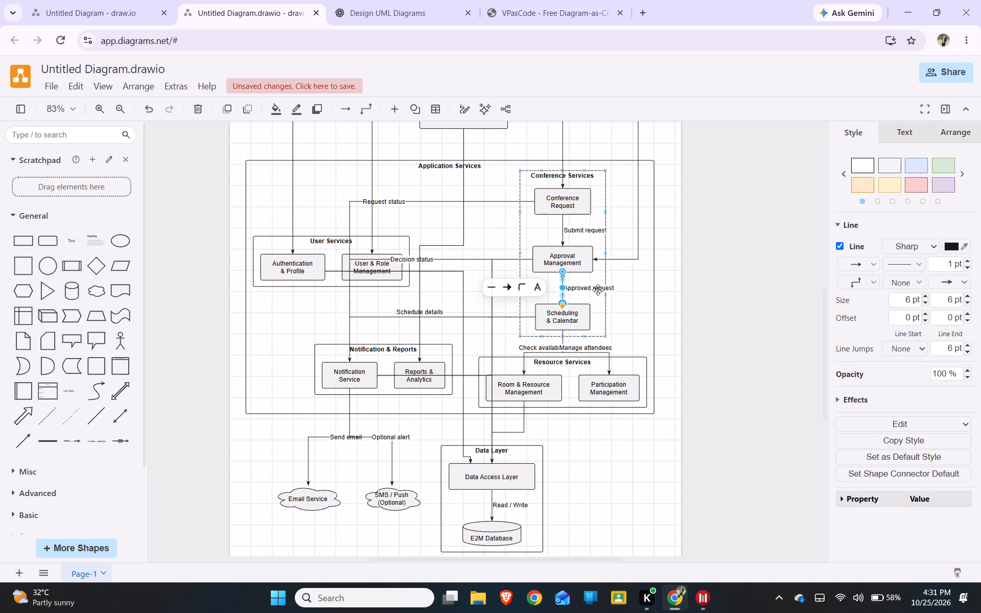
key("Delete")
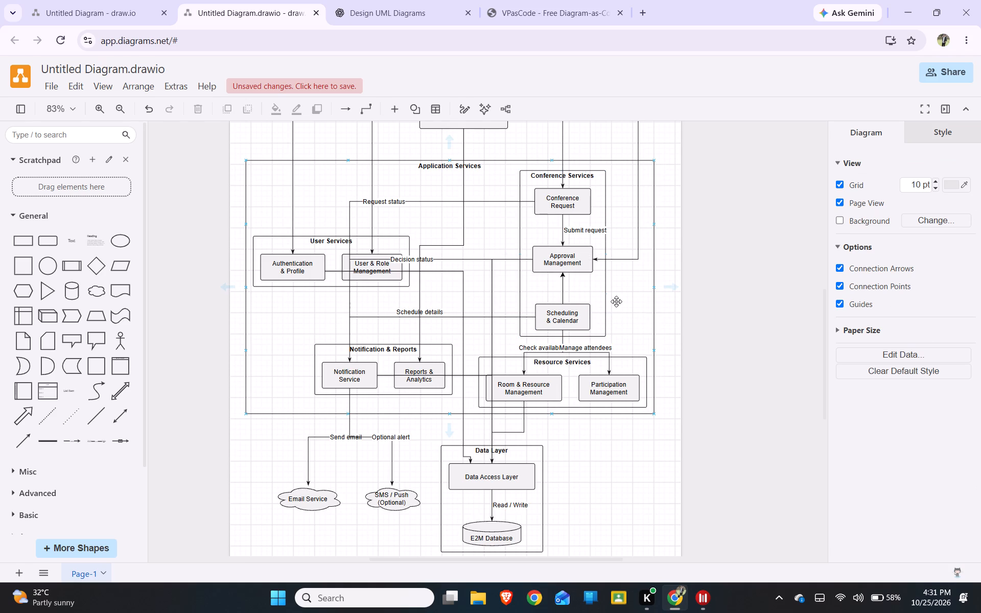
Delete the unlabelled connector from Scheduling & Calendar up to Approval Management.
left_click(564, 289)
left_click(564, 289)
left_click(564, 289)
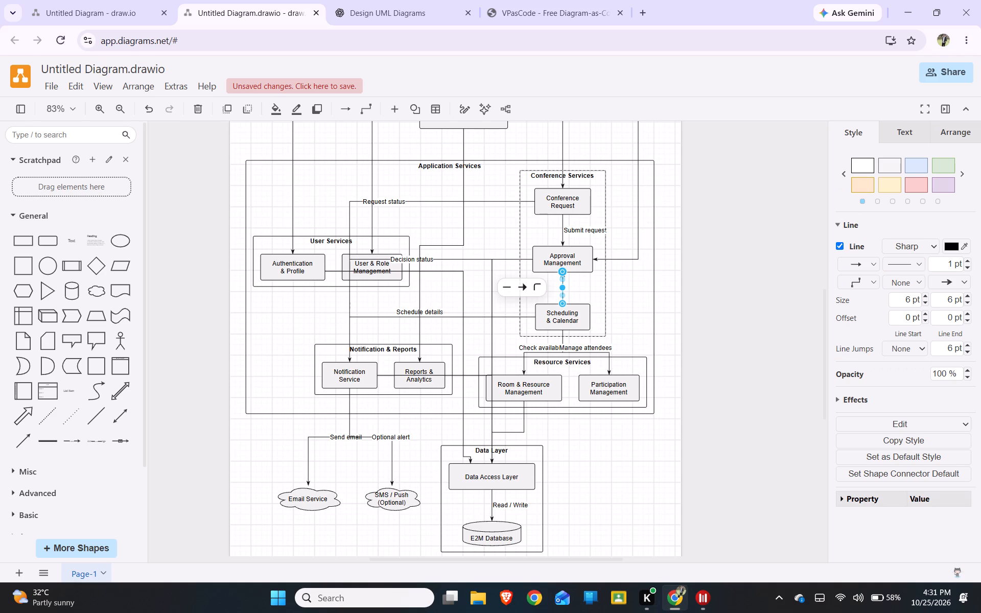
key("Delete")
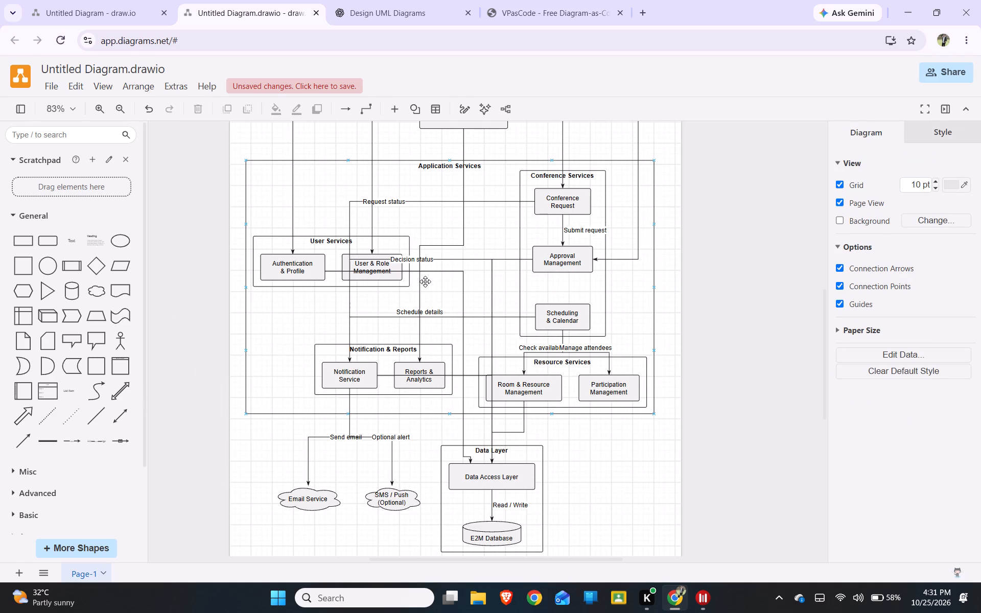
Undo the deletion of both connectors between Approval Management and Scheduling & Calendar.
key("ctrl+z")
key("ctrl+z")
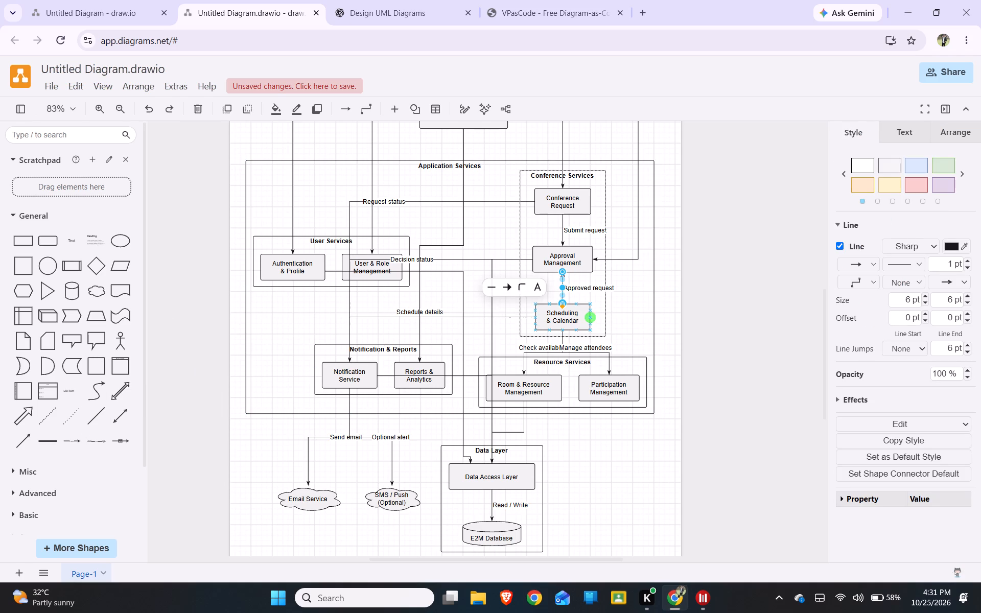
Delete the Approved request connector from Approval Management to Scheduling & Calendar, together with its label.
left_click(588, 288)
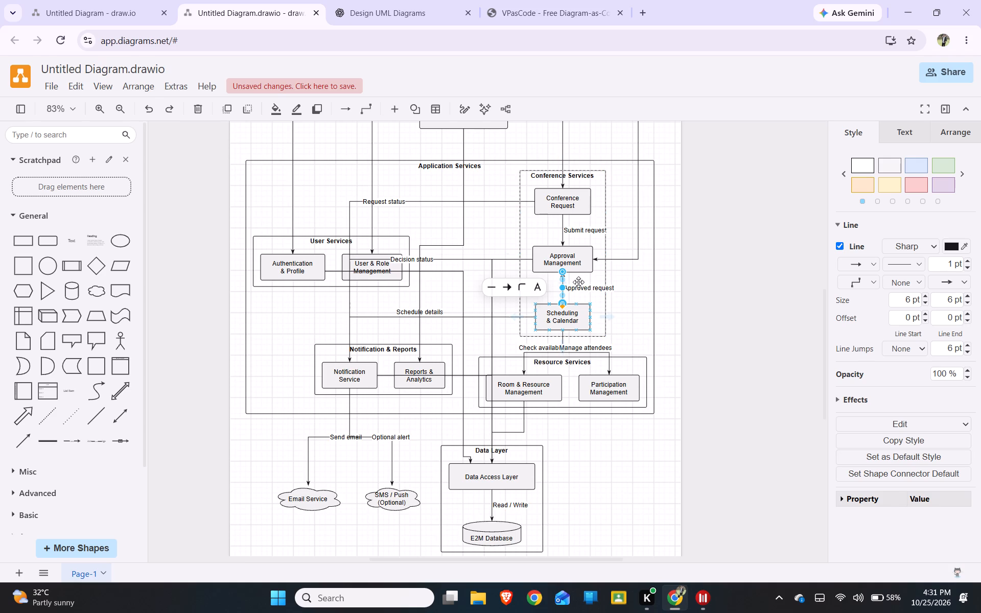
left_click(578, 282)
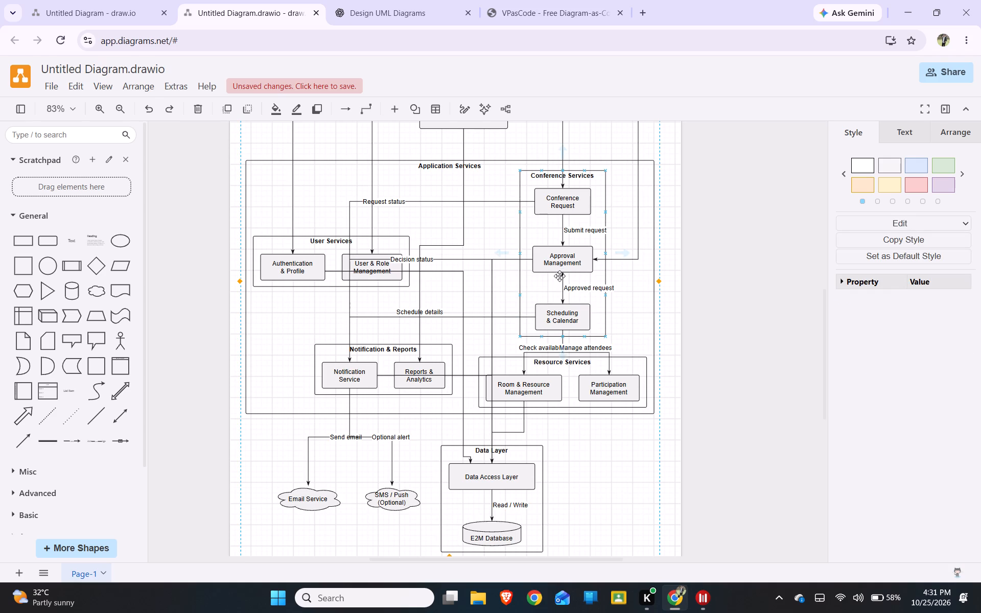
left_click(564, 273)
left_click(564, 275)
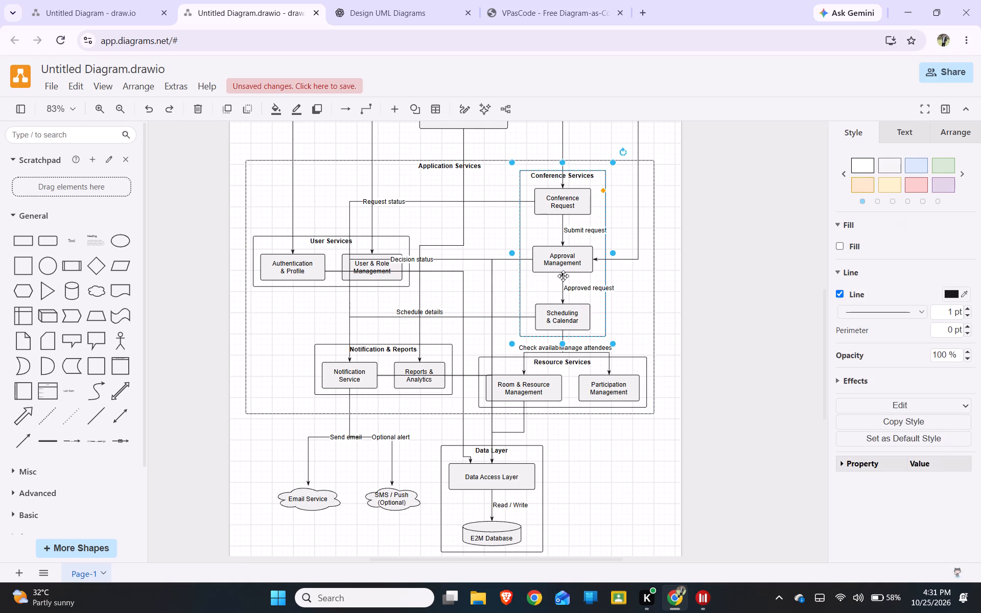
left_click(561, 276)
key("Delete")
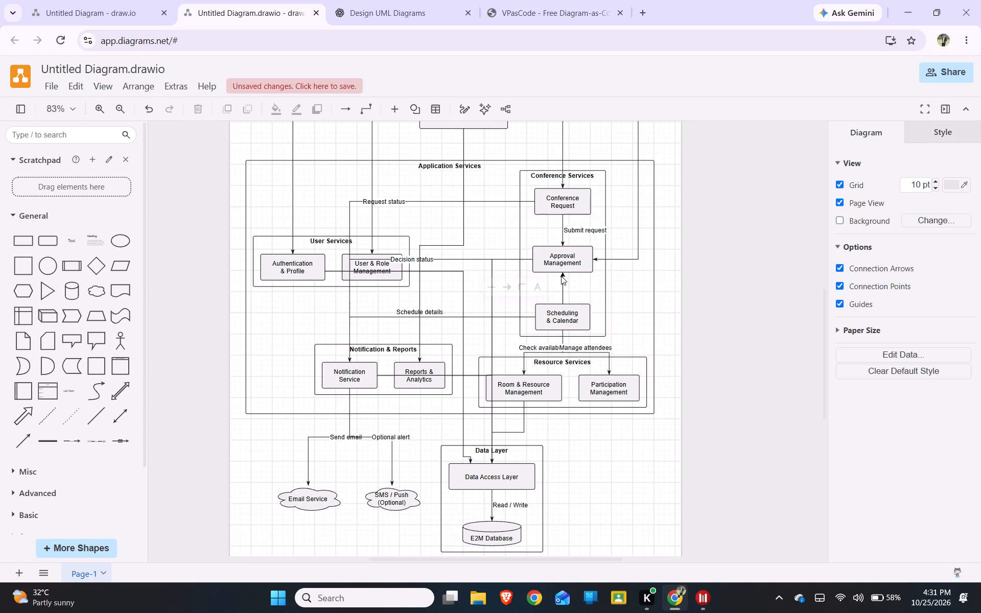
Delete the unlabelled connector pointing from Scheduling & Calendar up to Approval Management.
left_click(561, 284)
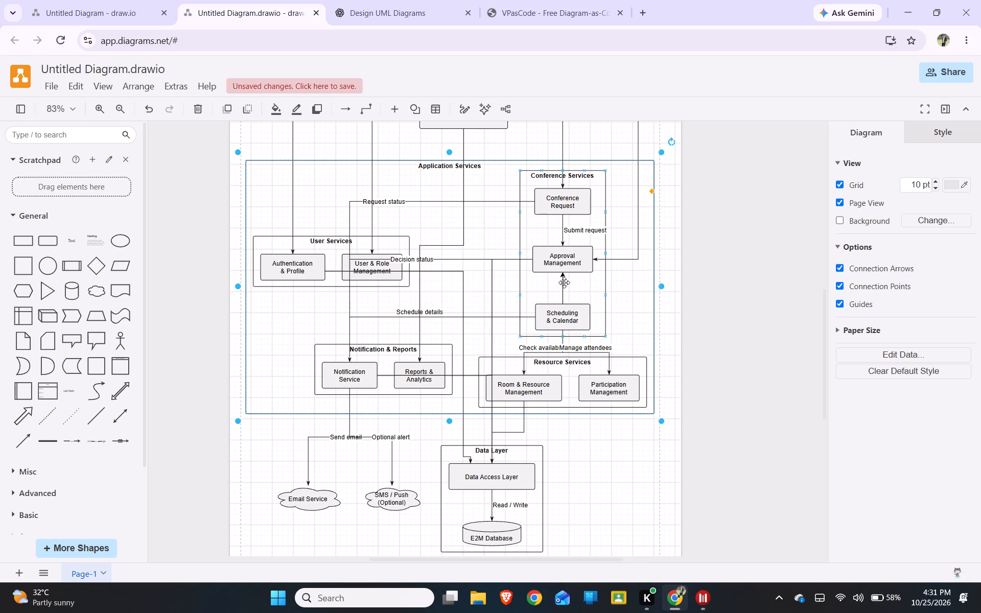
left_click(564, 282)
left_click(564, 282)
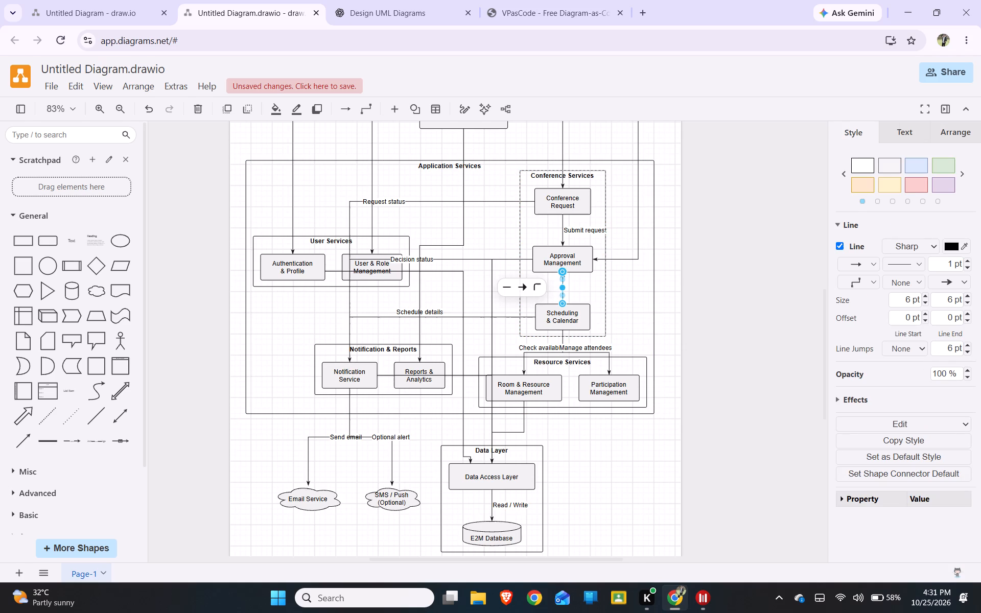
key("Delete")
Draw a straight arrow connector from the bottom of Approval Management down to the top of Scheduling & Calendar.
left_click(22, 439)
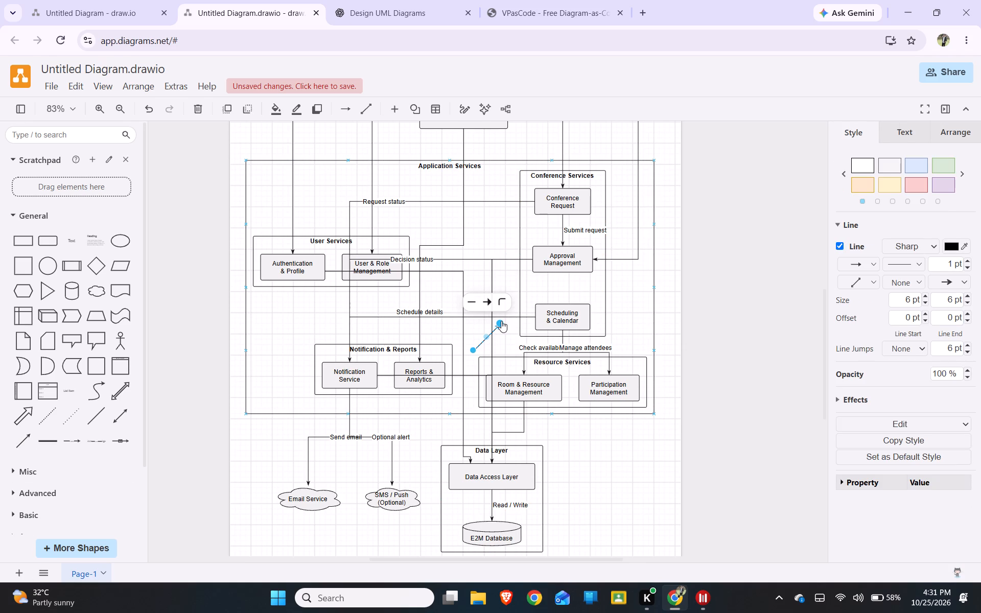
left_click_drag(501, 323, 564, 302)
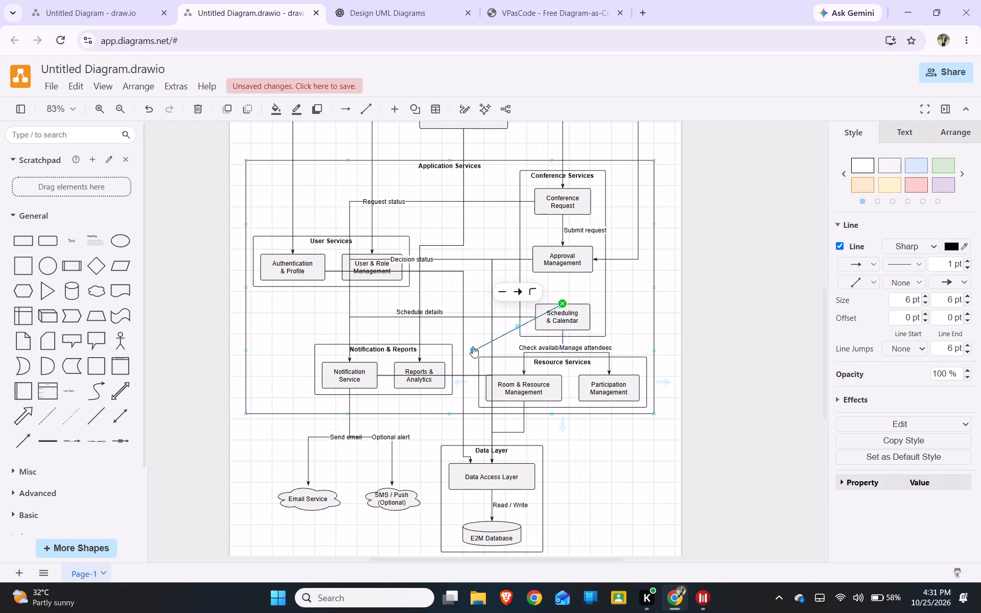
left_click_drag(473, 346, 551, 271)
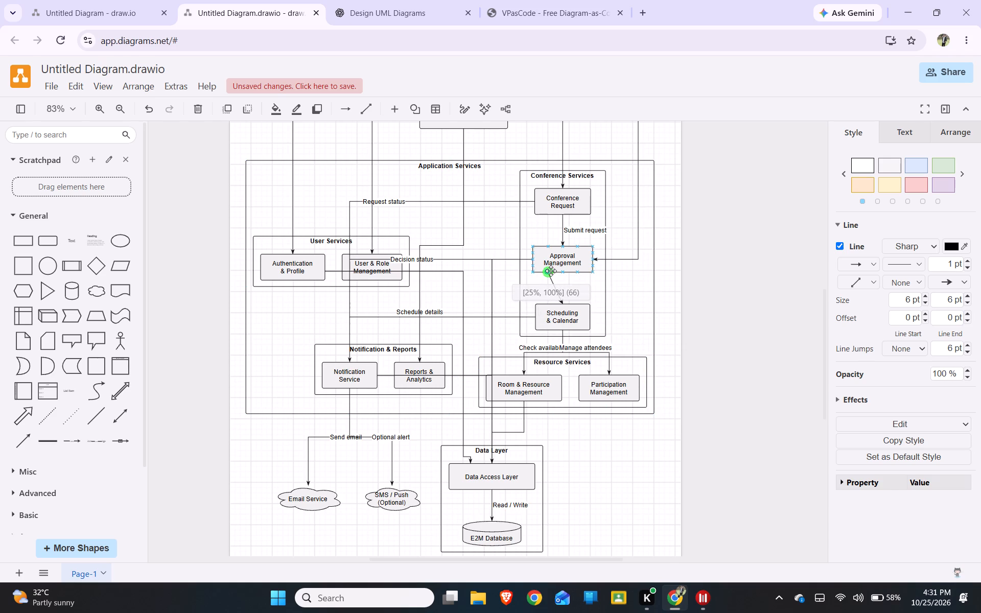
left_click_drag(551, 271, 566, 272)
left_click(581, 292)
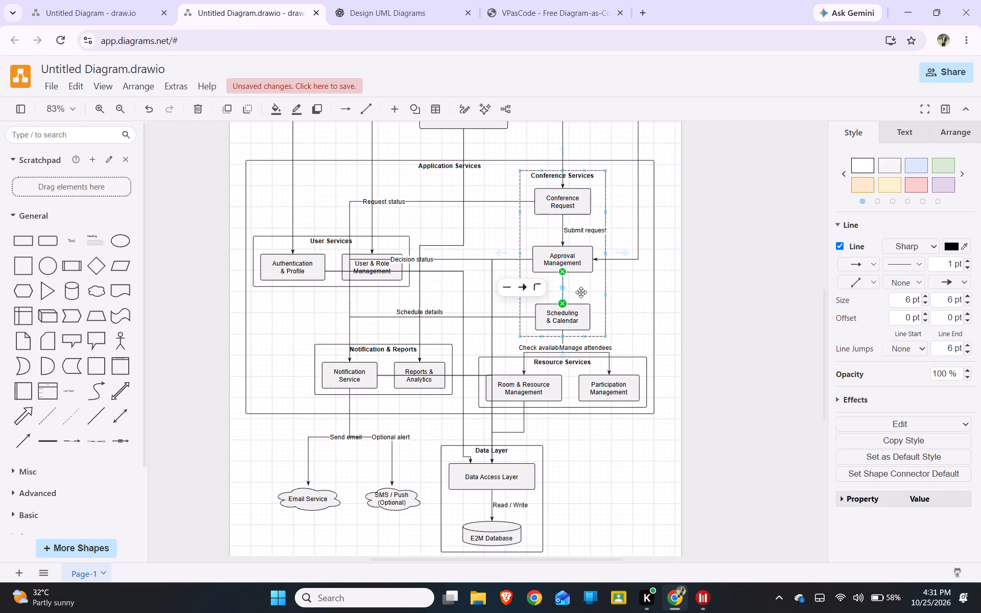
Add the text "Approve Request" on the connector between Approval Management and Scheduling & Calendar.
left_click(566, 289)
left_click(566, 289)
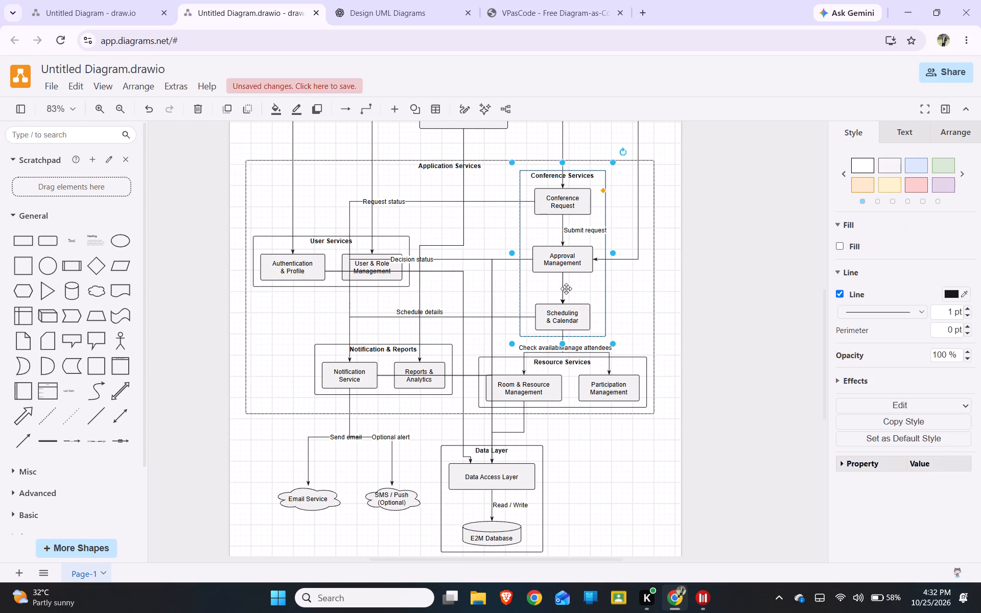
double_click(566, 289)
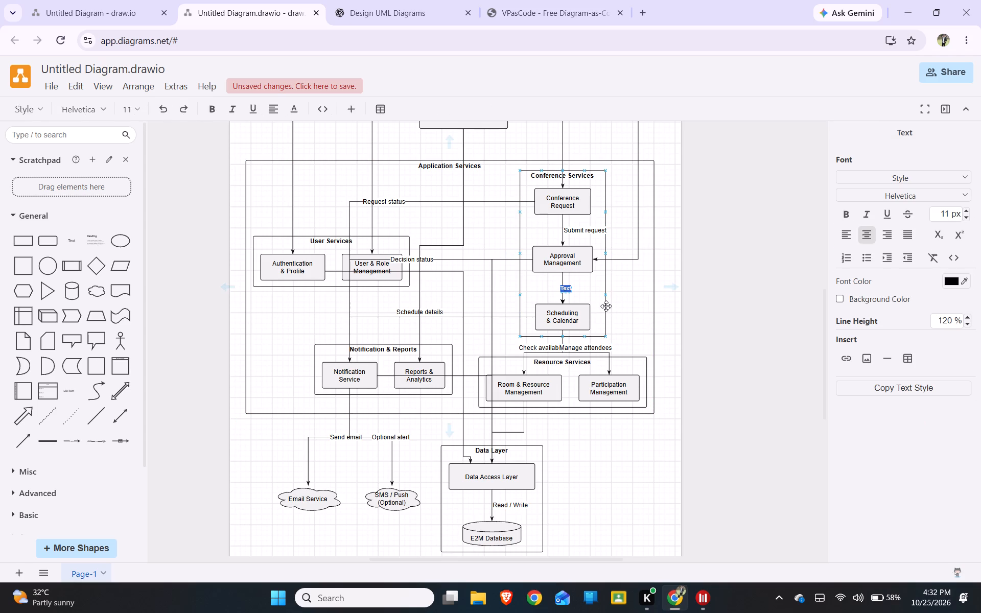
type("Approve Request")
key("Return")
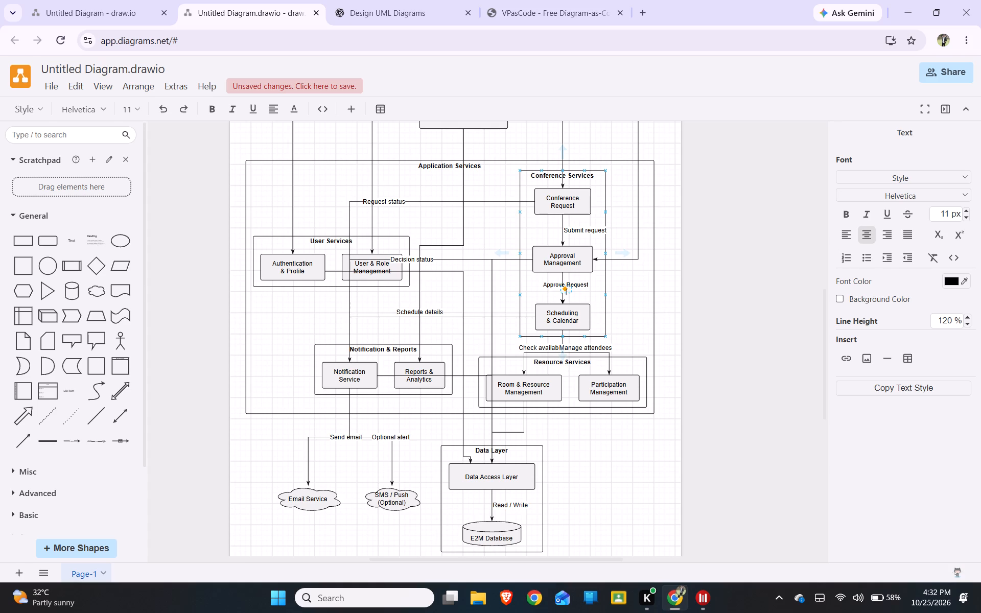
left_click(769, 403)
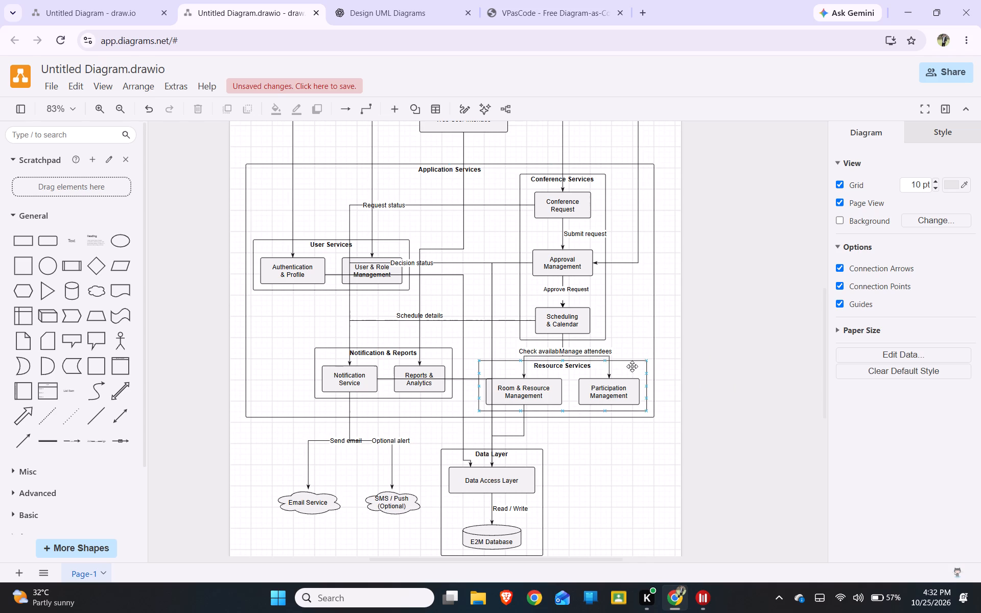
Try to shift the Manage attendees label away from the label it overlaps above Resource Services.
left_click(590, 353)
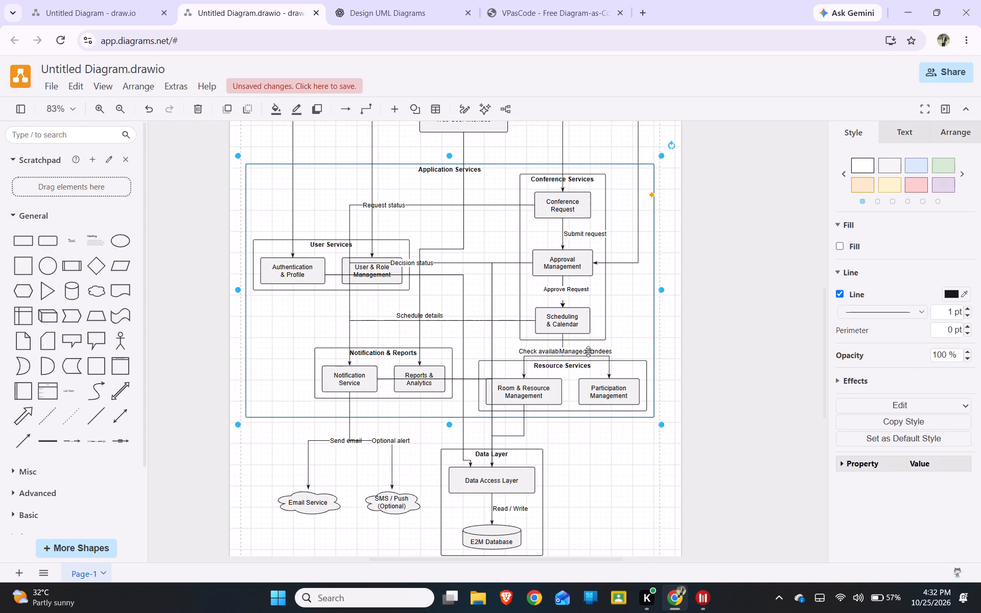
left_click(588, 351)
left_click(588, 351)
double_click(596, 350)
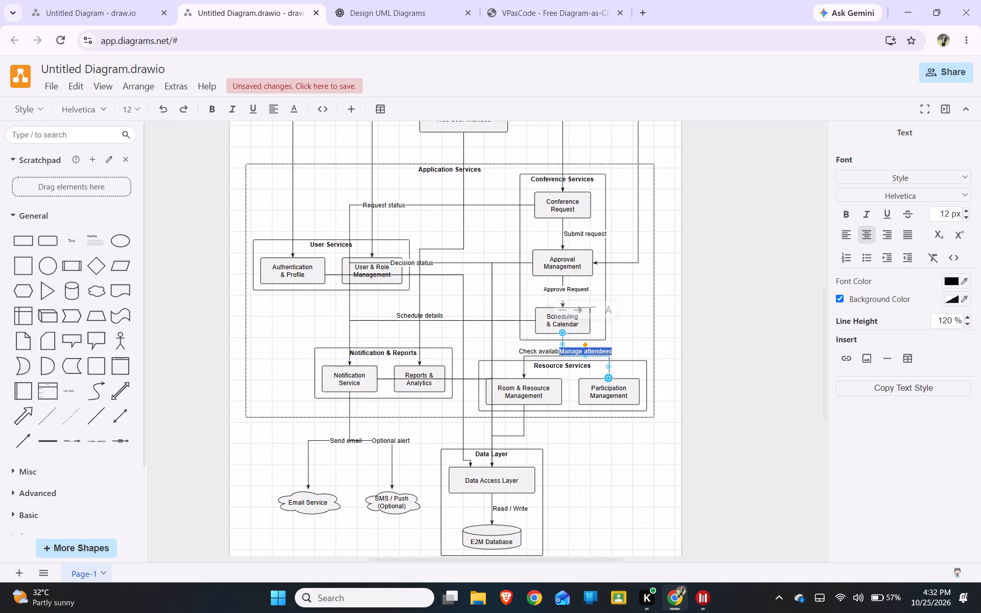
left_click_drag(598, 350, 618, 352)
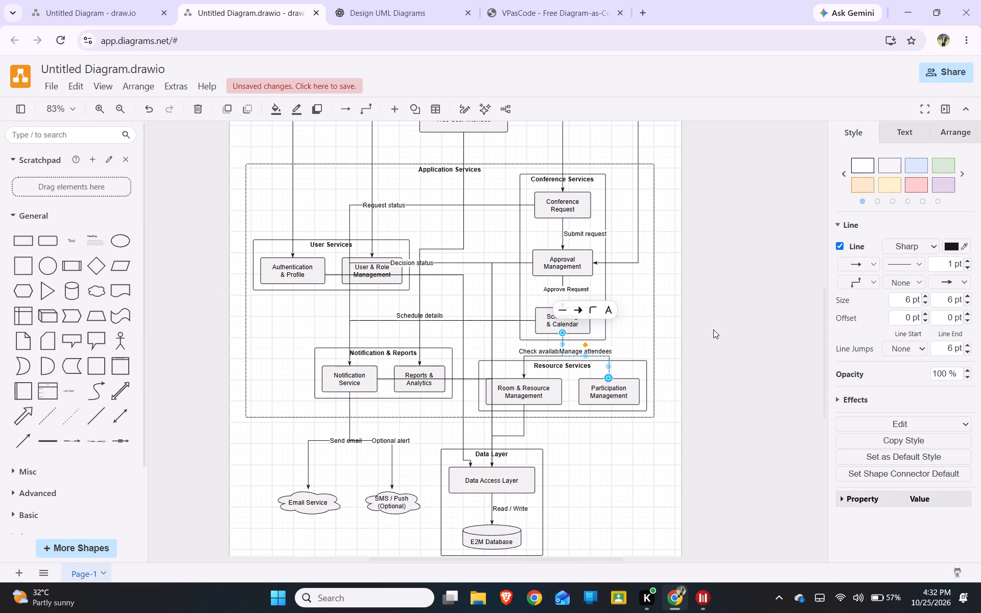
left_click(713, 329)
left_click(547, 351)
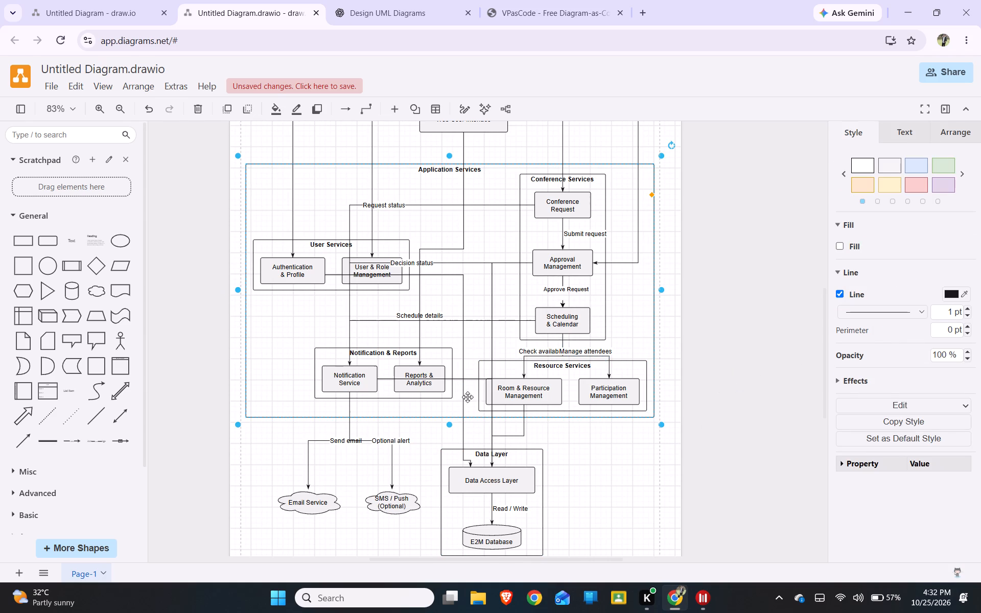
Delete the connector running from Notification Service to Data Access Layer.
left_click(473, 379)
left_click(473, 379)
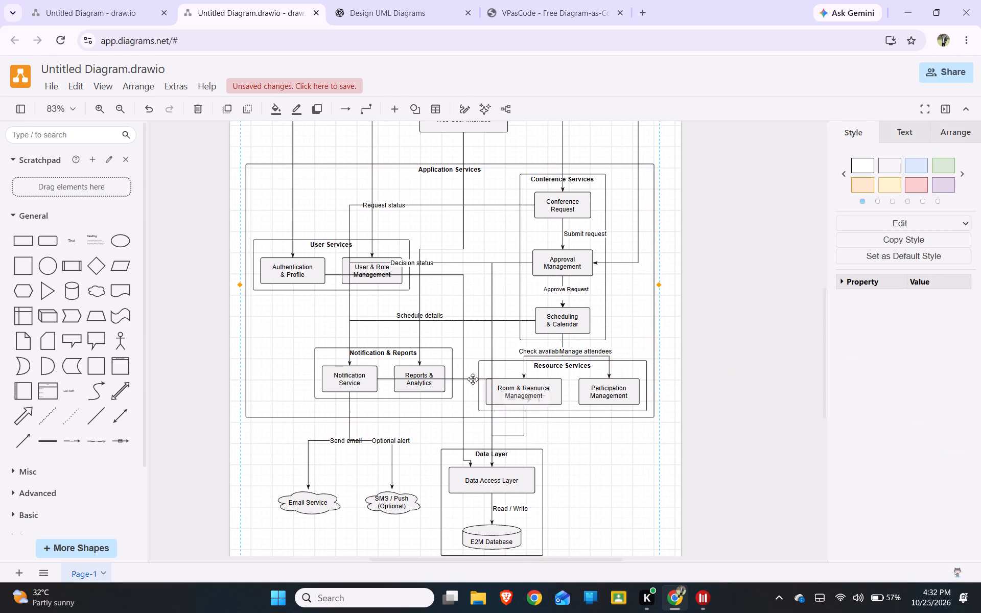
left_click(450, 380)
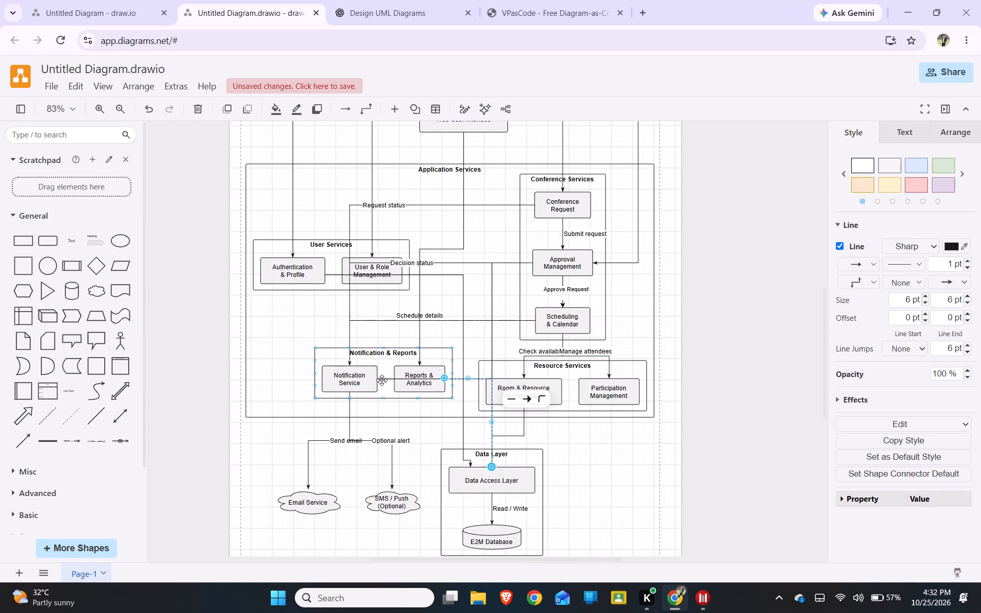
left_click(386, 377)
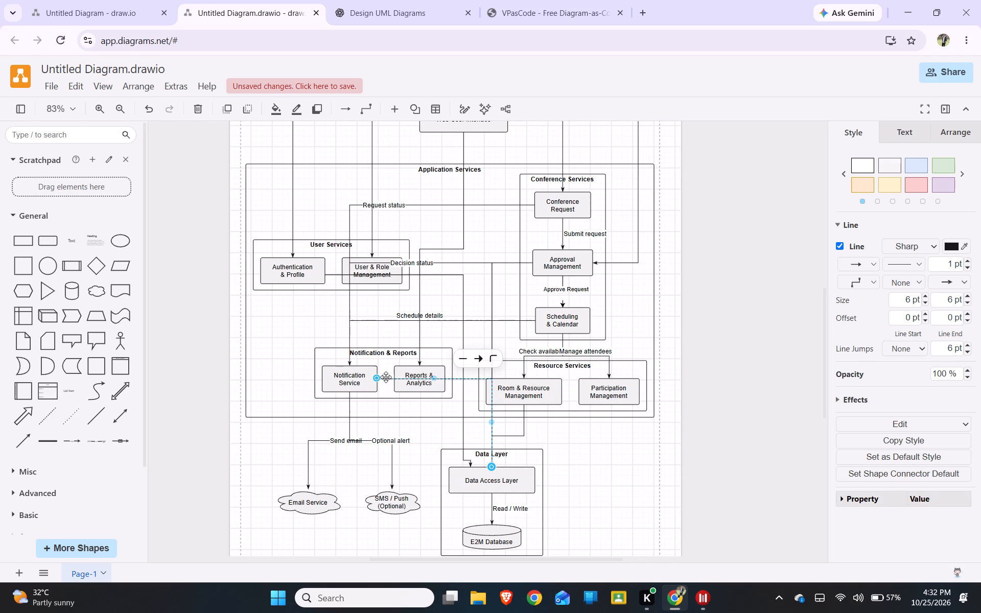
key("Delete")
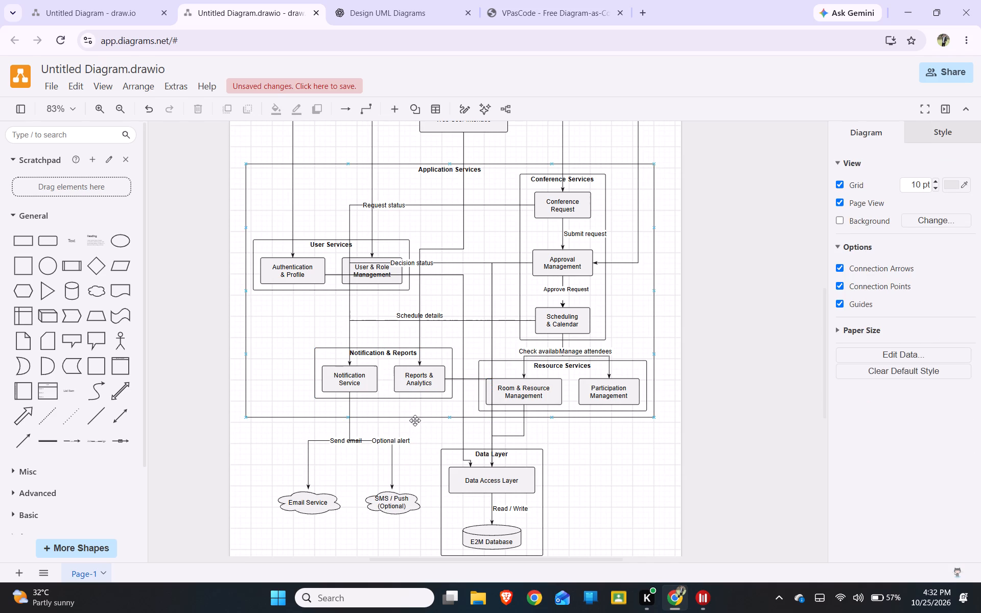
Move the Data Layer container with its contents slightly to the left, below Application Services.
left_click(521, 456)
left_click_drag(521, 456, 506, 453)
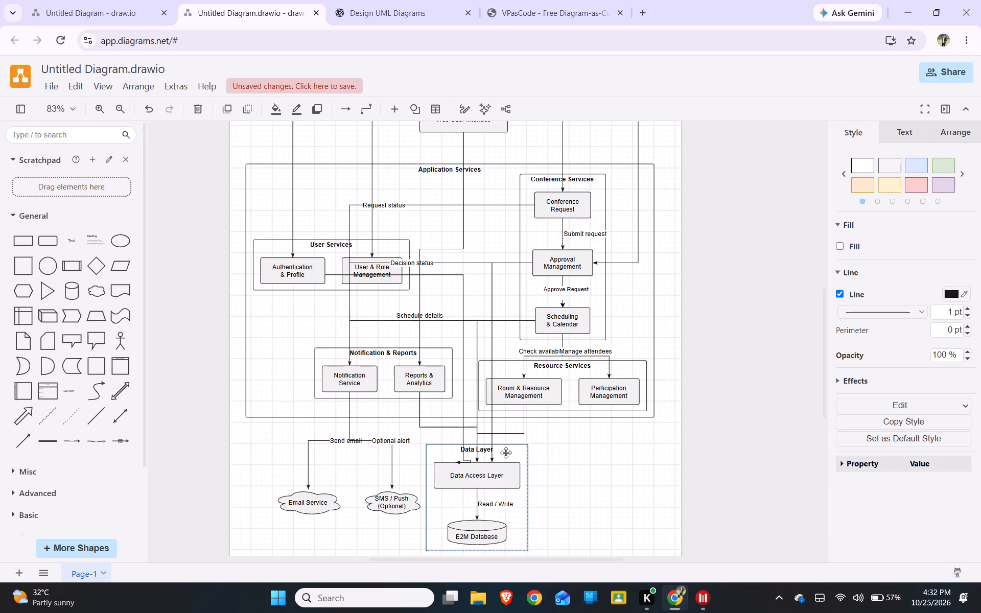
left_click_drag(506, 453, 501, 453)
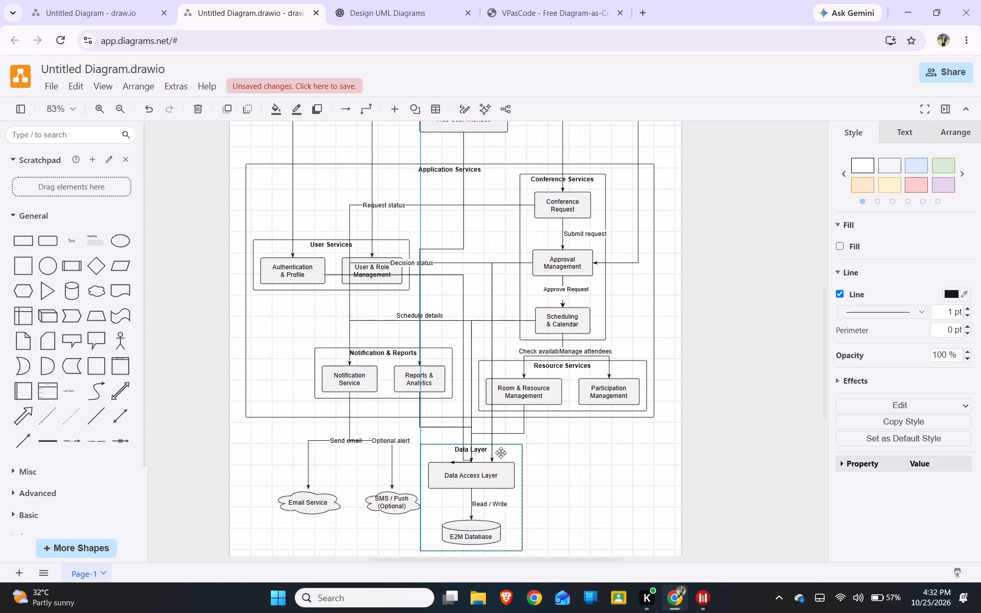
left_click_drag(501, 453, 506, 454)
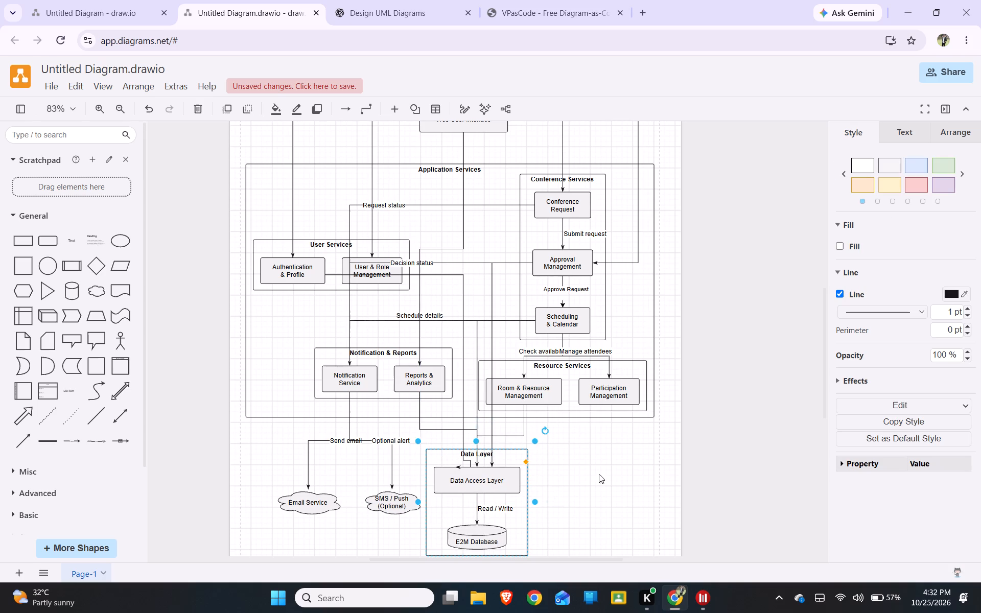
left_click(603, 474)
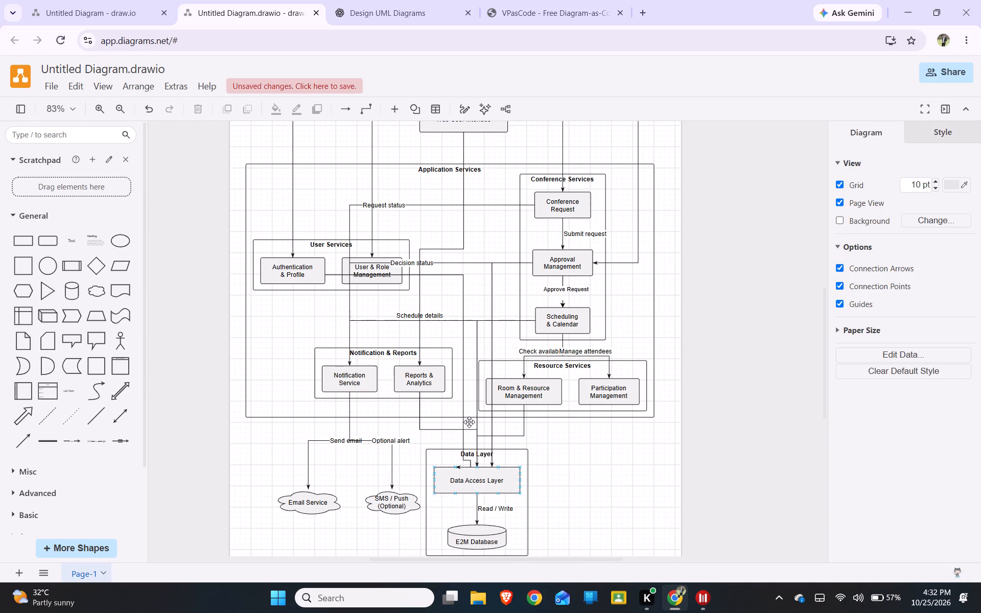
Delete the connector running from Authentication & Profile to Data Access Layer.
left_click(463, 403)
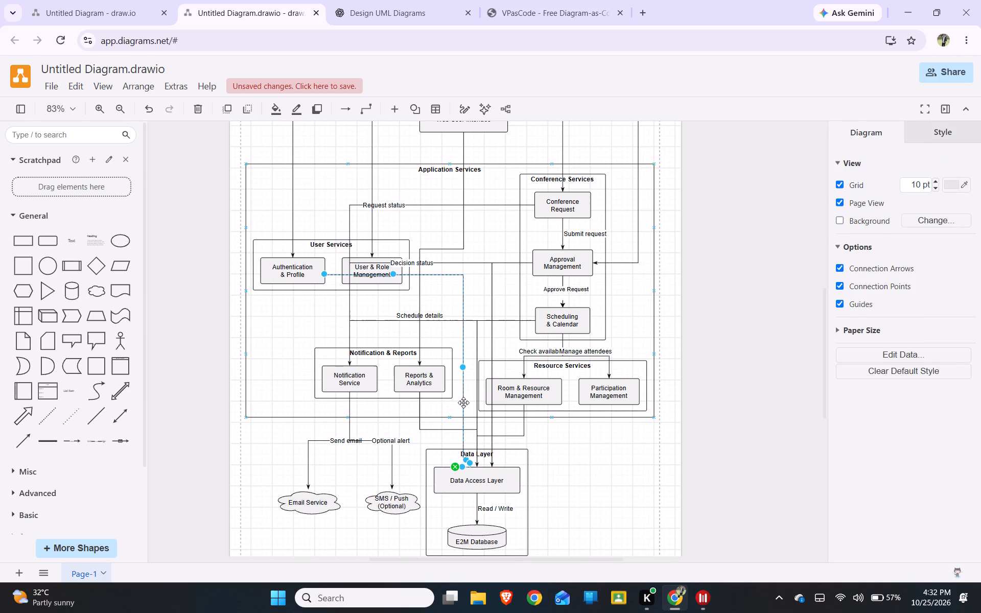
key("Delete")
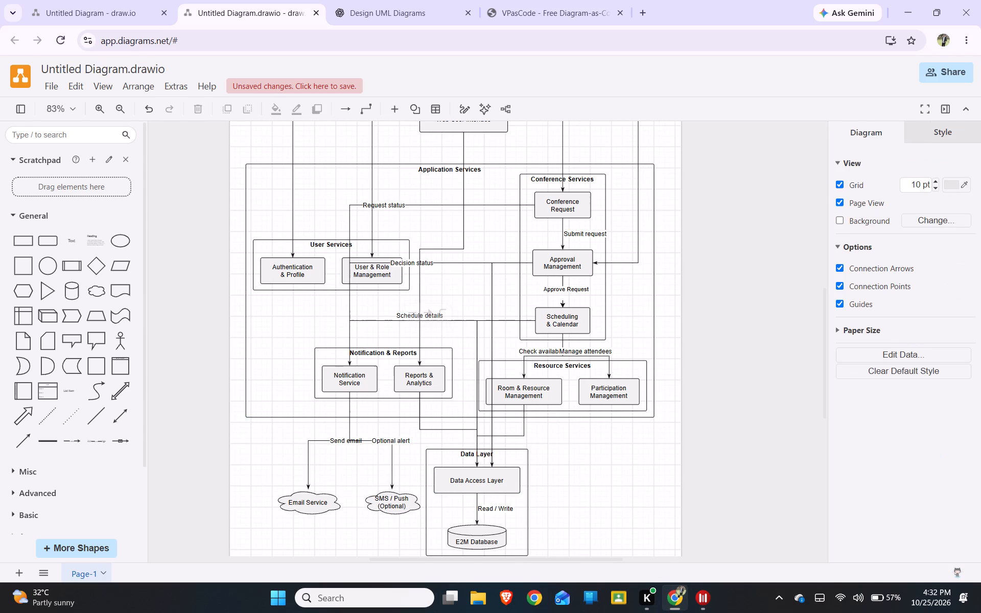
left_click(569, 456)
Move the Email Service cloud further left so its Send email connector runs separately from the Optional alert connector.
left_click(506, 457)
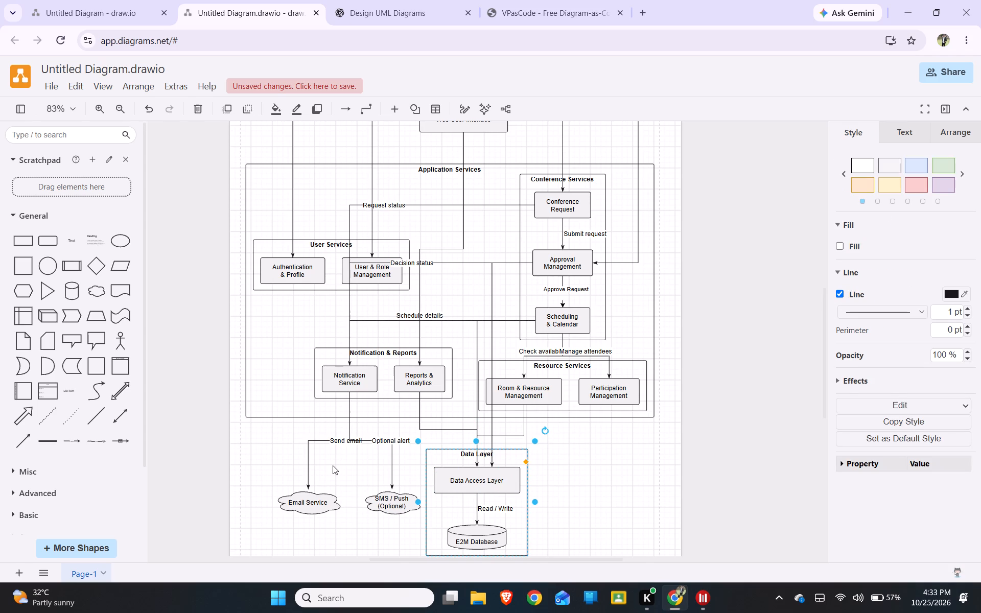
left_click(333, 465)
left_click(329, 507)
left_click_drag(324, 500, 300, 500)
left_click(305, 500)
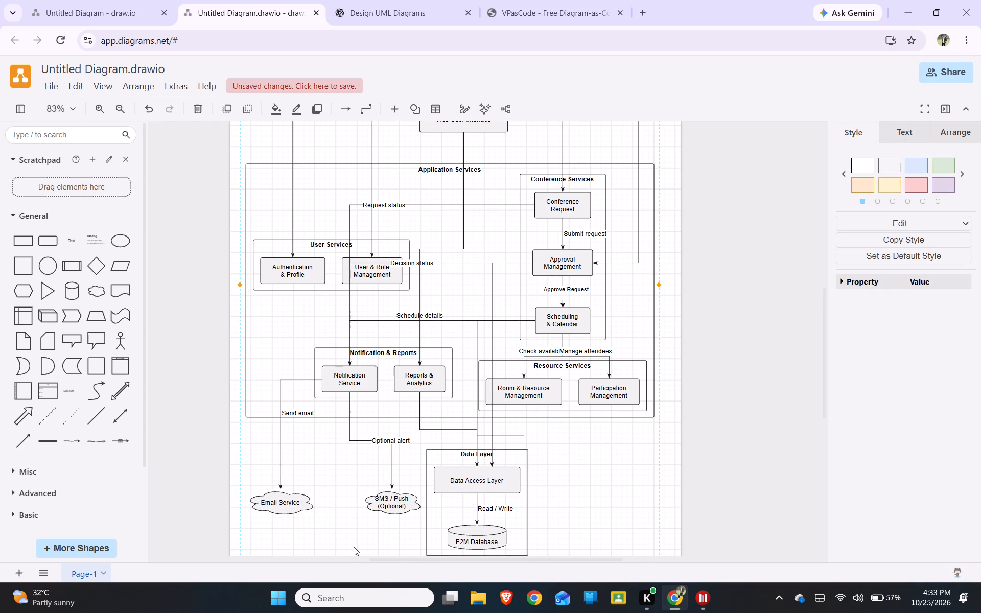
left_click(354, 547)
Move the SMS / Push (Optional) cloud left to sit almost directly beneath Notification Service.
left_click(394, 502)
left_click_drag(398, 500, 378, 498)
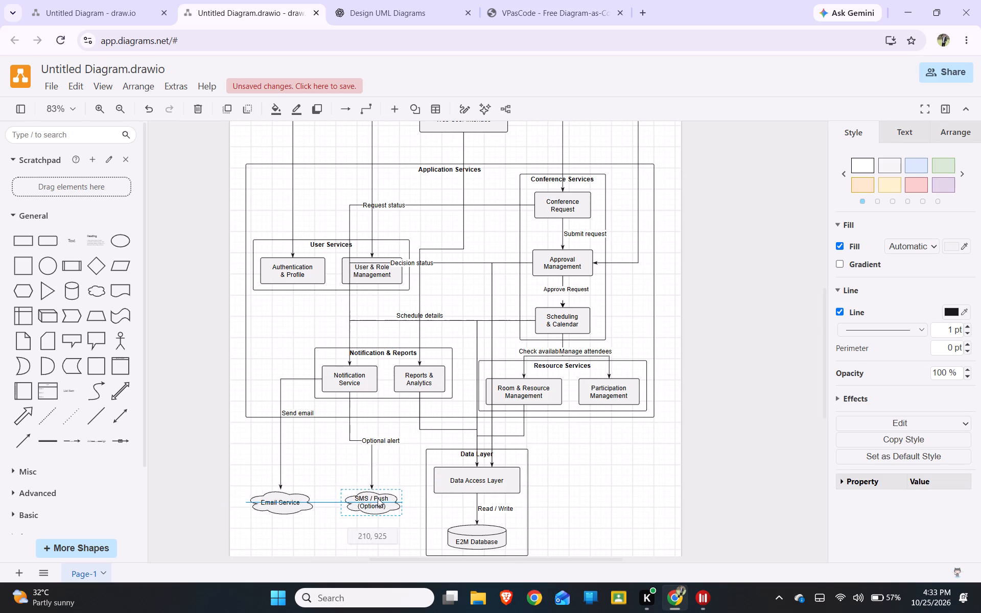
left_click_drag(378, 498, 357, 496)
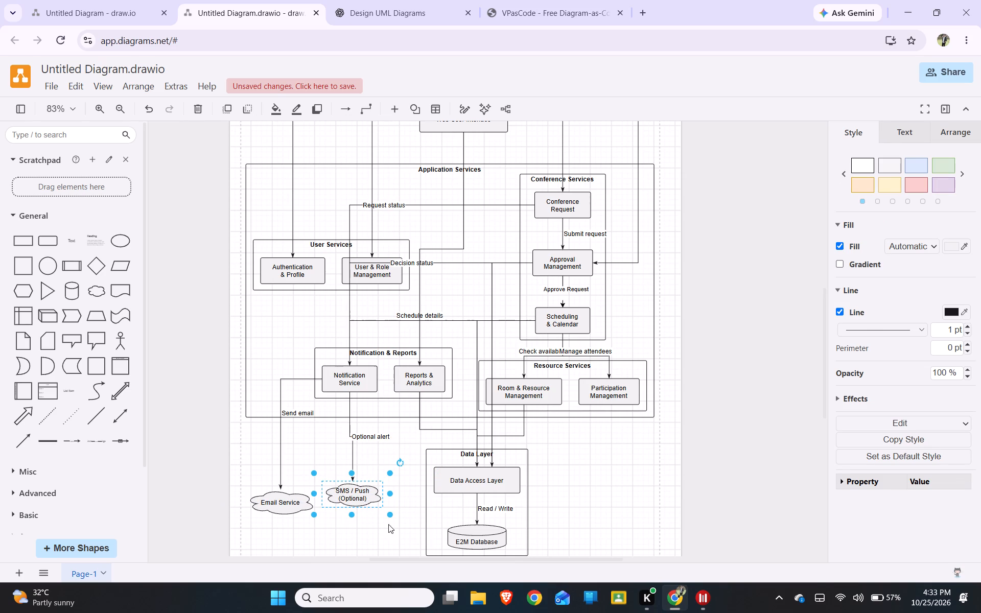
left_click(394, 529)
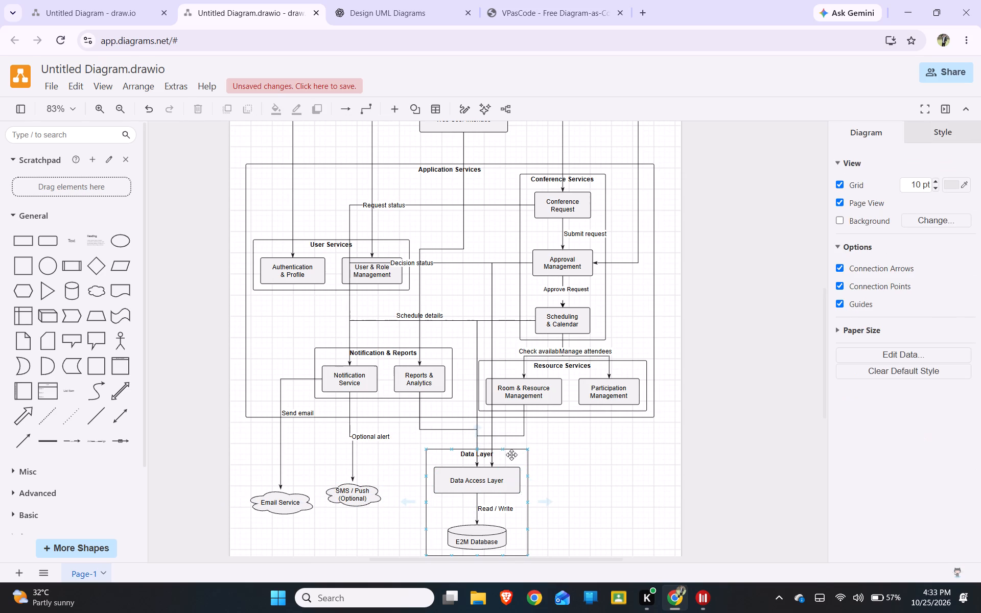
Shift the Data Layer container slightly further left, towards the SMS / Push (Optional) cloud.
left_click(511, 455)
left_click_drag(510, 460, 497, 460)
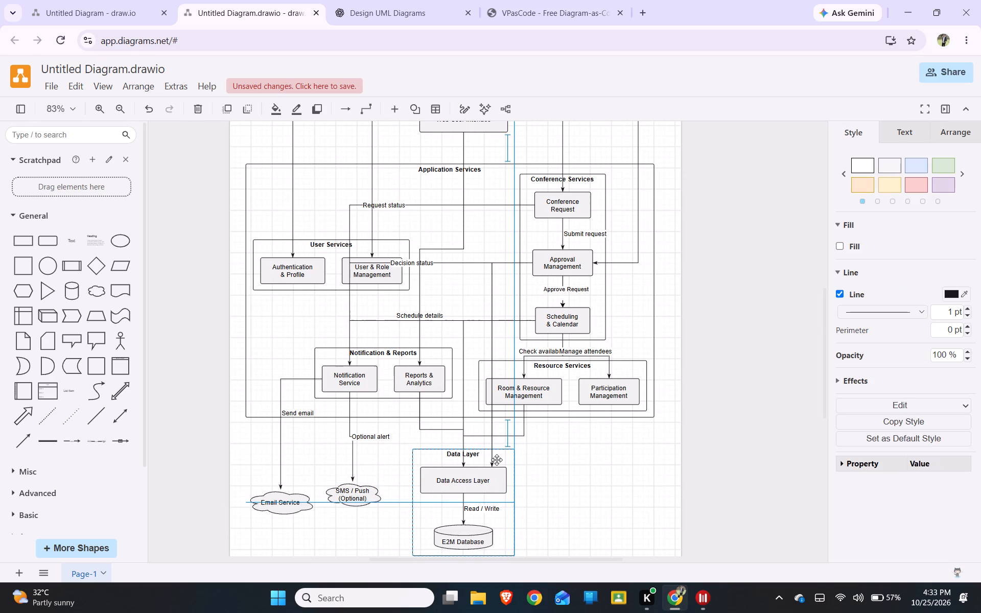
left_click_drag(497, 460, 495, 460)
left_click(575, 462)
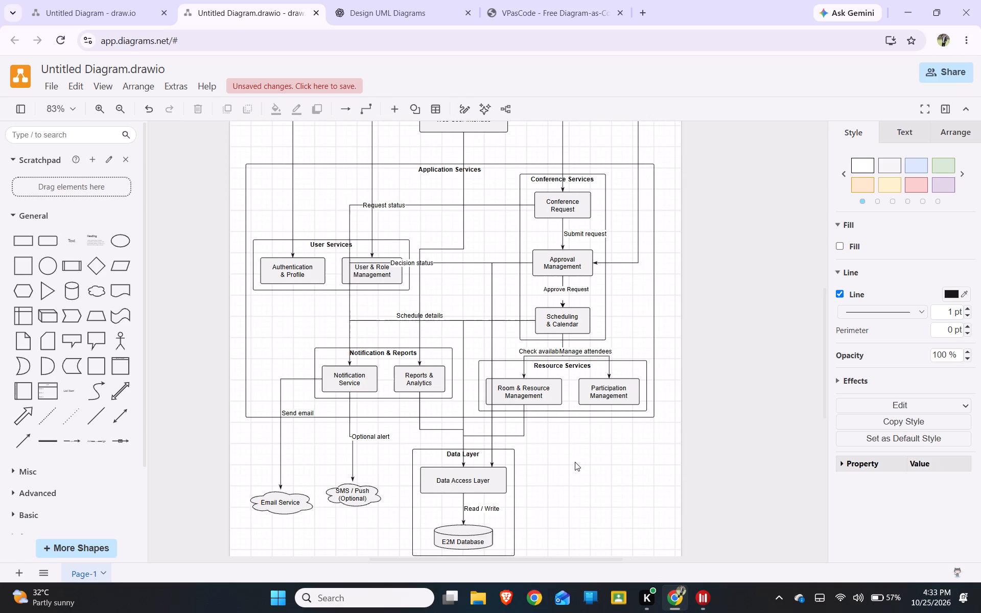
Reroute the connector from Approval Management to Data Access Layer leftward so it clears the Resource Services container.
left_click(492, 294)
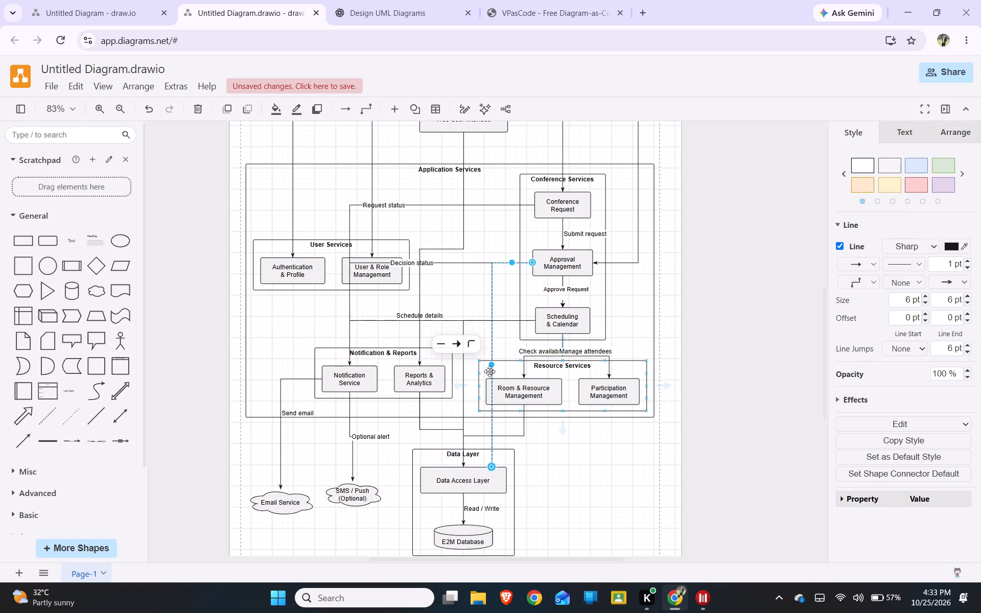
left_click_drag(494, 362, 473, 362)
left_click(587, 451)
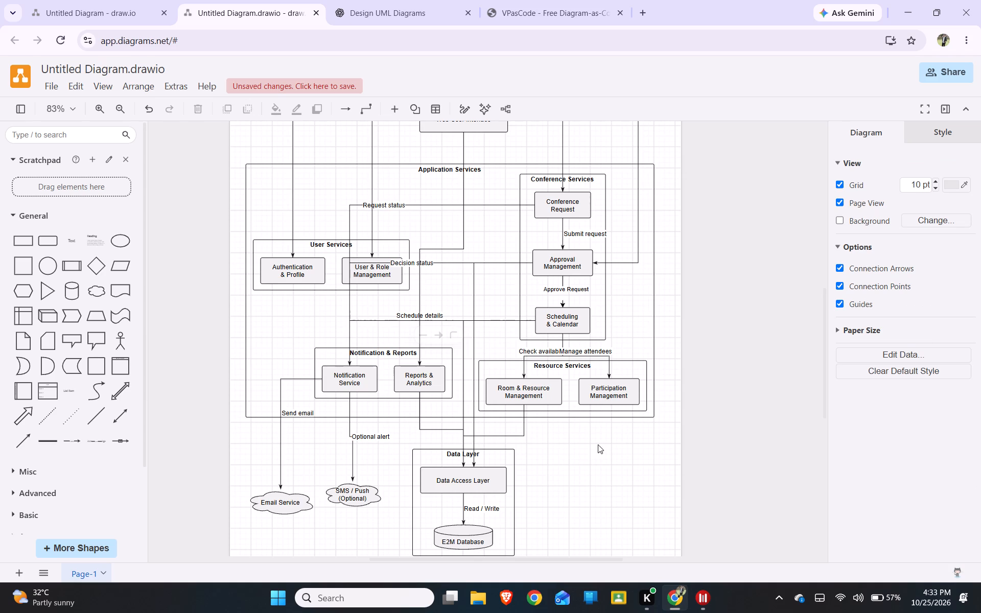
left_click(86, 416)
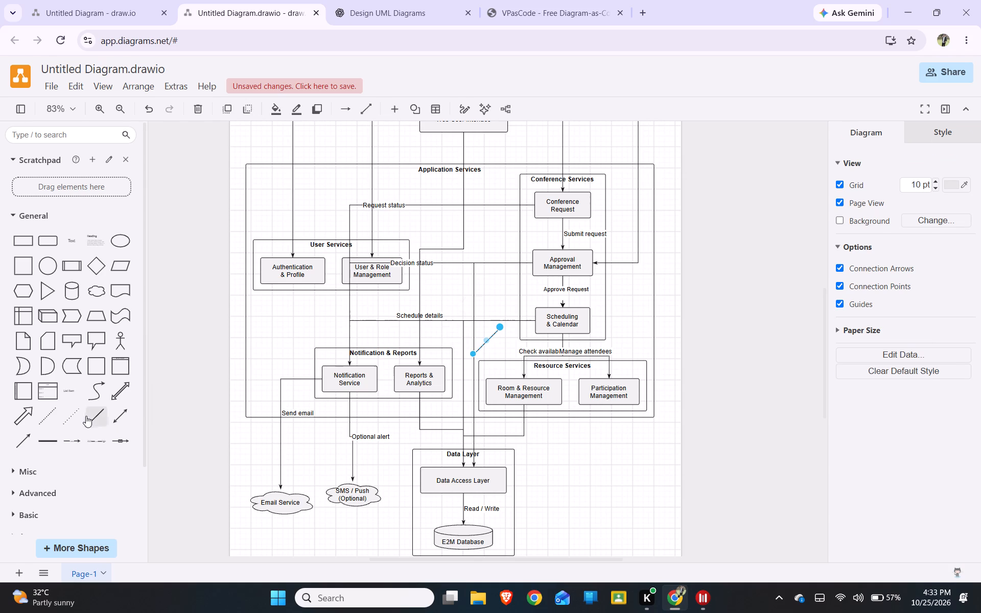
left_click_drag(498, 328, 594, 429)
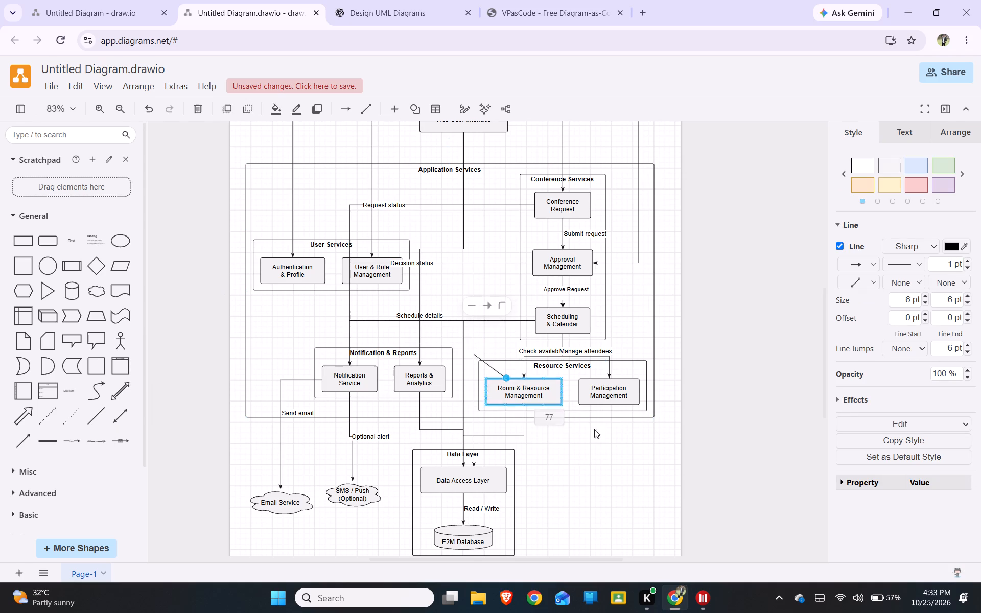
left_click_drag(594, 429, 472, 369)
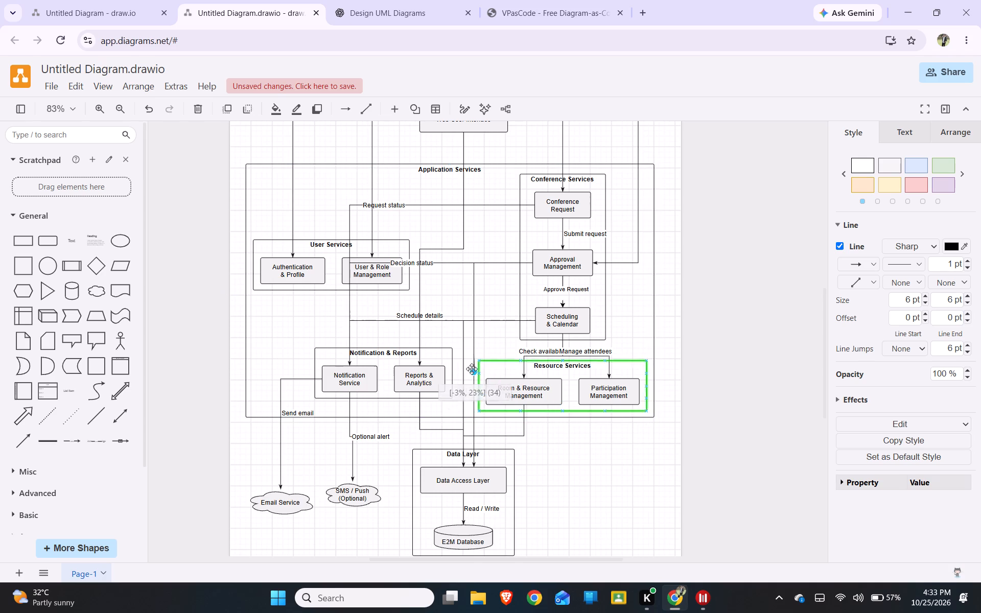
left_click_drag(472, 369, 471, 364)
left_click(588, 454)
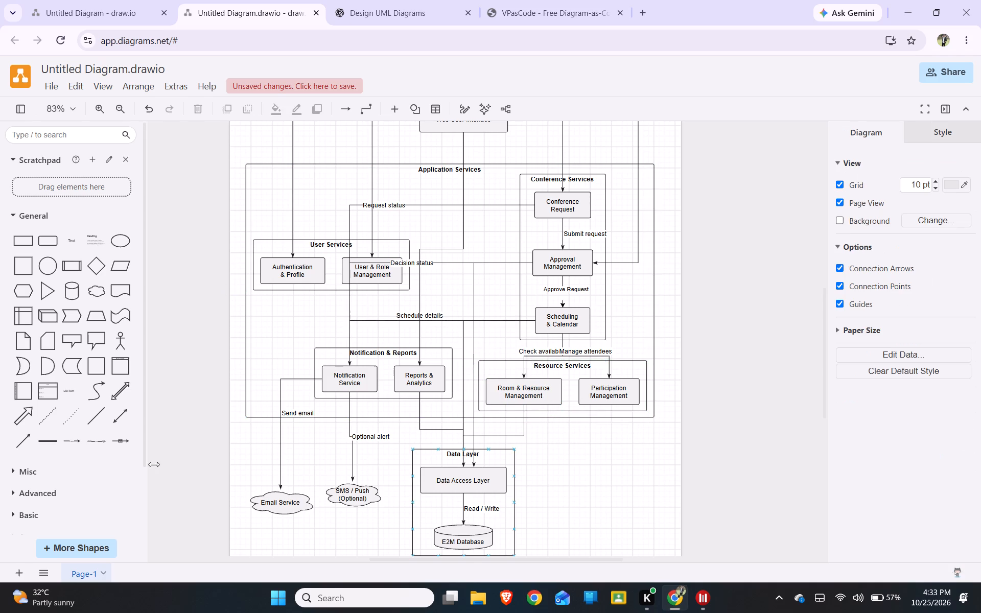
Add a directional connector from the bottom of Participation Management to the right side of Data Access Layer.
left_click(19, 441)
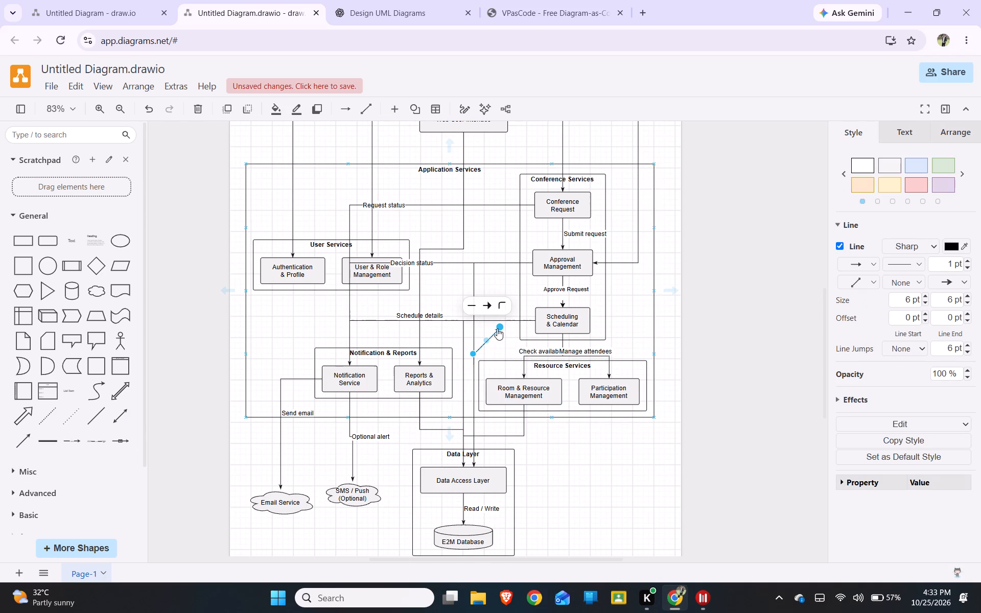
left_click_drag(497, 328, 506, 481)
left_click_drag(471, 353, 536, 394)
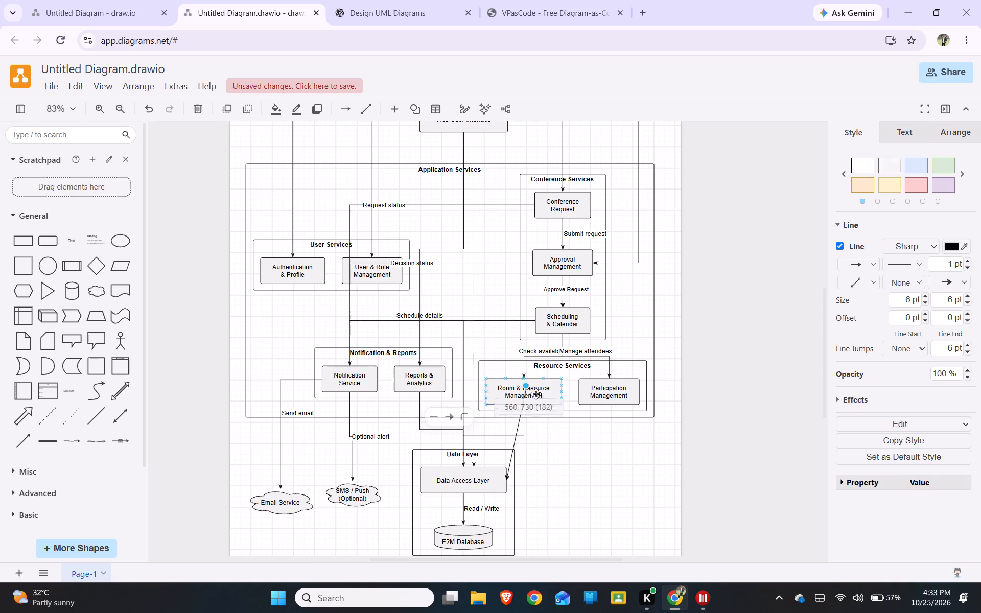
left_click_drag(536, 394, 608, 406)
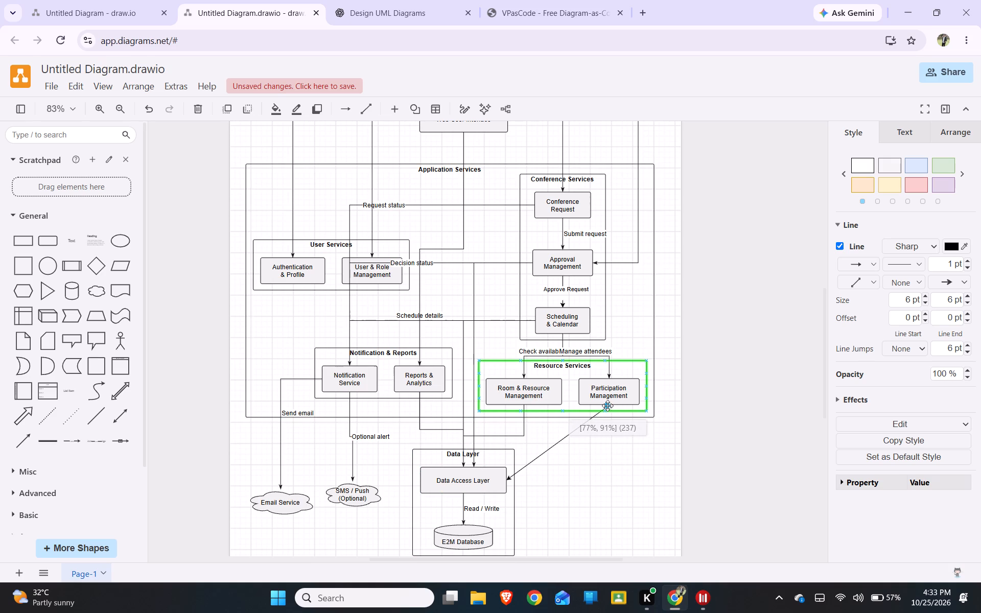
left_click_drag(608, 406, 612, 399)
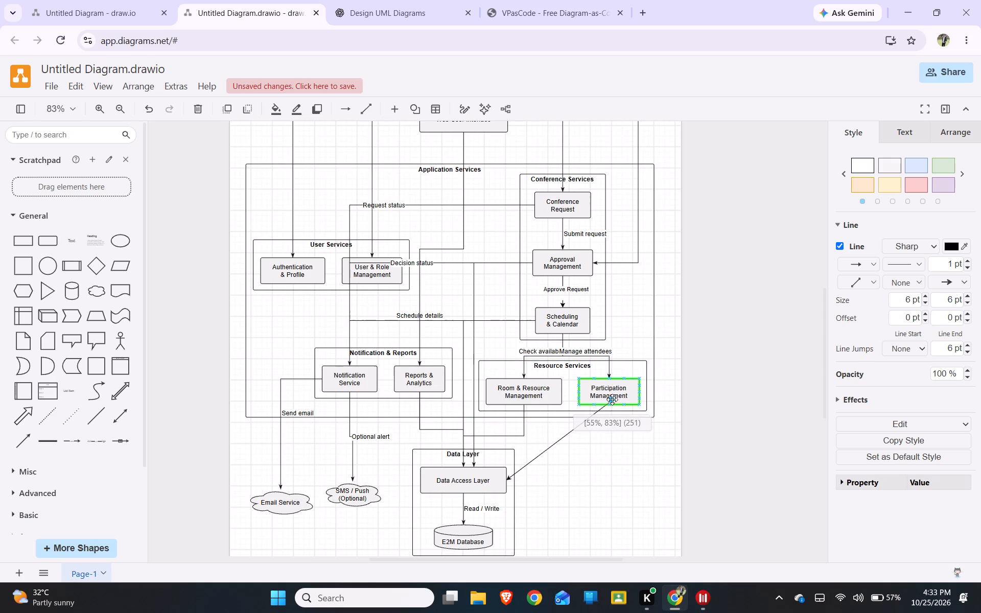
left_click_drag(612, 399, 609, 399)
left_click(565, 448)
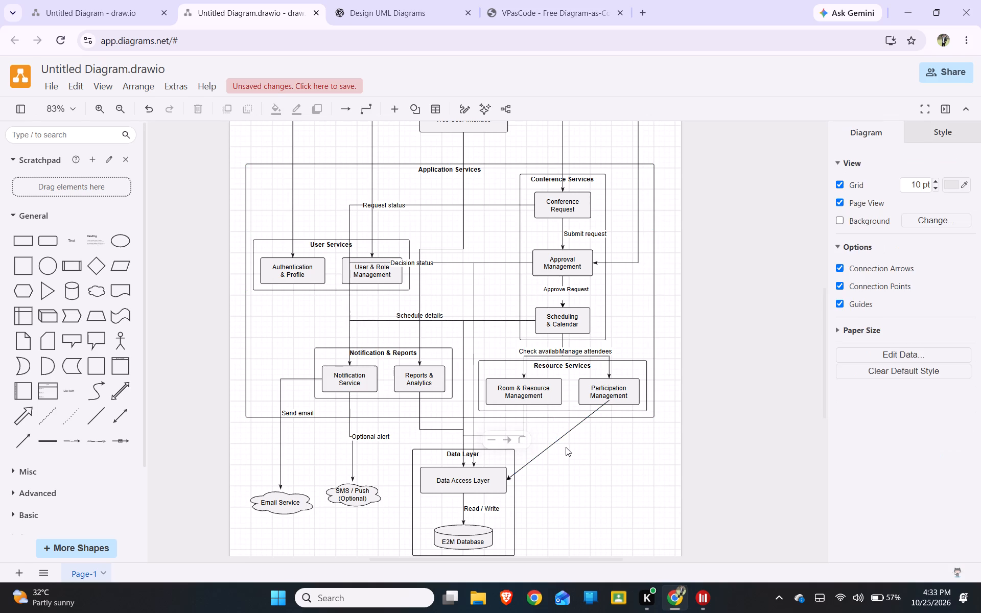
Bend the Participation Management to Data Access Layer connector into a right angle, straight down and then horizontally into Data Access Layer.
left_click(559, 434)
left_click_drag(559, 437, 600, 465)
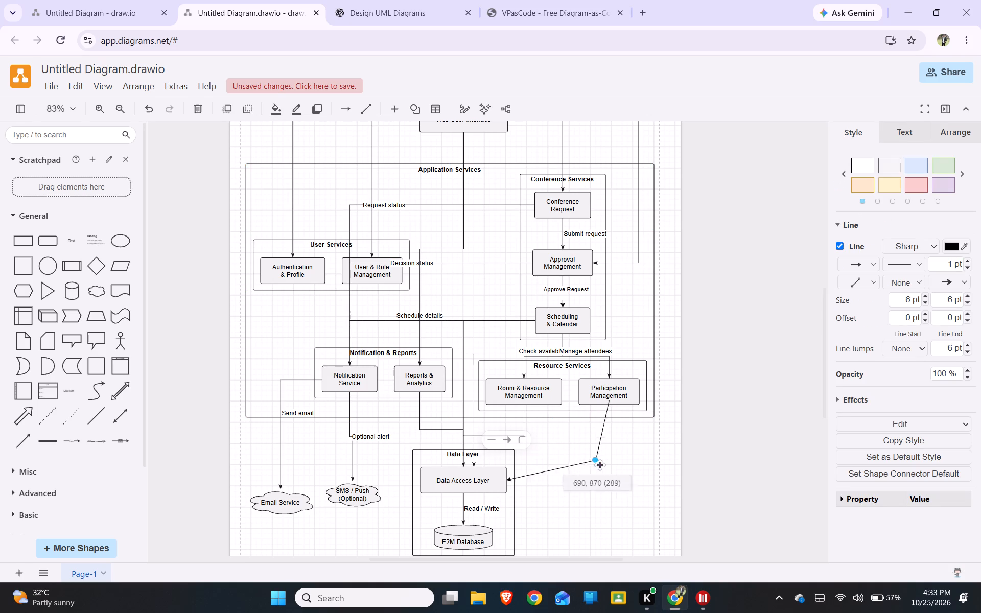
left_click_drag(600, 465, 612, 478)
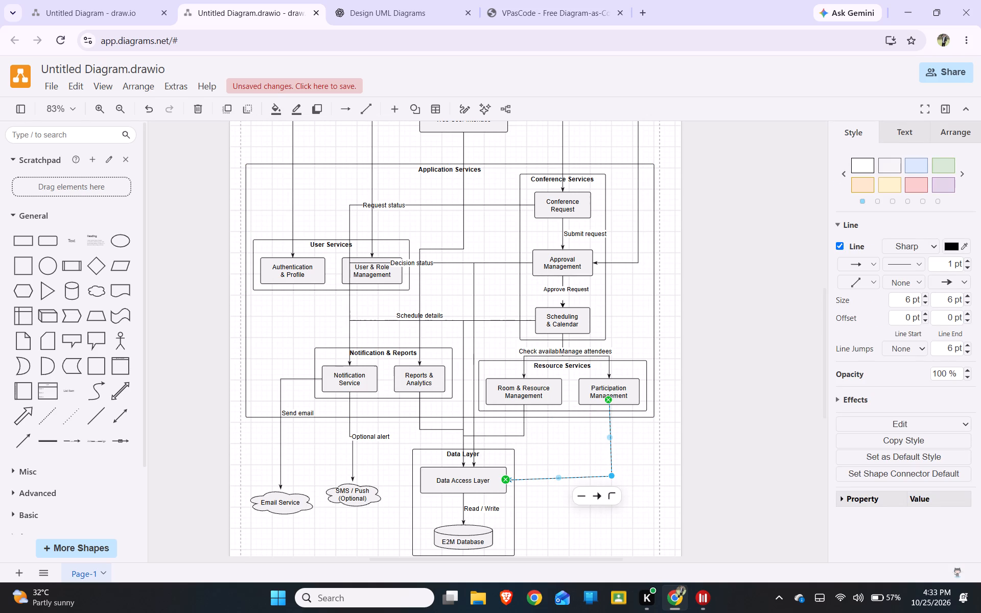
left_click_drag(610, 476, 611, 482)
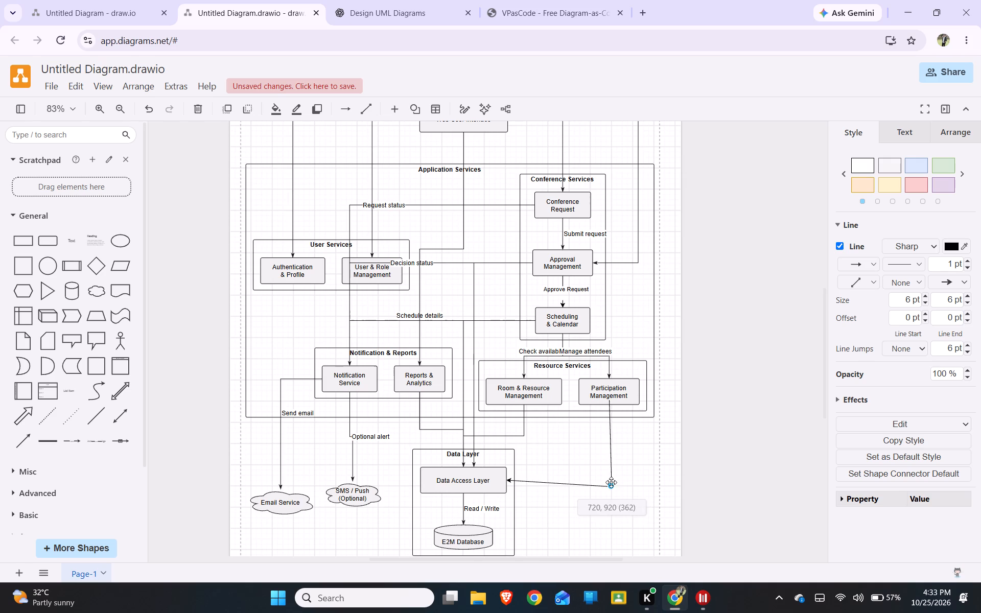
left_click_drag(611, 482, 611, 482)
left_click(550, 511)
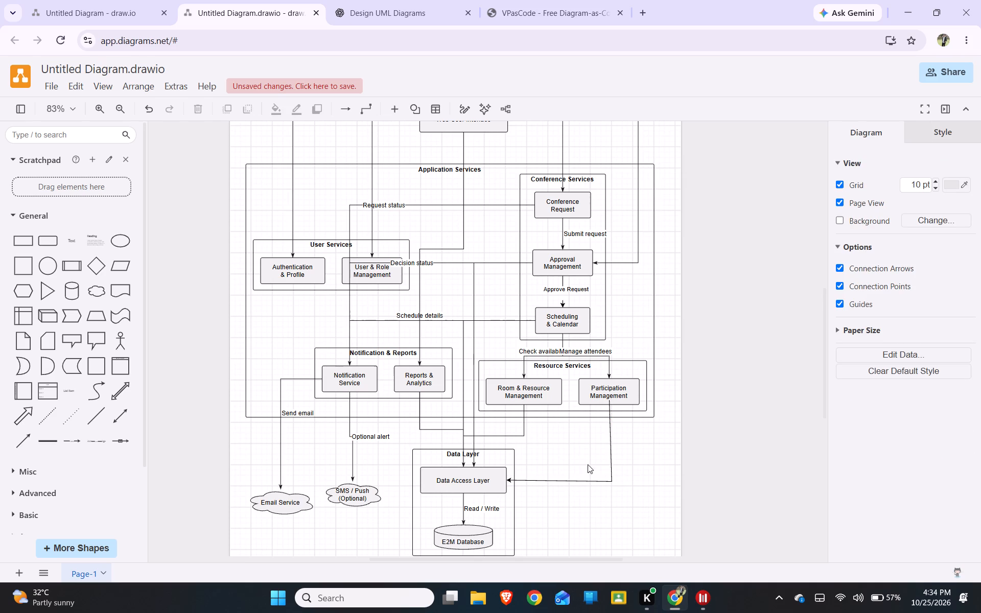
left_click(575, 445)
left_click(608, 483)
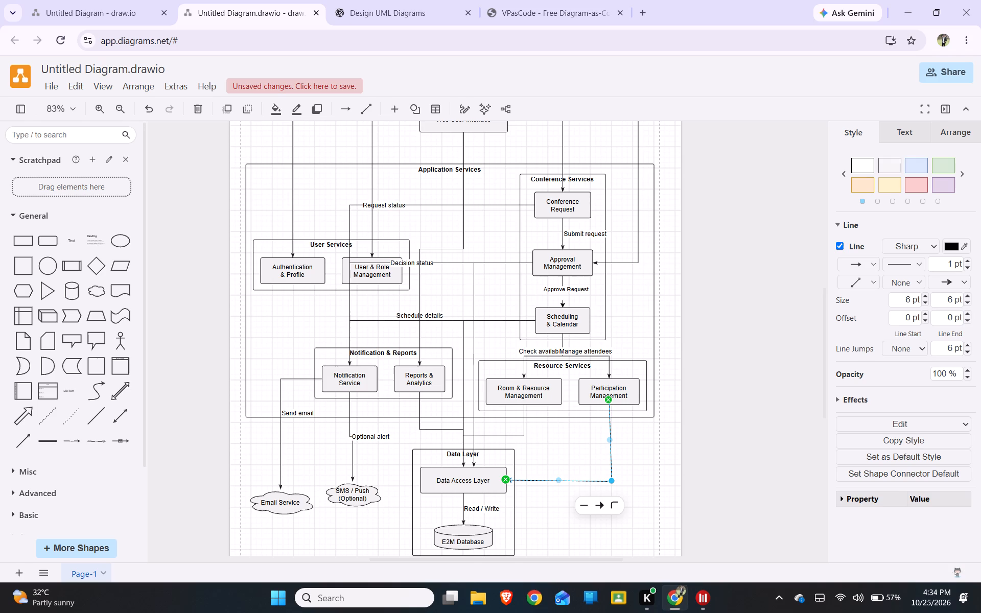
left_click(613, 480)
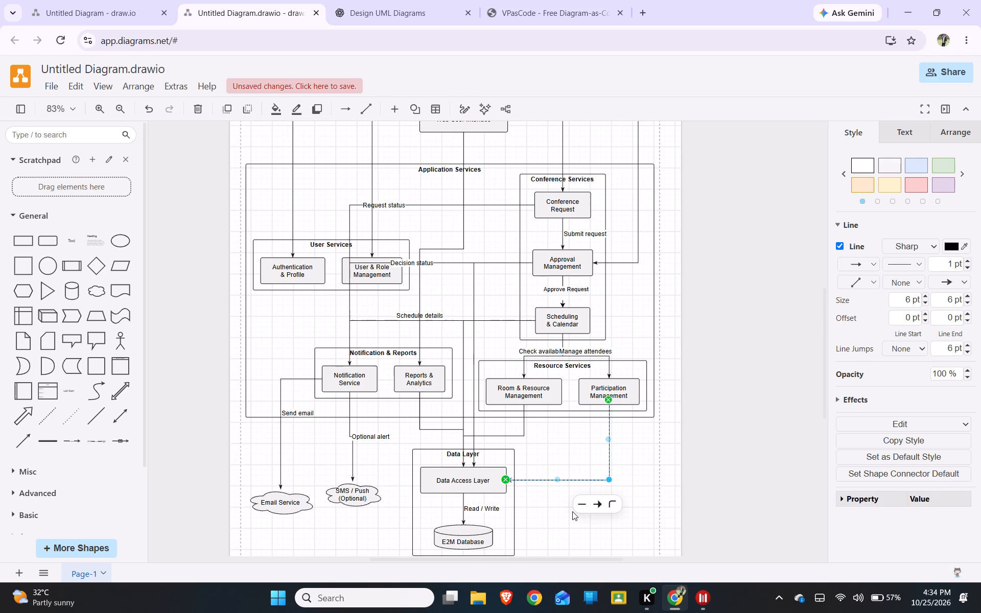
left_click(572, 511)
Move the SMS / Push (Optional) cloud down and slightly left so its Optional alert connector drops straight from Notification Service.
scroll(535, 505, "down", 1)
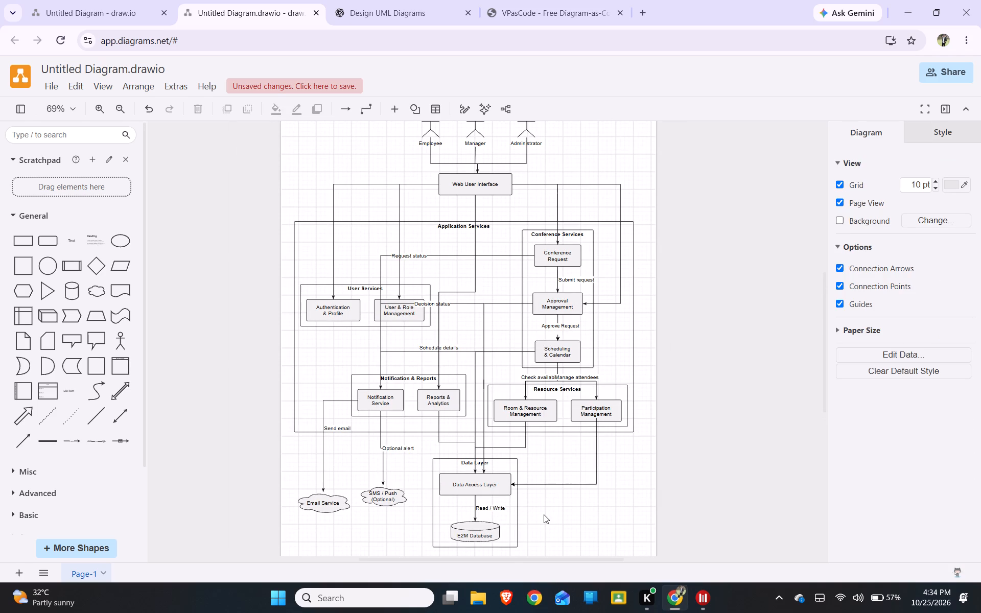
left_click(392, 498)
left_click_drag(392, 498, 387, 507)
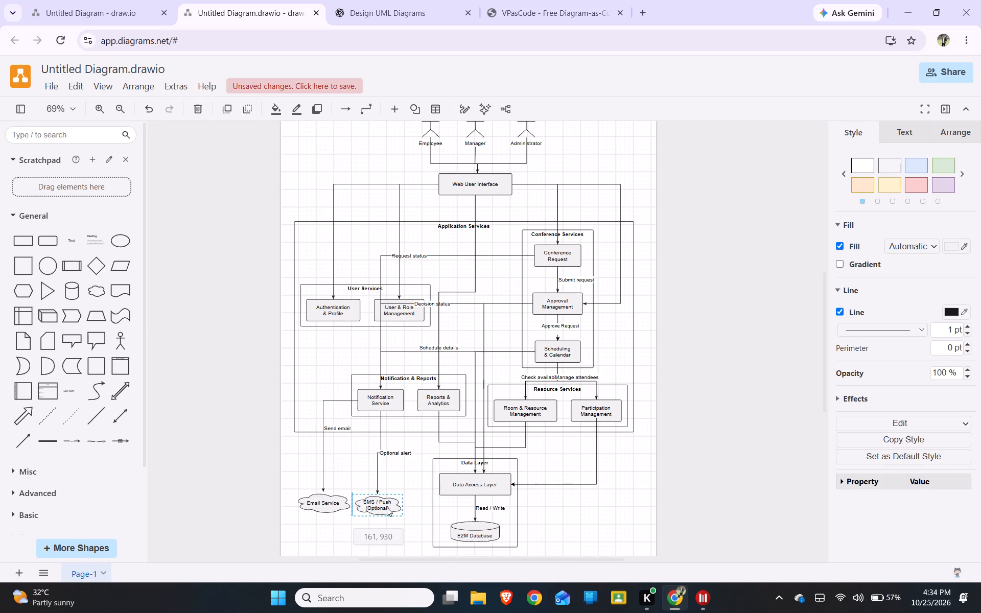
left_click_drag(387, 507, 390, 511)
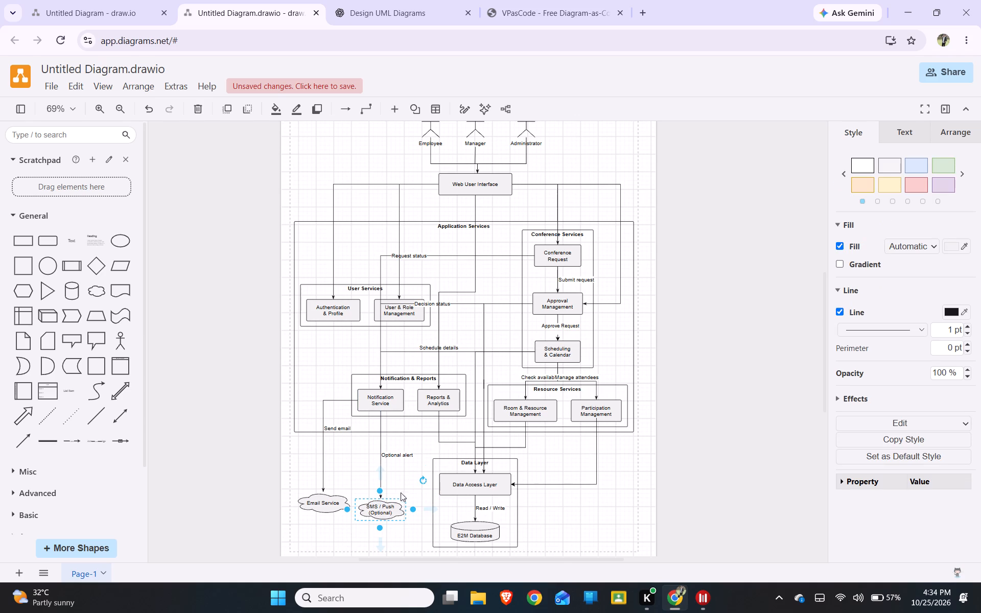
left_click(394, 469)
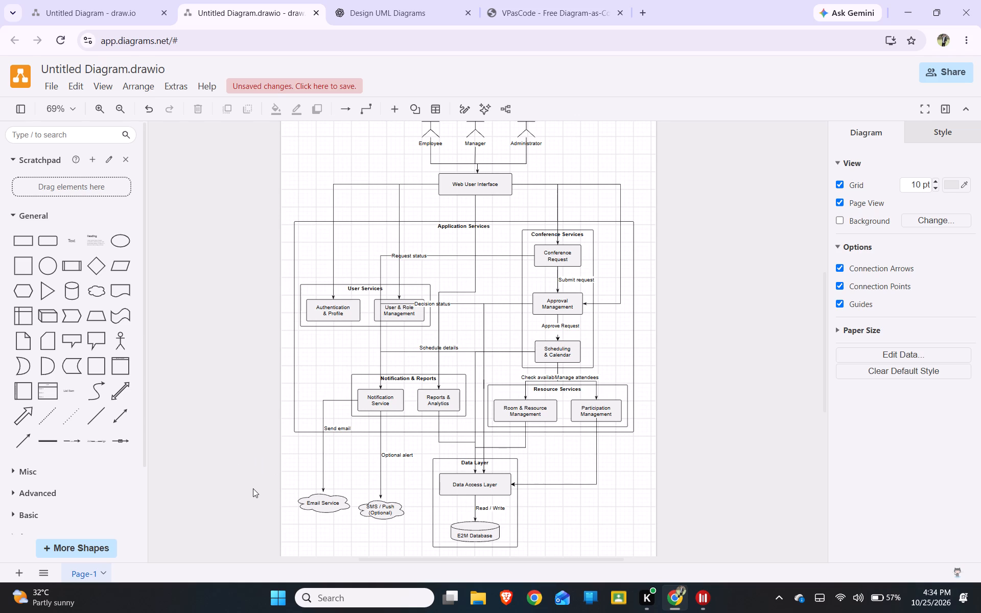
Move the SMS / Push (Optional) and Email Service clouds up and right, closer to Application Services, with Email Service slightly lower.
left_click(385, 509)
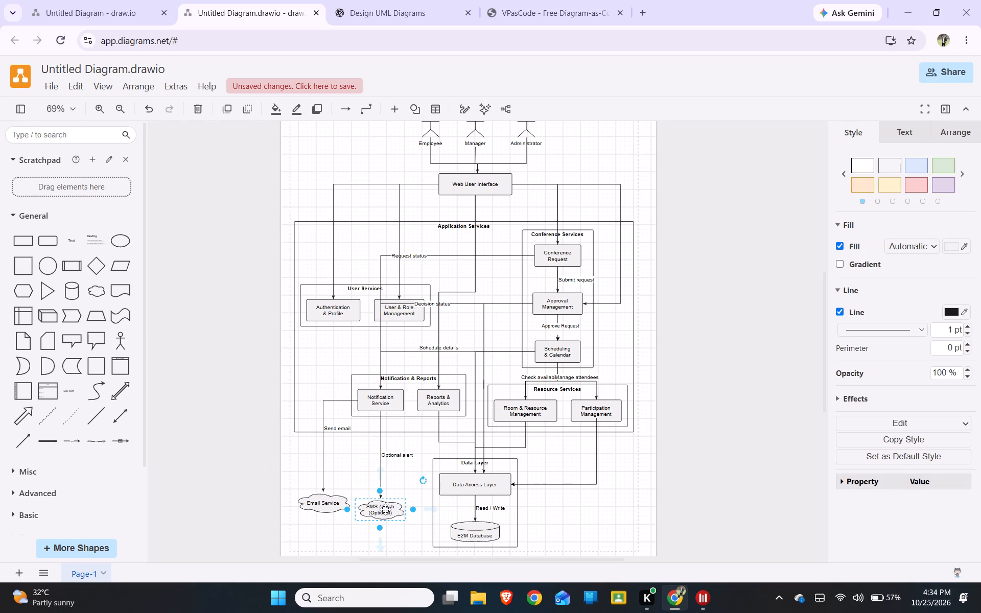
left_click_drag(388, 511, 402, 473)
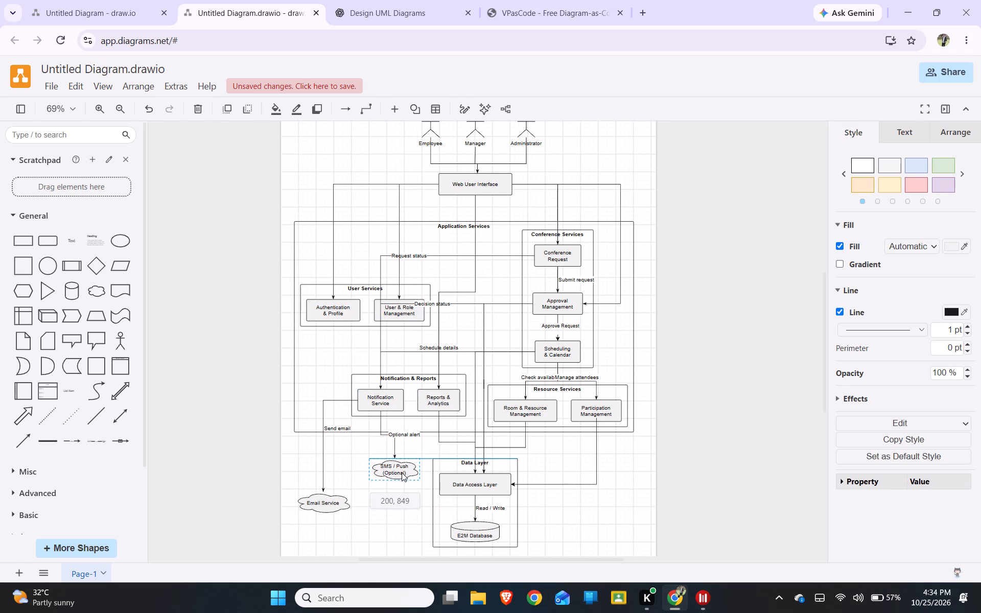
left_click_drag(402, 473, 401, 479)
left_click(325, 510)
left_click_drag(332, 504, 346, 483)
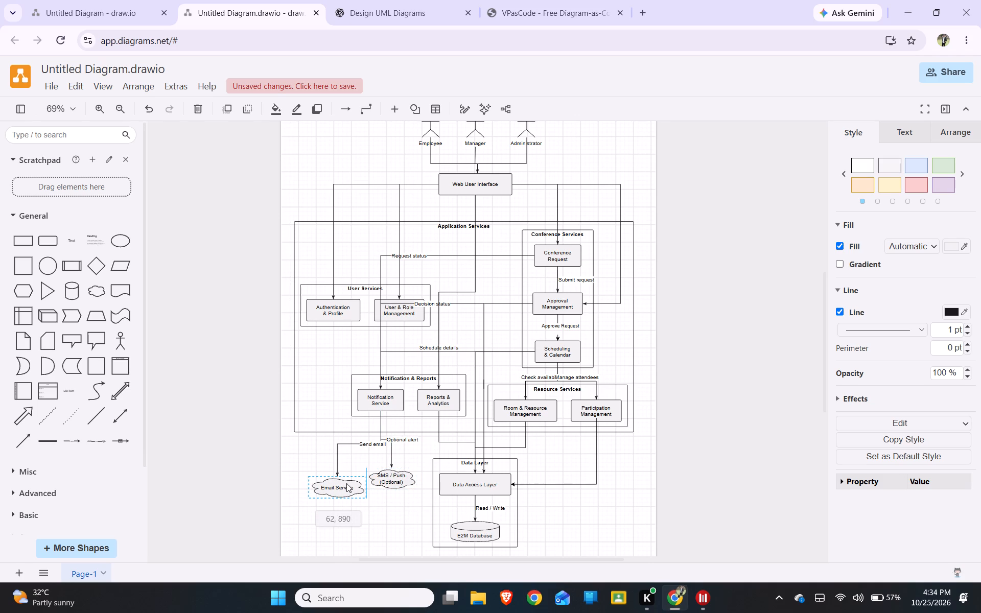
left_click_drag(346, 483, 351, 474)
left_click(385, 513)
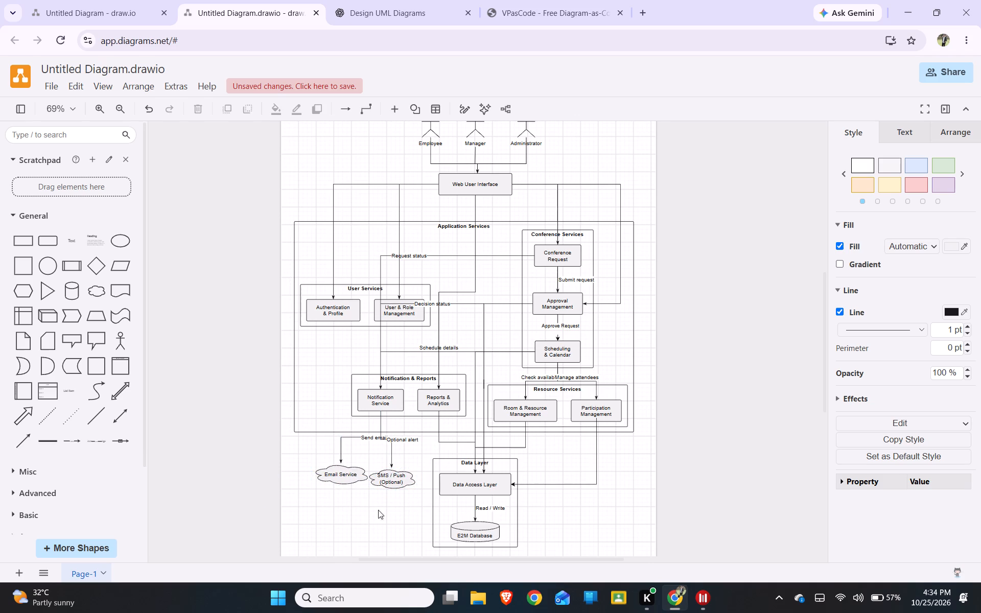
left_click_drag(349, 473, 349, 493)
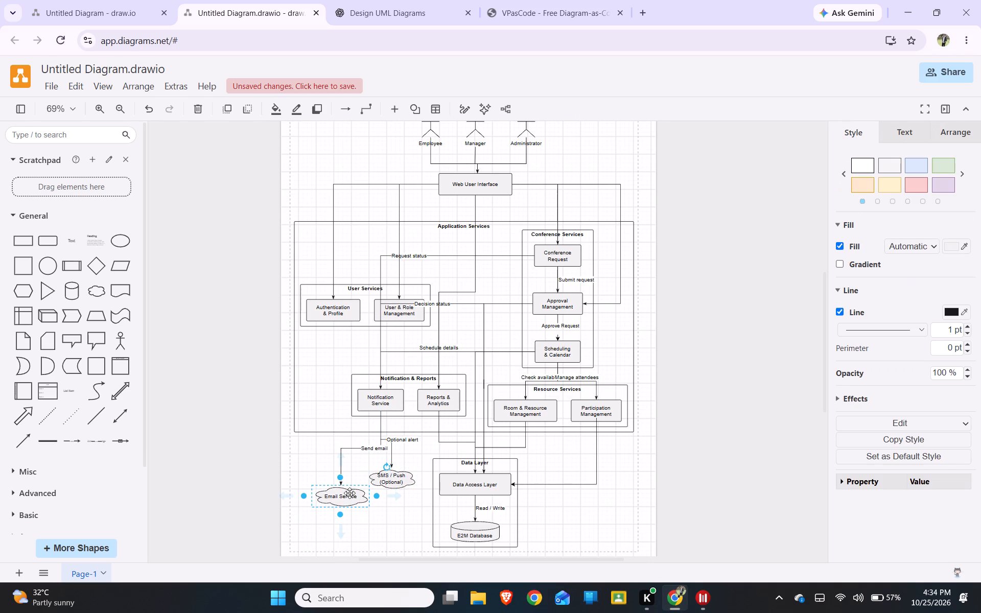
left_click(419, 512)
left_click_drag(396, 479, 399, 479)
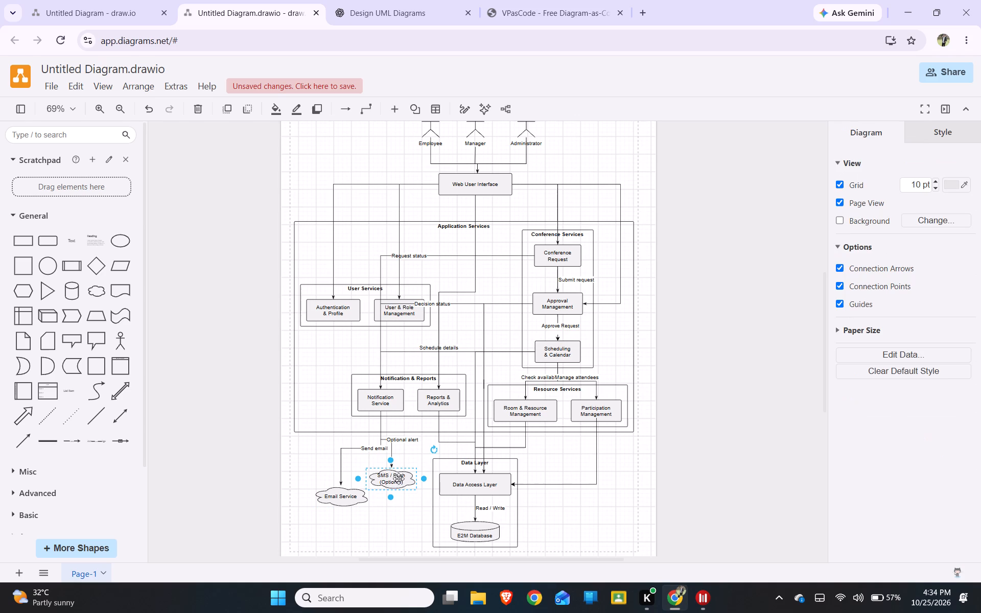
left_click_drag(399, 479, 405, 475)
left_click(402, 525)
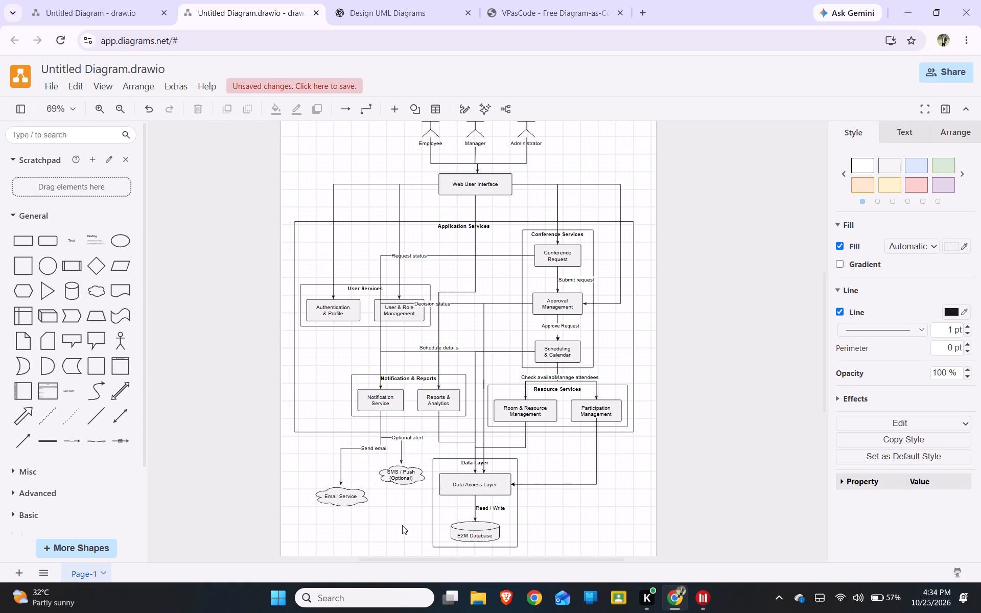
Connect Authentication & Profile to the left edge of the Data Layer container with a directional connector bent around beneath the Email Service cloud.
left_click(18, 439)
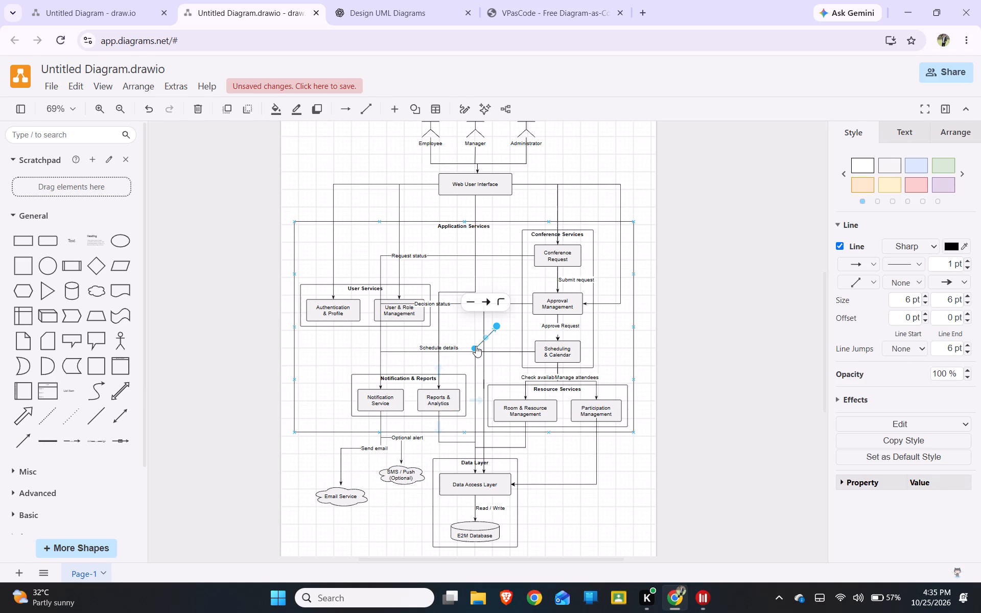
left_click_drag(476, 346, 317, 322)
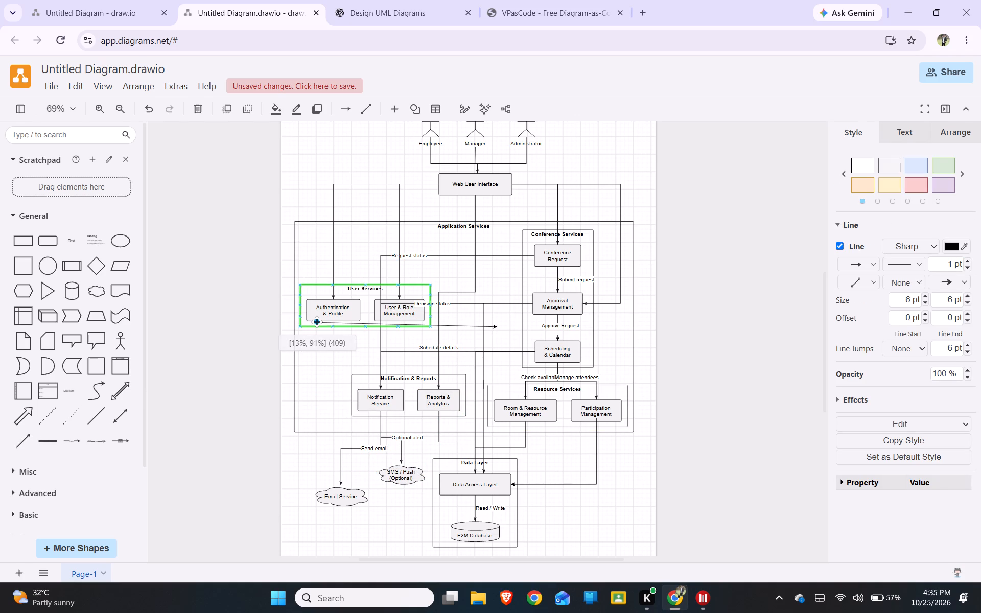
left_click_drag(317, 322, 317, 320)
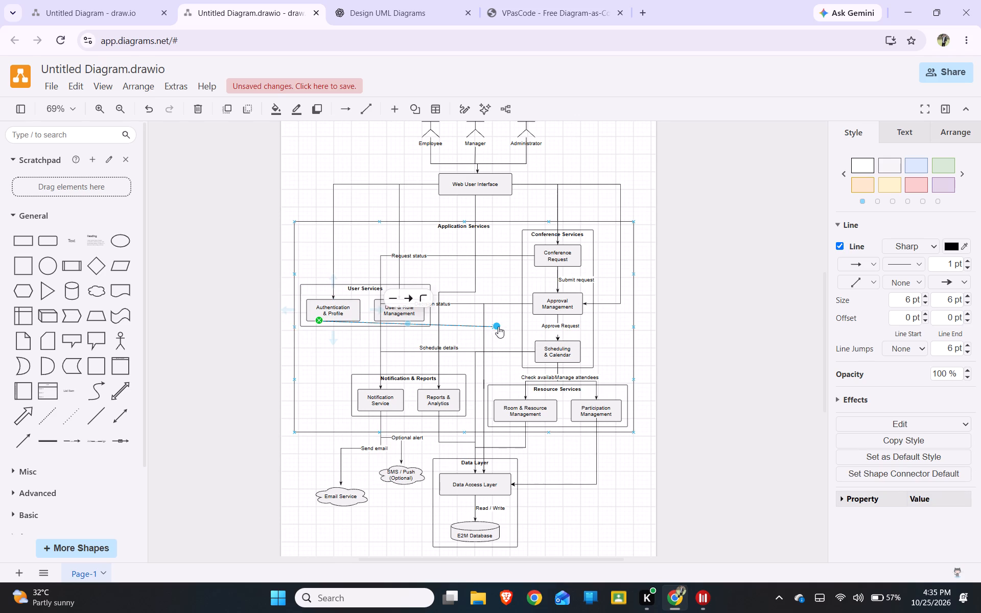
left_click_drag(499, 323, 416, 522)
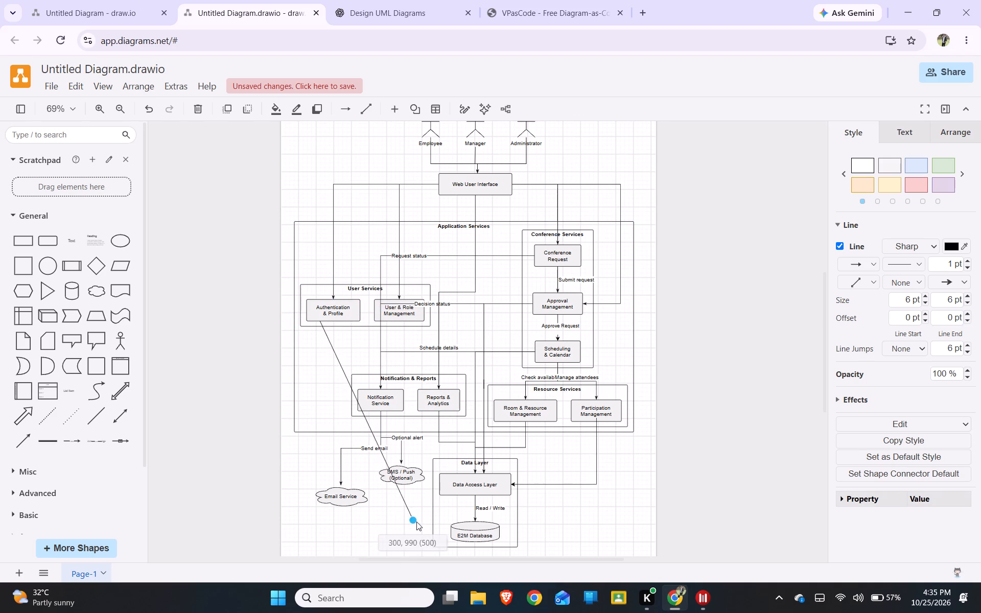
left_click_drag(416, 522, 430, 529)
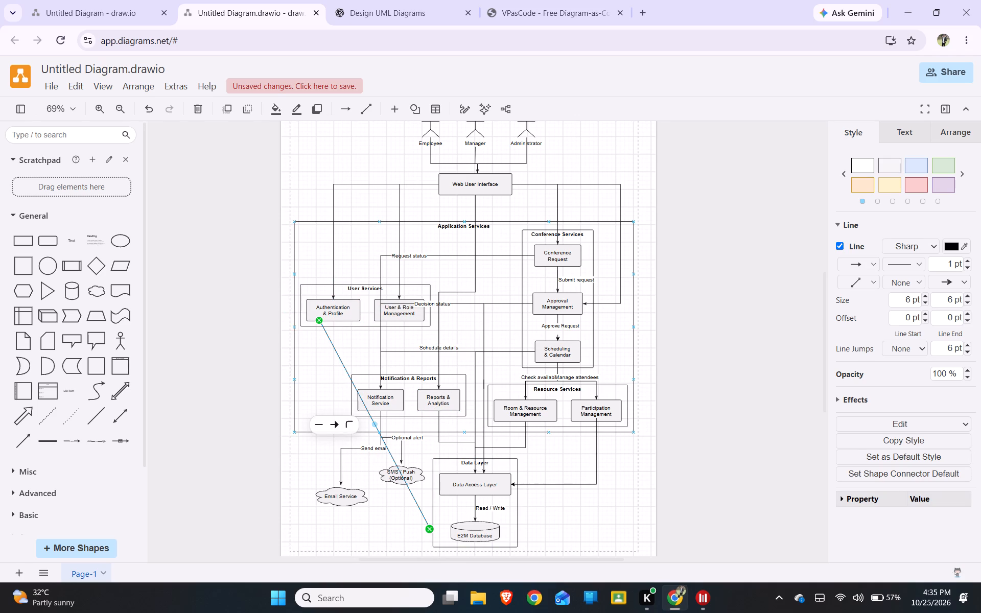
left_click_drag(373, 426, 307, 532)
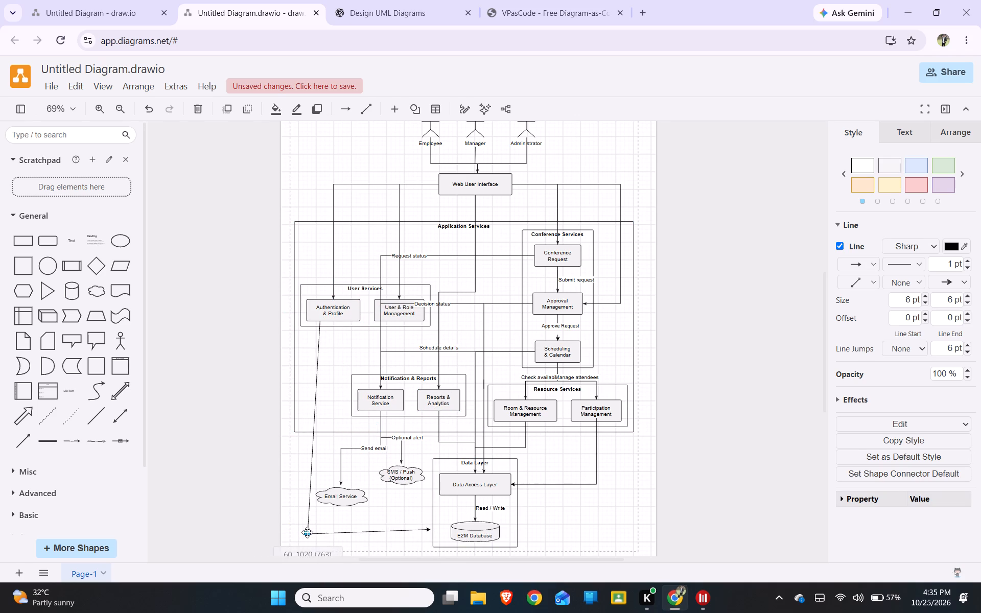
left_click_drag(307, 532, 311, 528)
left_click(578, 515)
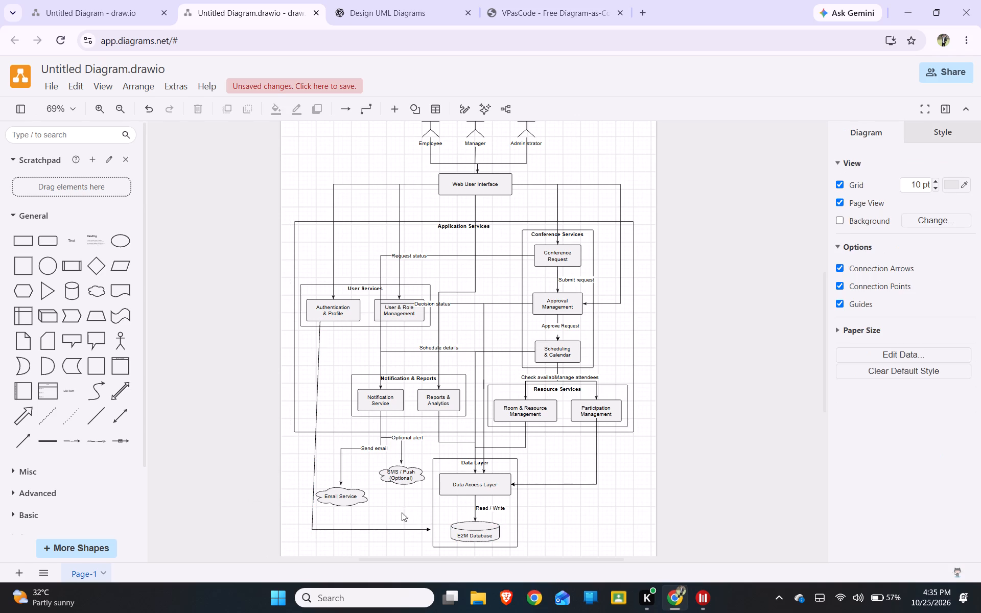
Shift the Email Service cloud slightly right so it clears the Authentication & Profile to Data Layer connector.
left_click(334, 496)
left_click_drag(340, 498, 354, 499)
left_click(572, 520)
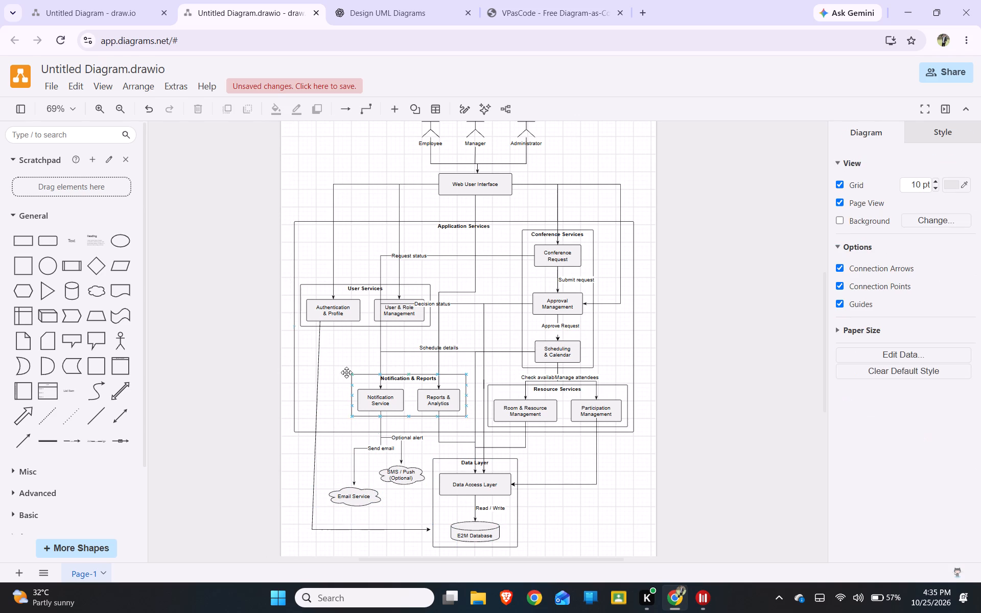
Straighten the Authentication & Profile to Data Layer connector by shifting its lower bend right until the segment below Authentication & Profile is vertical.
left_click(325, 531)
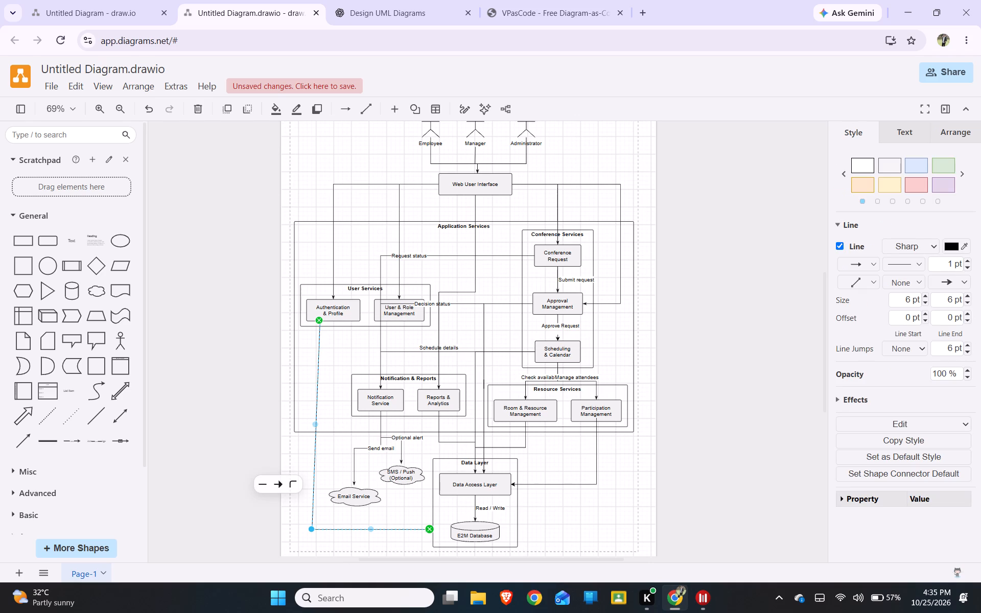
left_click_drag(312, 530, 323, 529)
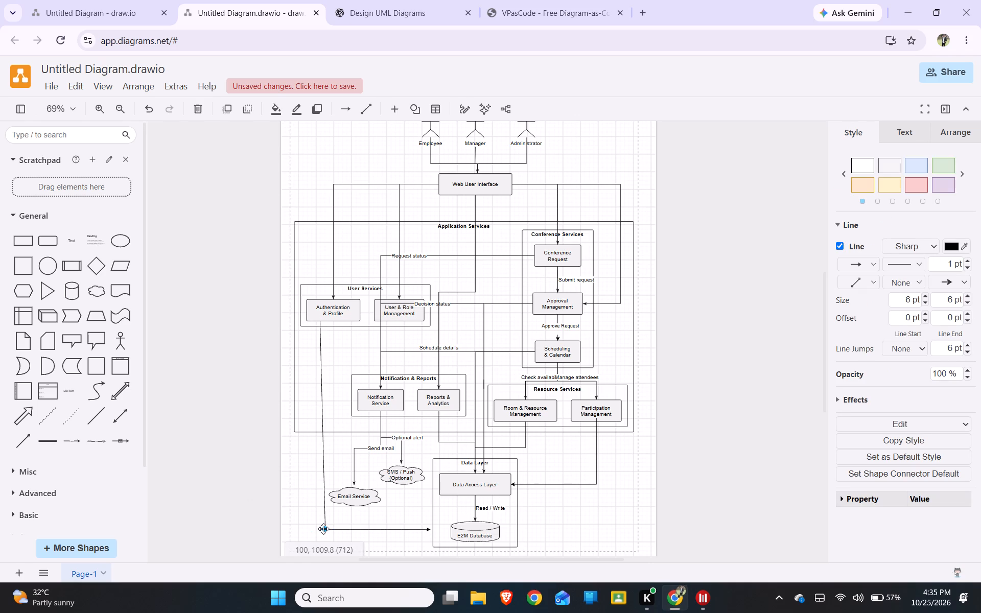
left_click_drag(323, 529, 319, 529)
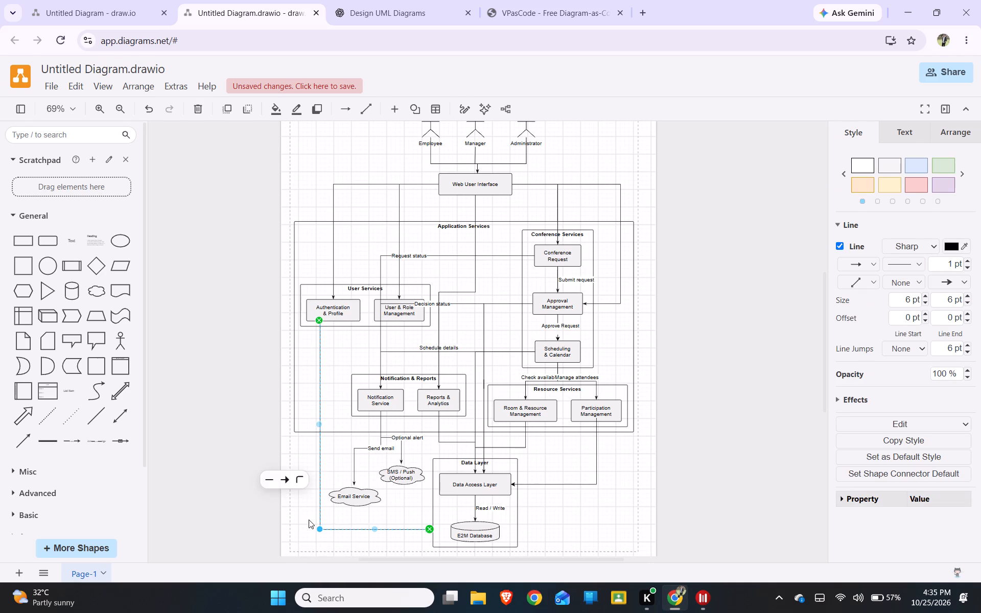
left_click(309, 518)
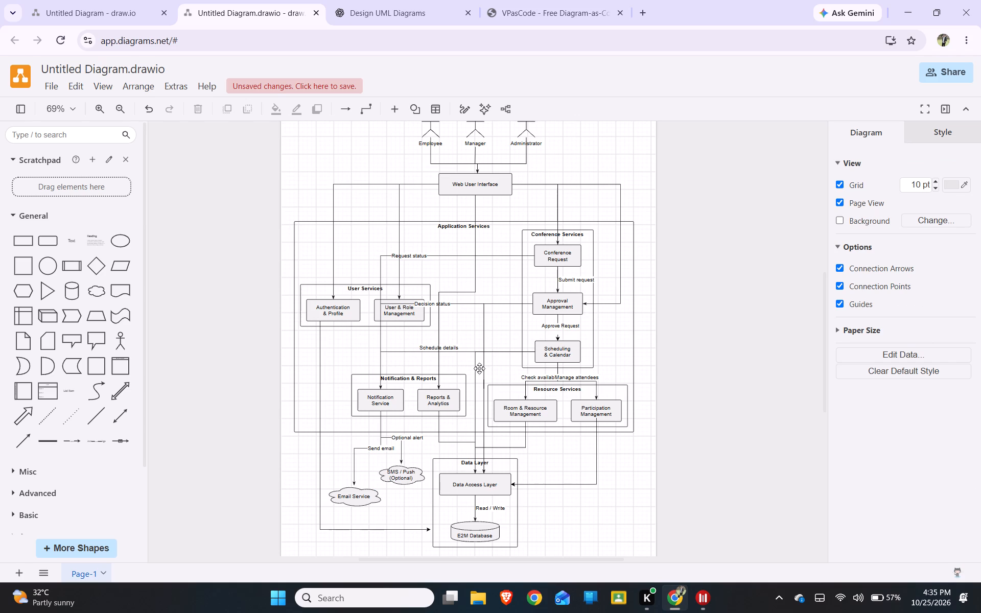
Delete the Decision status connector running from Approval Management to Notification Service.
left_click(469, 301)
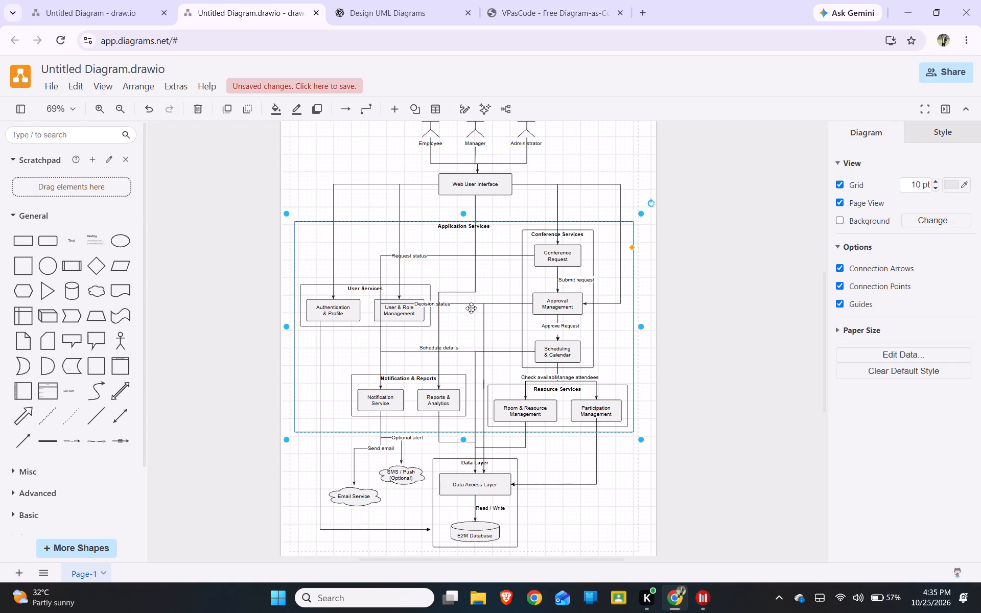
left_click(471, 308)
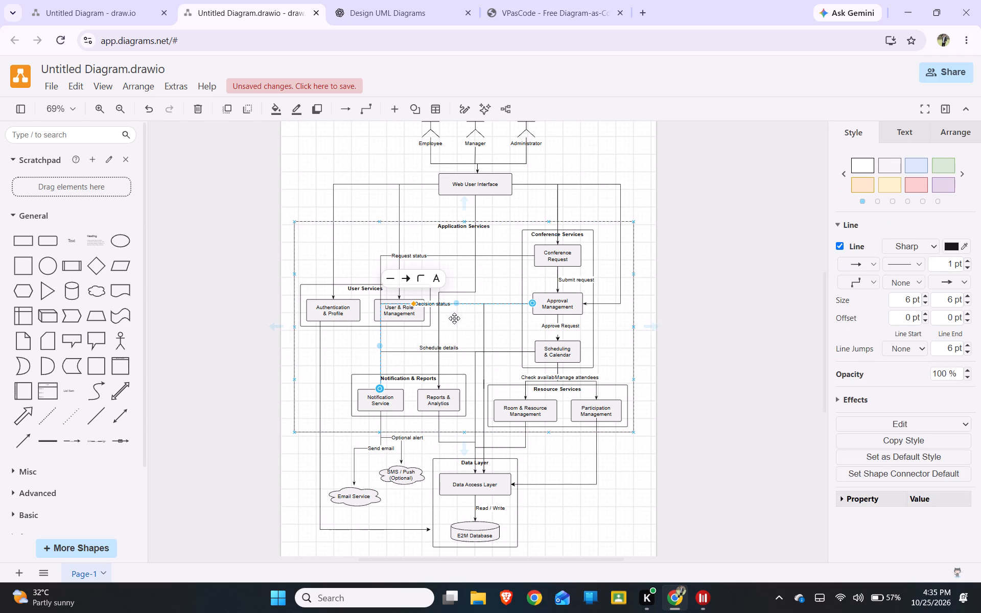
key("Delete")
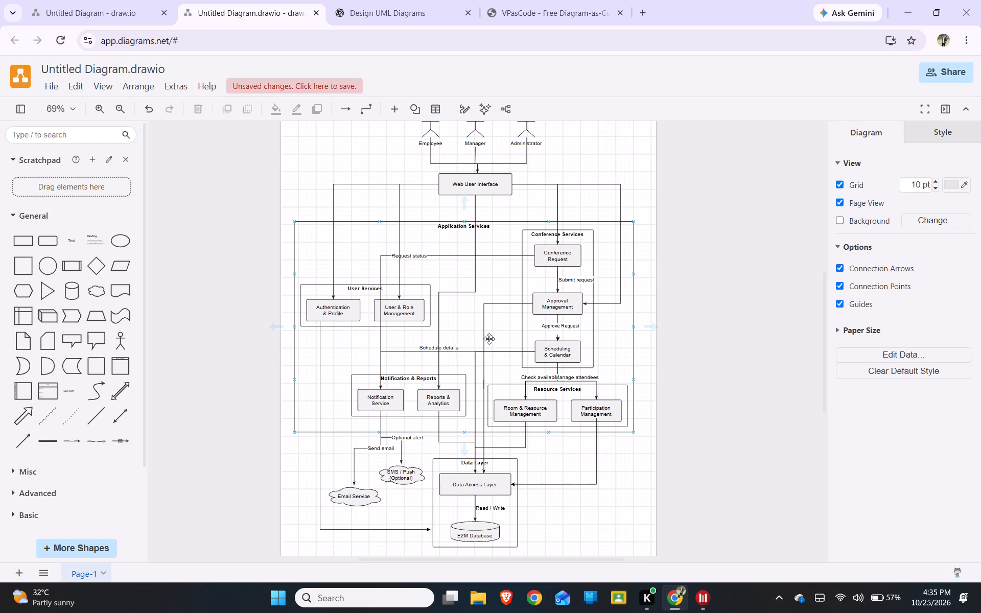
Reroute the Request status connector so its vertical segment passes between Authentication & Profile and User & Role Management into the top of Notification Service.
left_click(462, 256)
left_click(462, 256)
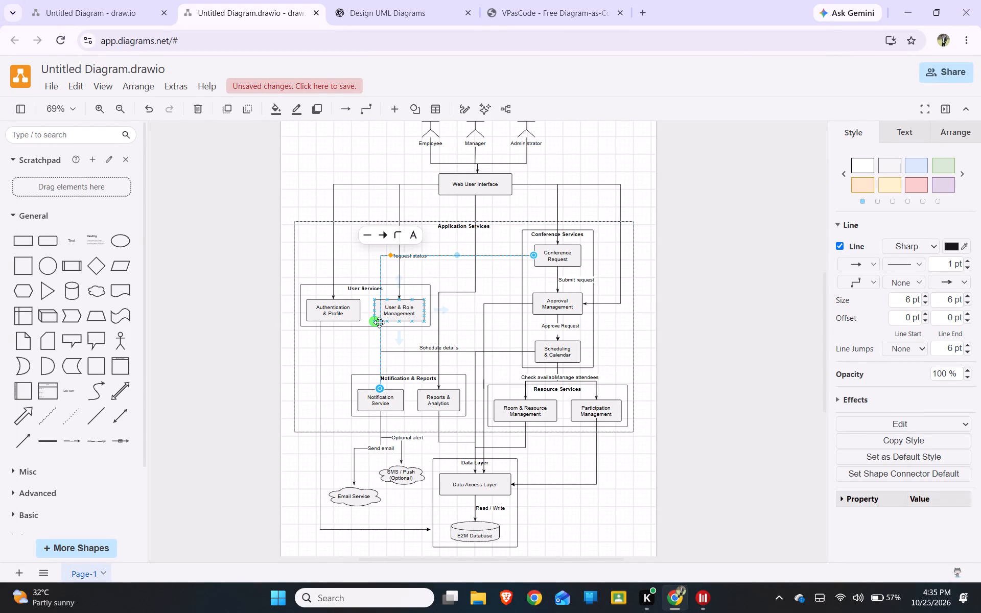
left_click_drag(379, 322, 482, 341)
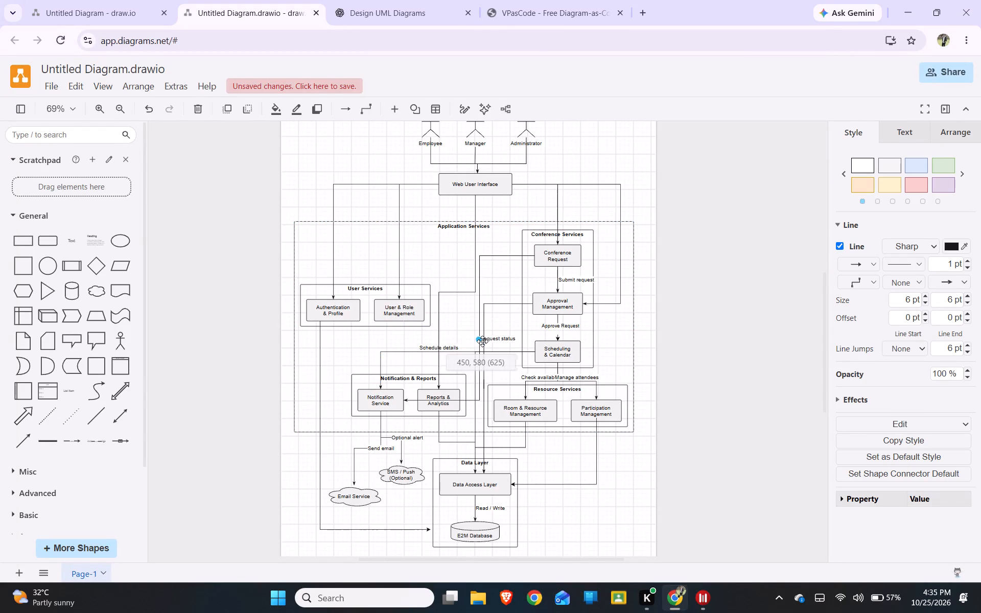
left_click_drag(482, 341, 463, 341)
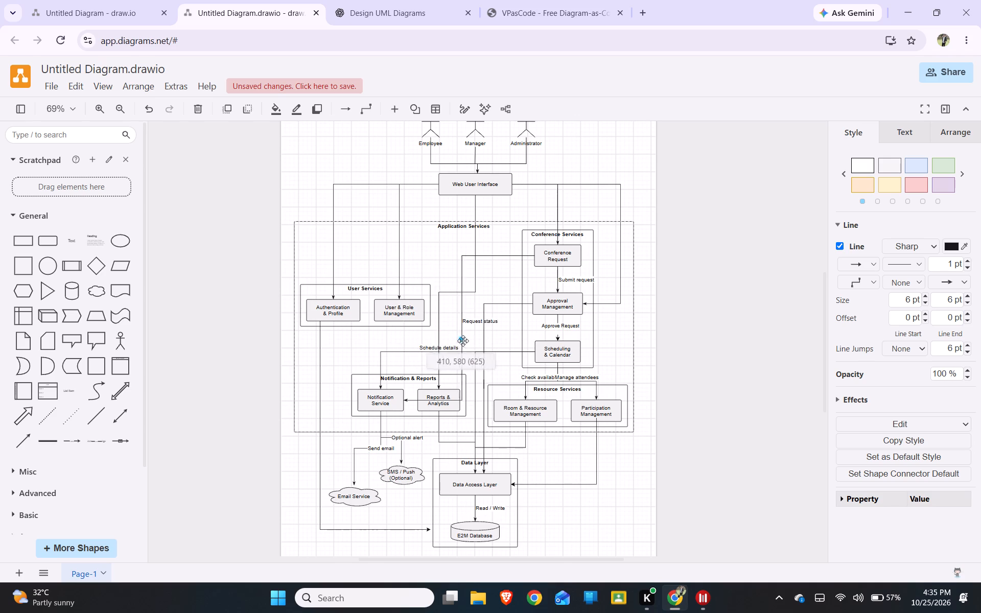
left_click_drag(463, 341, 417, 331)
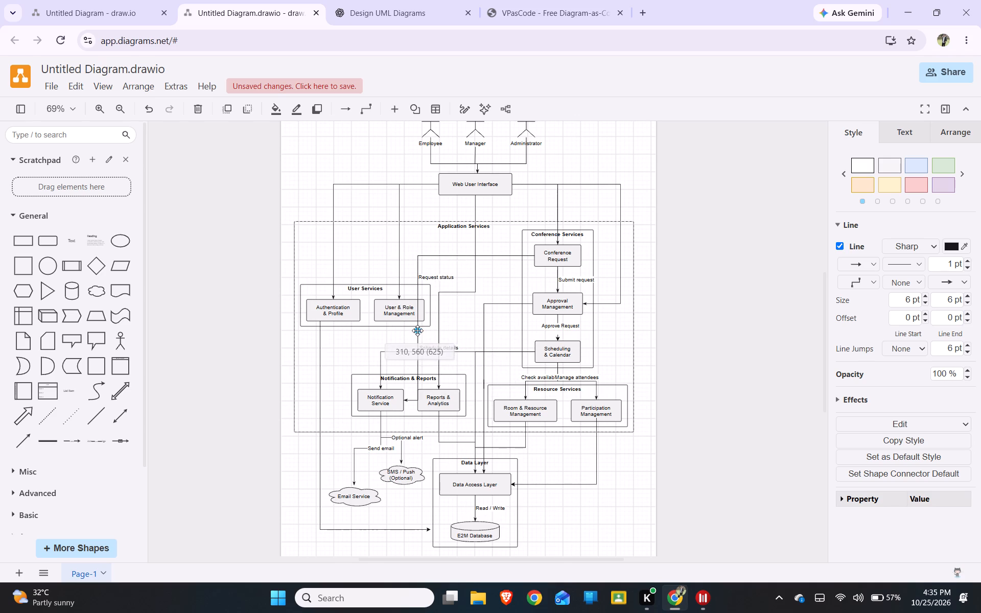
left_click_drag(417, 331, 370, 322)
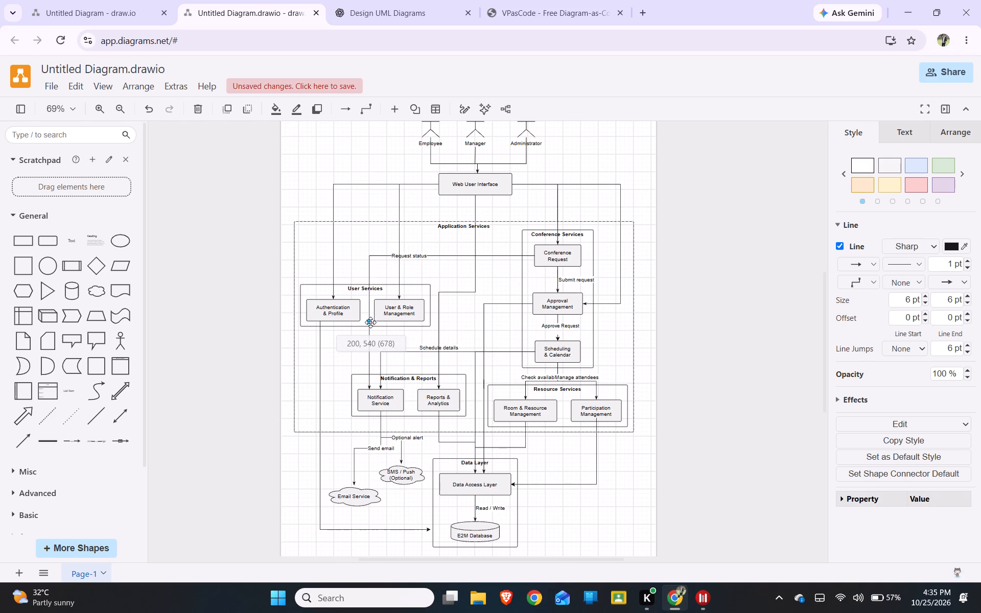
left_click_drag(370, 322, 368, 322)
left_click(445, 276)
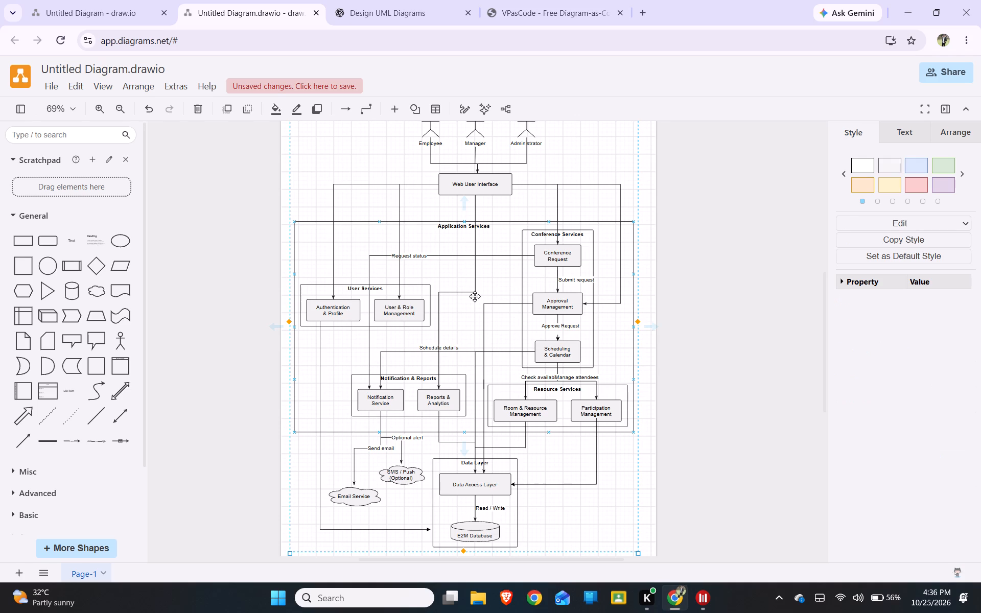
left_click(559, 535)
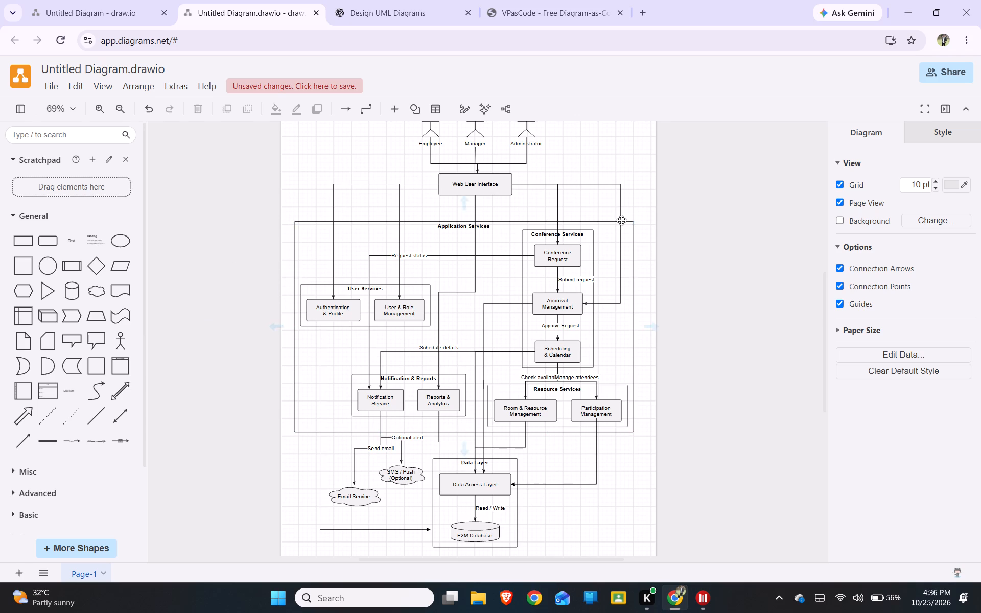
Remove the Manage attendees label from the connector between Scheduling & Calendar and Participation Management.
scroll(711, 220, "up", 3)
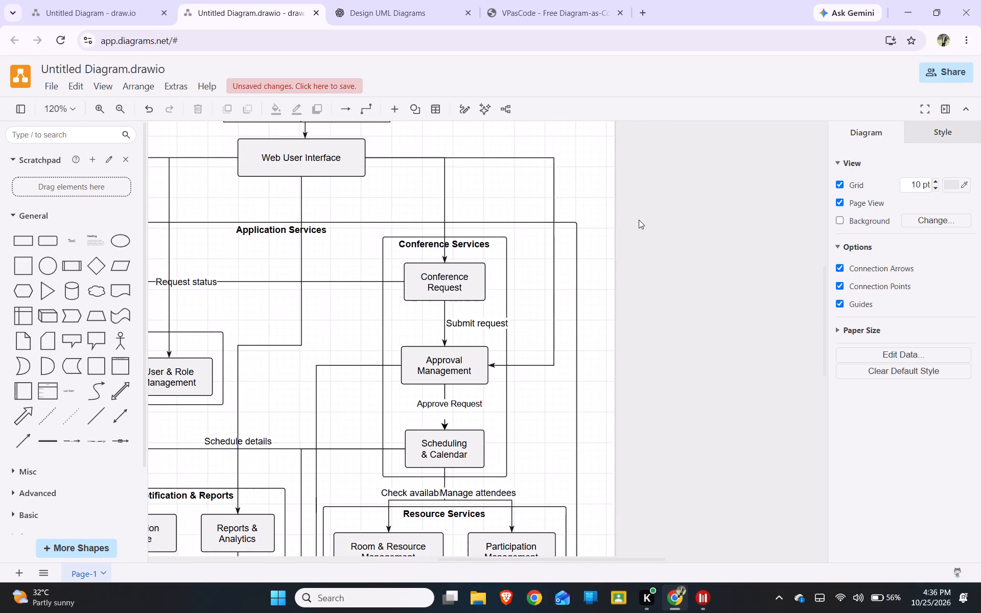
scroll(639, 220, "down", 3)
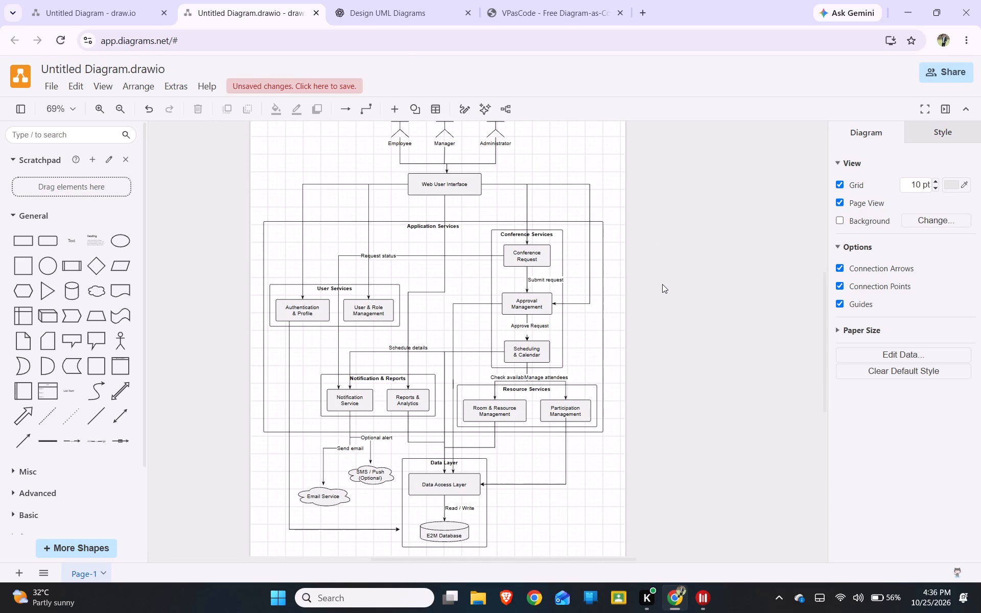
left_click(563, 379)
left_click(556, 376)
left_click(556, 376)
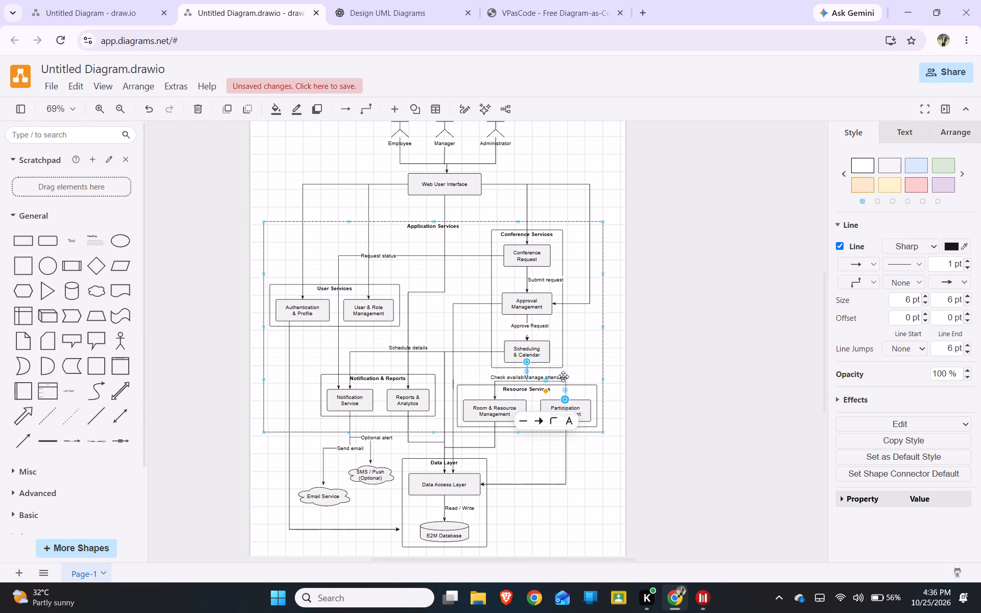
left_click(567, 378)
left_click(746, 372)
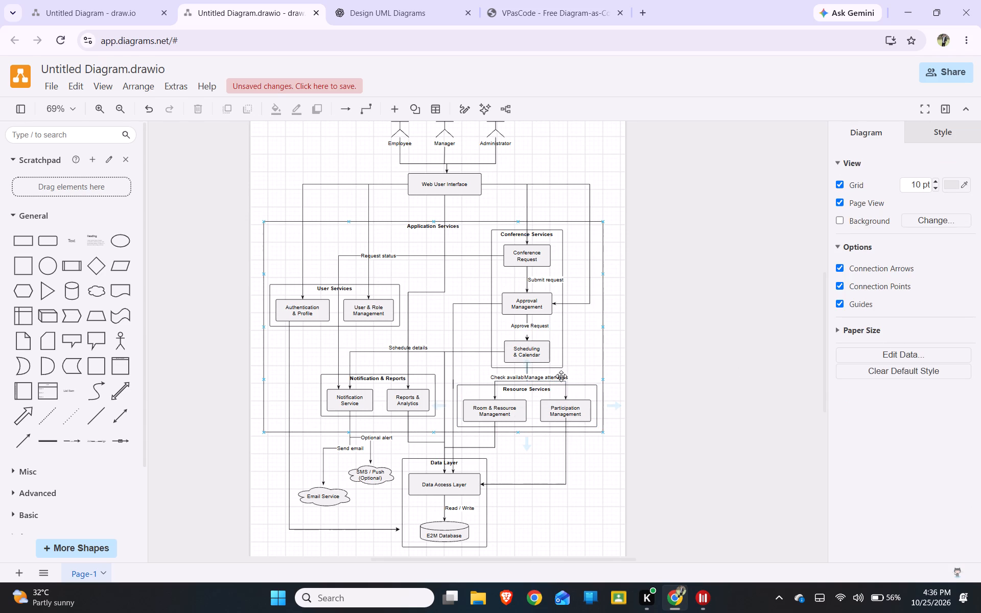
left_click(684, 359)
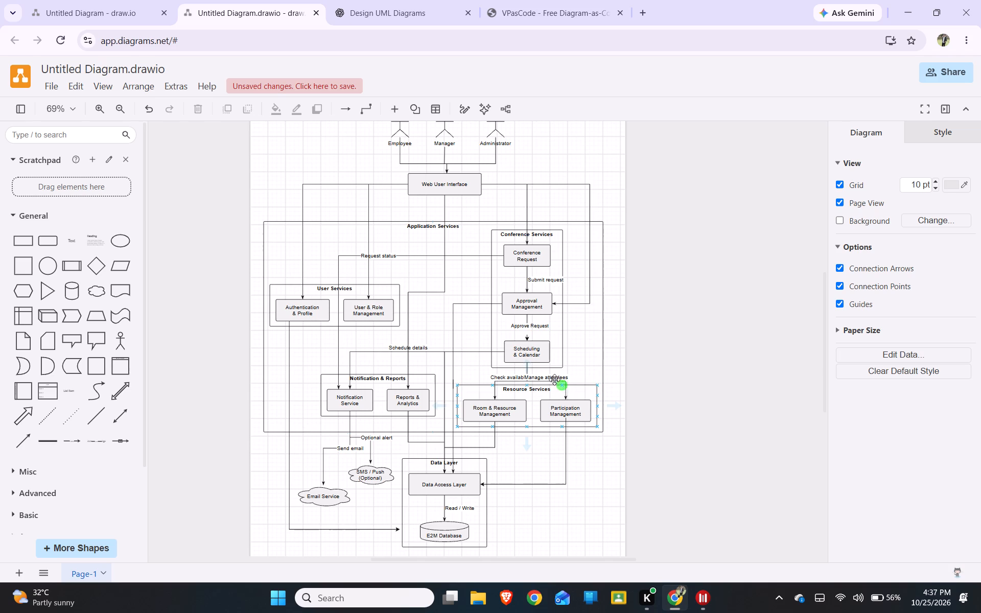
double_click(556, 375)
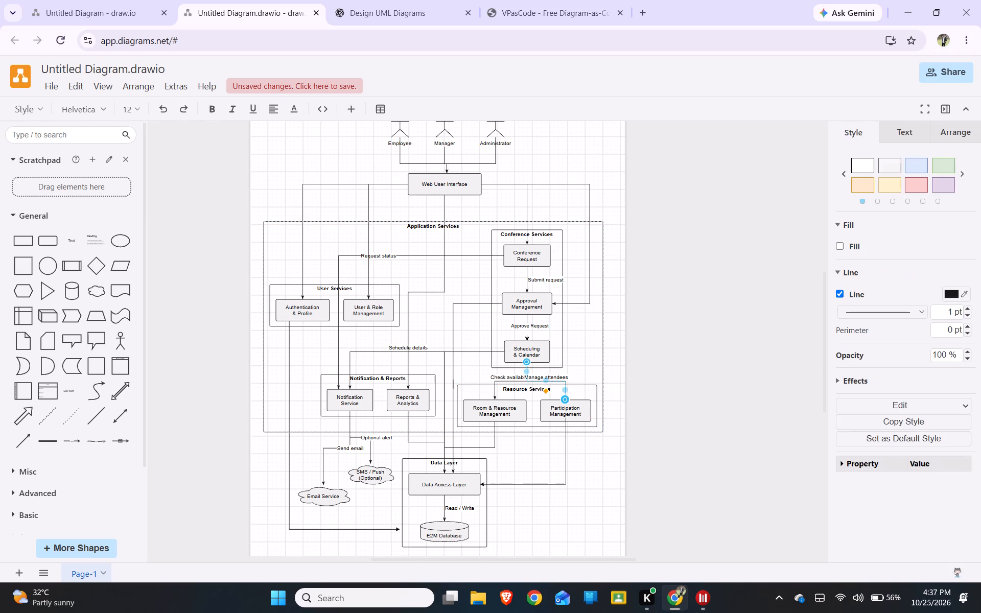
key("Delete")
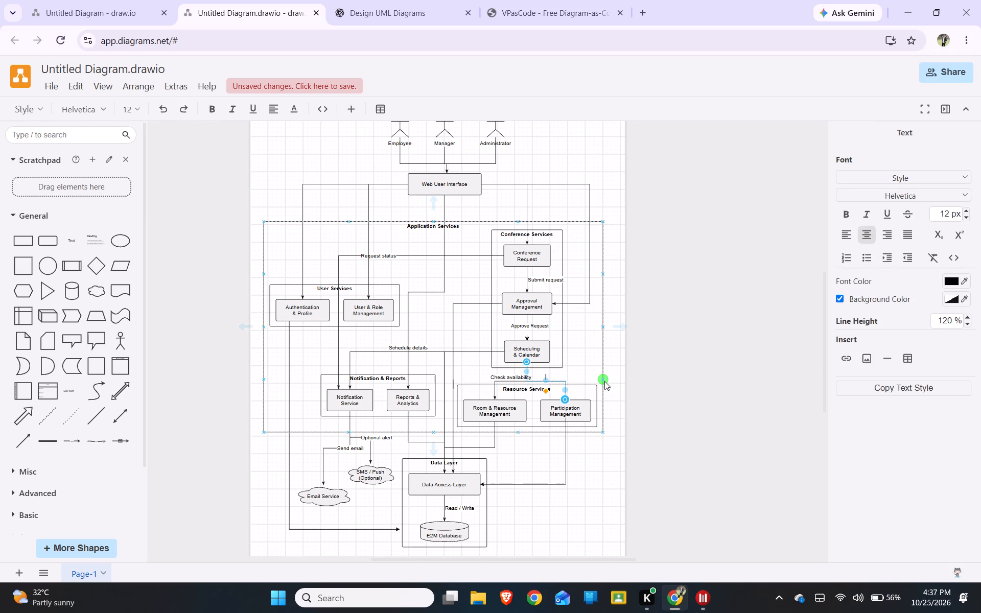
left_click(661, 394)
Add a separate text label reading "Manage Attendees" above Participation Management, beside the Check availability label.
double_click(562, 379)
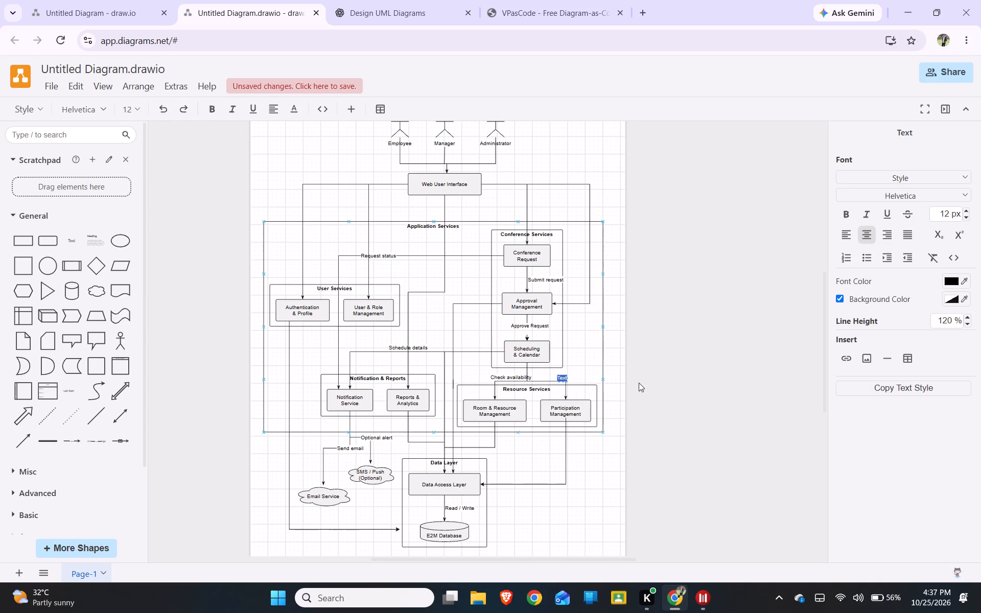
type("Mana")
type("ge")
key("space")
type("Attebdes")
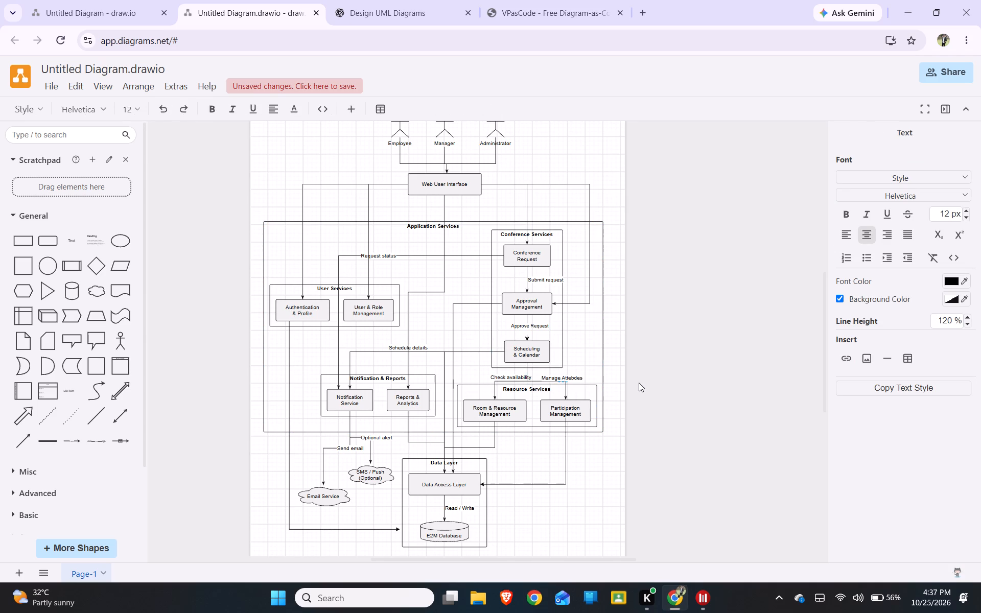
key("BackSpace")
key("BackSpace")
key("BackSpace")
key("BackSpace")
type("ndes")
key("BackSpace")
type("es")
key("Return")
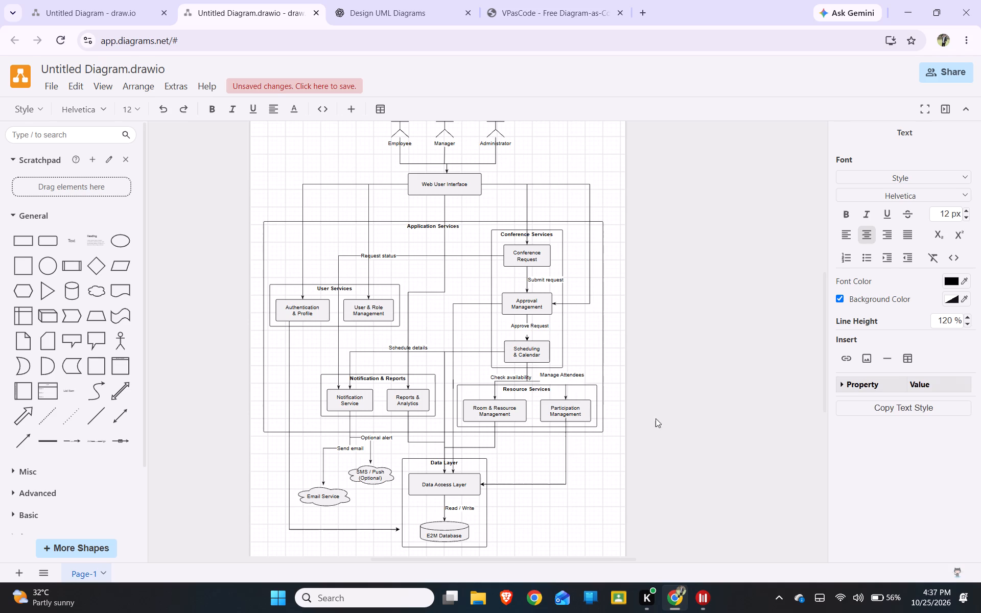
left_click(683, 436)
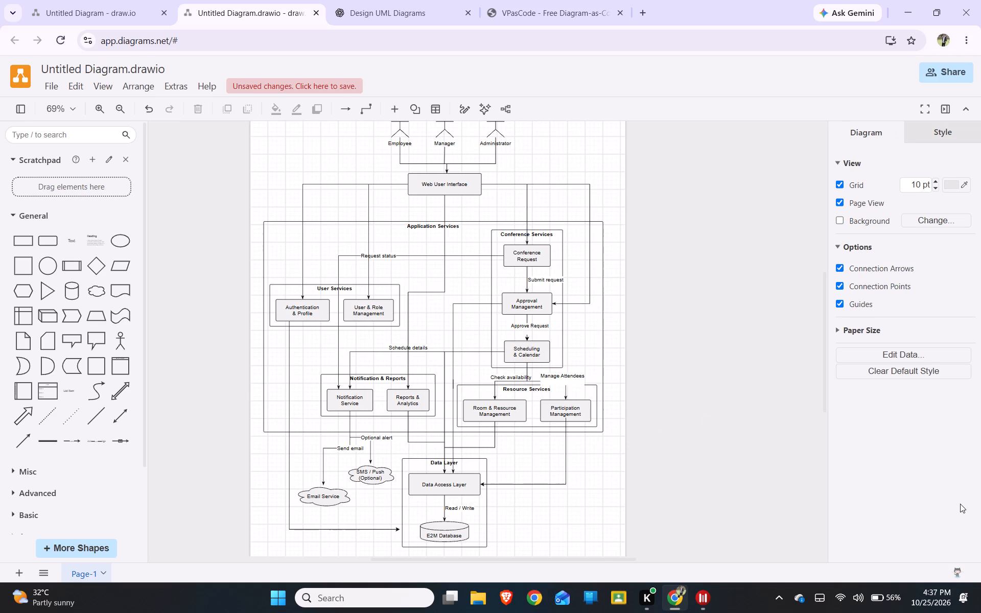
Undo the text entry in the new label above Participation Management.
key("ctrl+z")
left_click(898, 520)
left_click(732, 439)
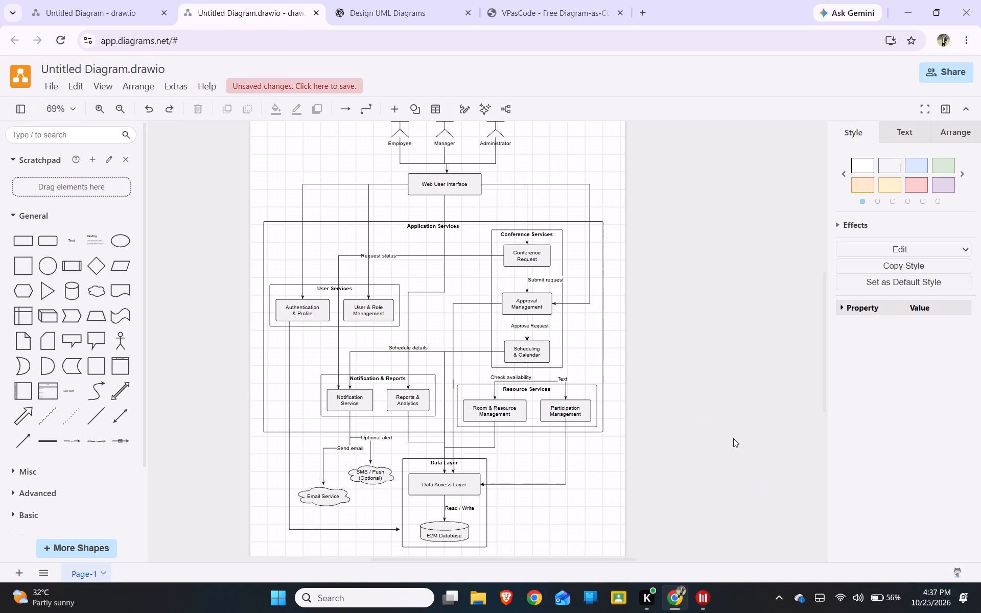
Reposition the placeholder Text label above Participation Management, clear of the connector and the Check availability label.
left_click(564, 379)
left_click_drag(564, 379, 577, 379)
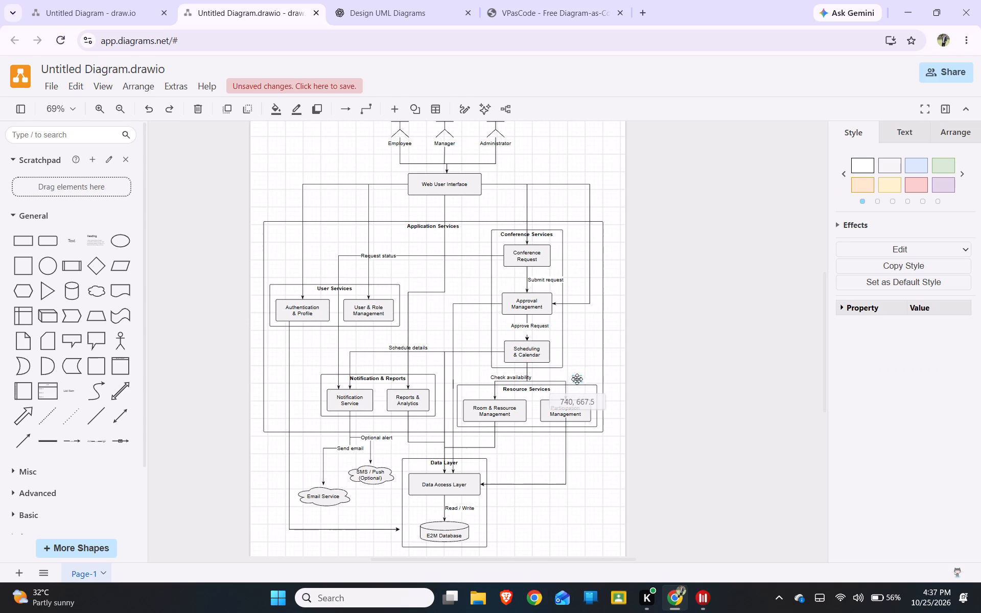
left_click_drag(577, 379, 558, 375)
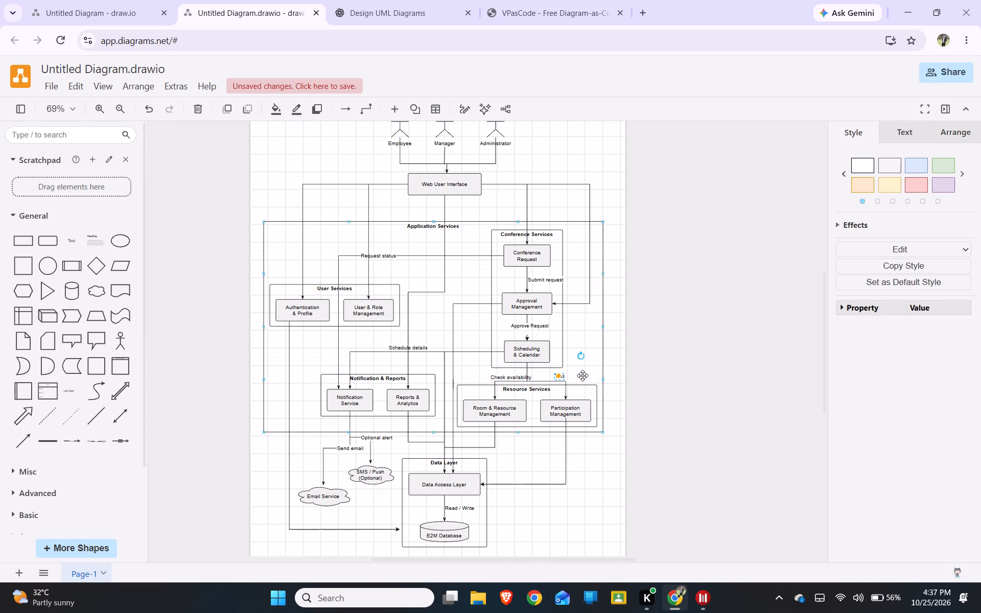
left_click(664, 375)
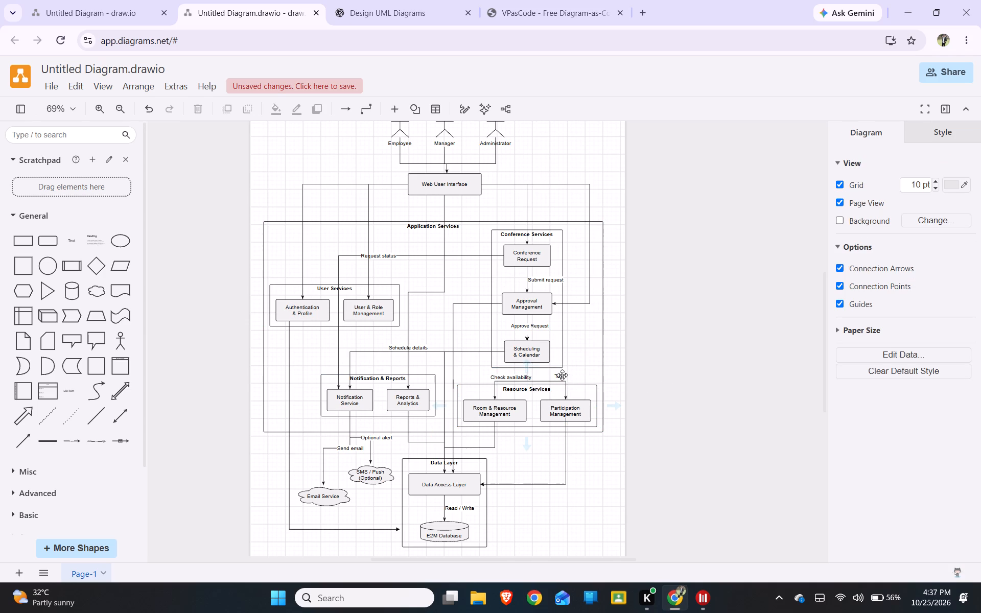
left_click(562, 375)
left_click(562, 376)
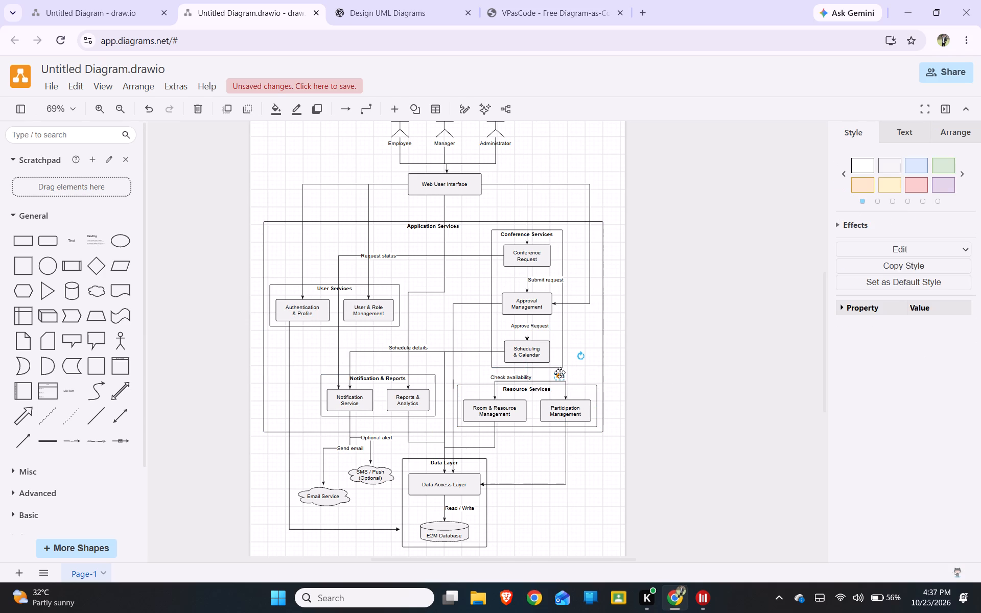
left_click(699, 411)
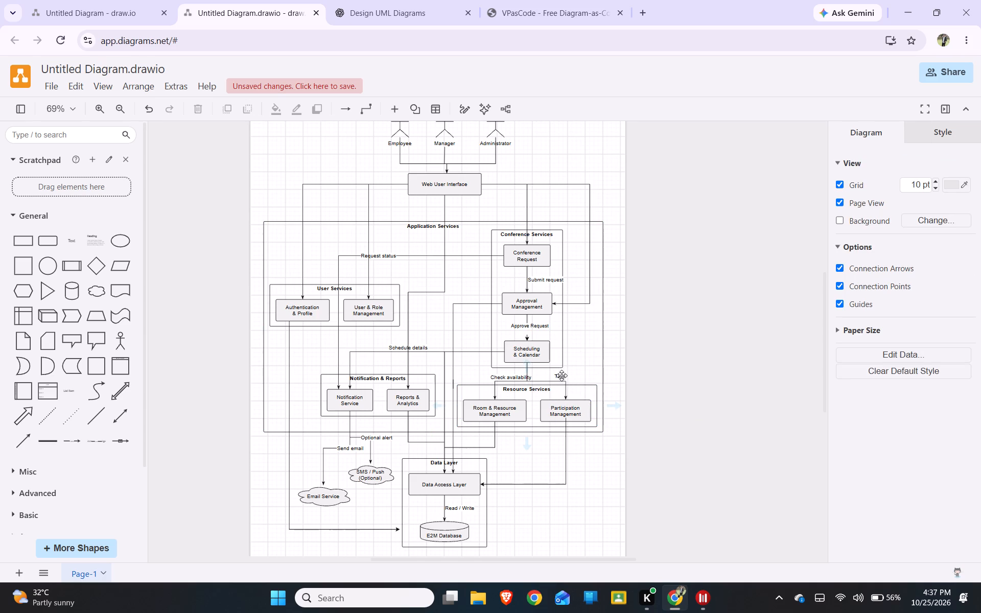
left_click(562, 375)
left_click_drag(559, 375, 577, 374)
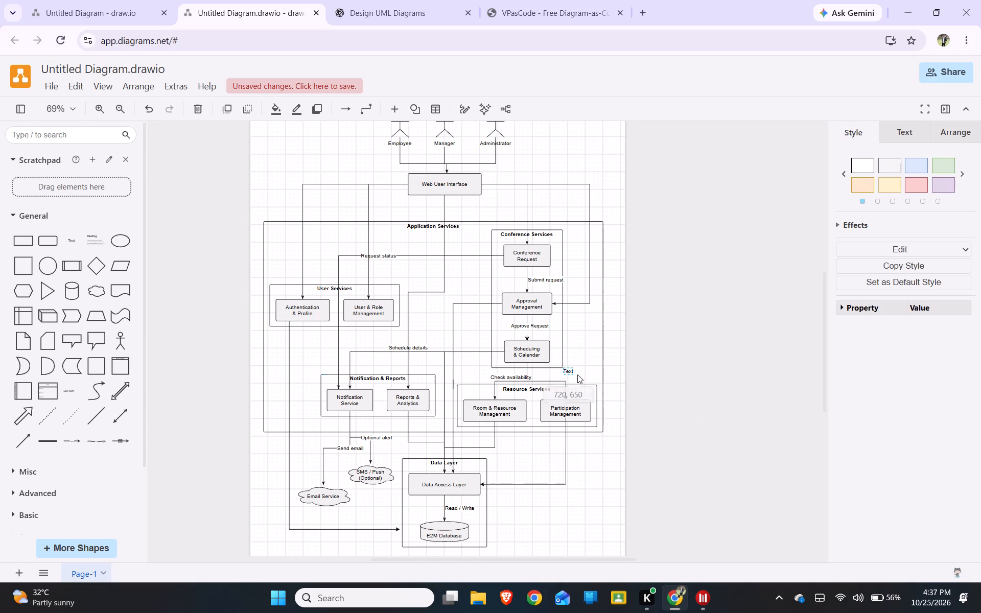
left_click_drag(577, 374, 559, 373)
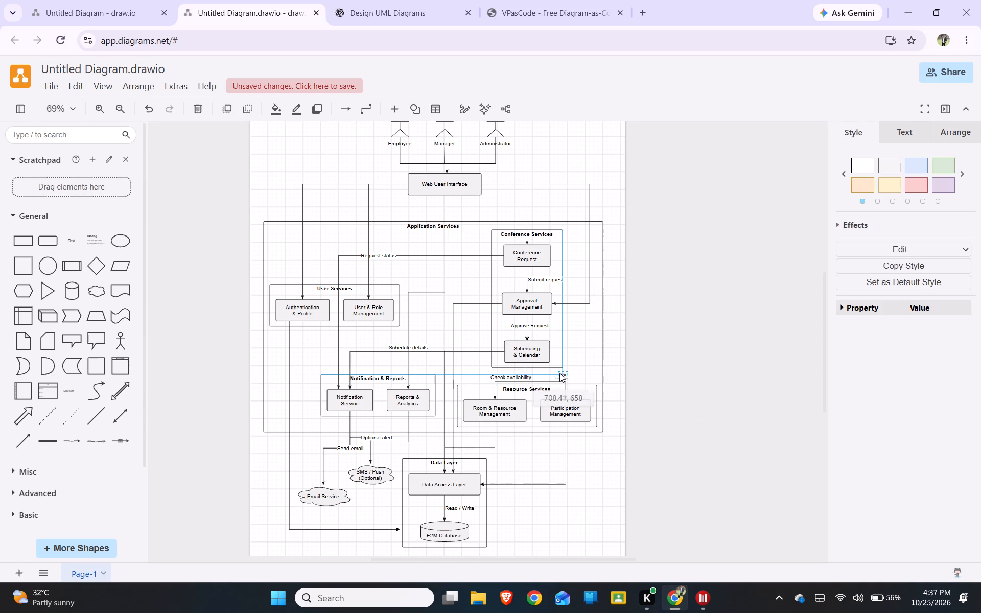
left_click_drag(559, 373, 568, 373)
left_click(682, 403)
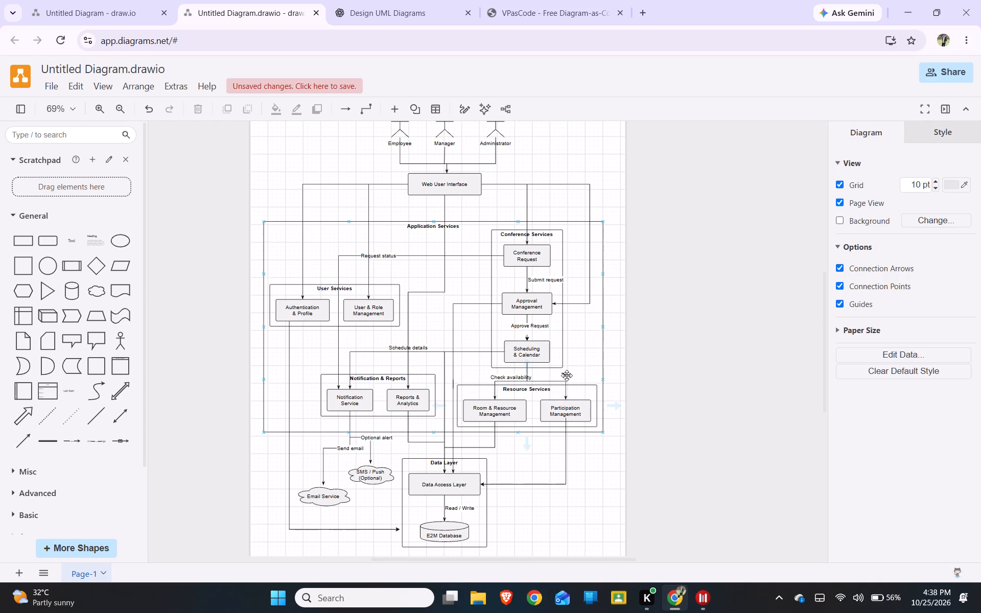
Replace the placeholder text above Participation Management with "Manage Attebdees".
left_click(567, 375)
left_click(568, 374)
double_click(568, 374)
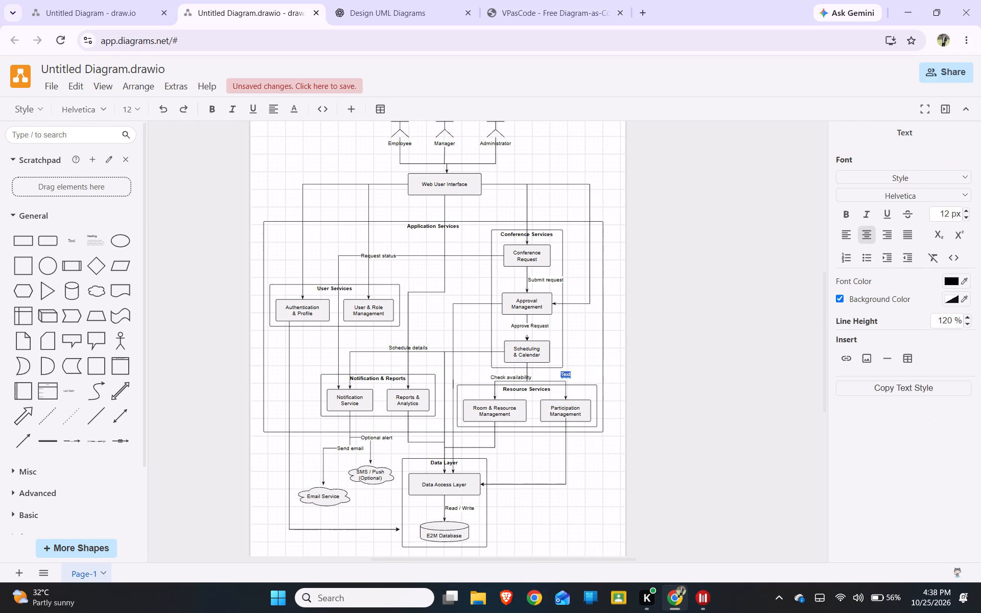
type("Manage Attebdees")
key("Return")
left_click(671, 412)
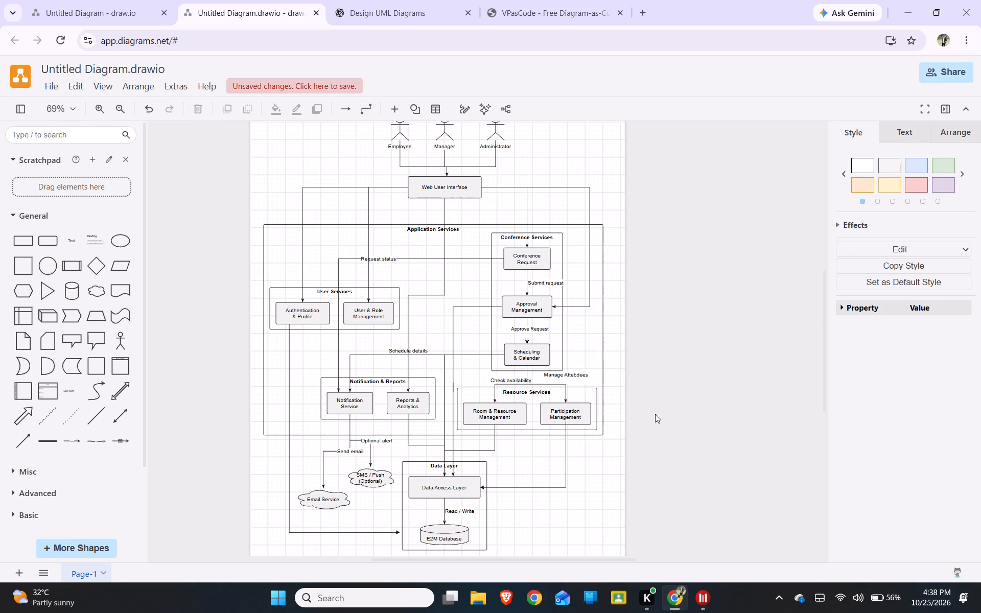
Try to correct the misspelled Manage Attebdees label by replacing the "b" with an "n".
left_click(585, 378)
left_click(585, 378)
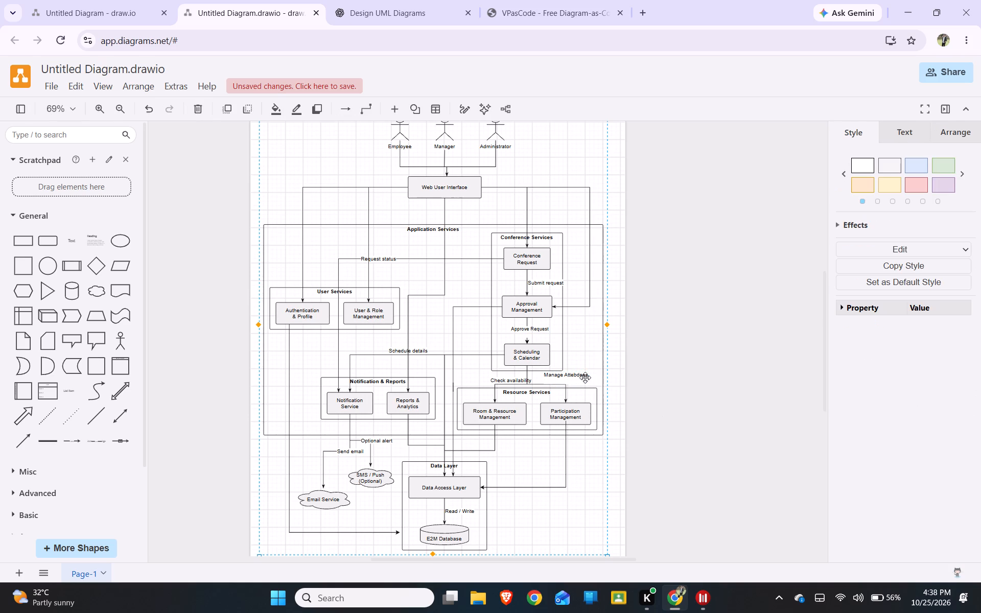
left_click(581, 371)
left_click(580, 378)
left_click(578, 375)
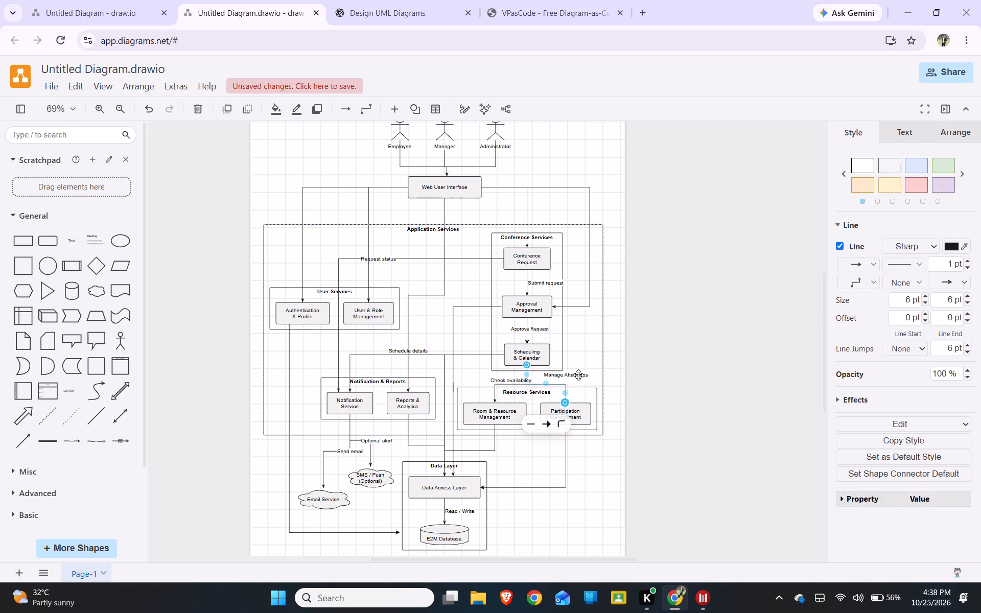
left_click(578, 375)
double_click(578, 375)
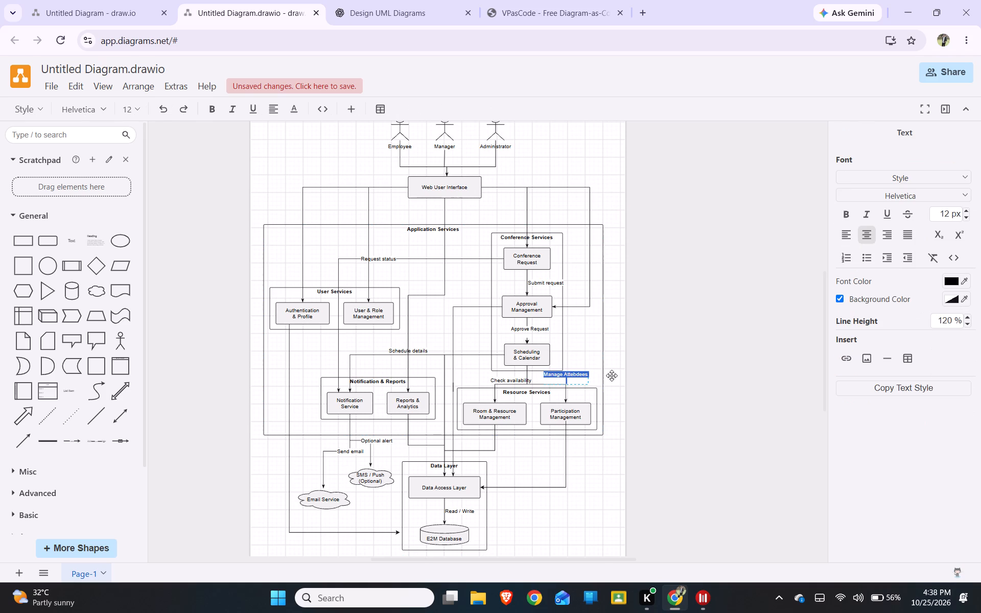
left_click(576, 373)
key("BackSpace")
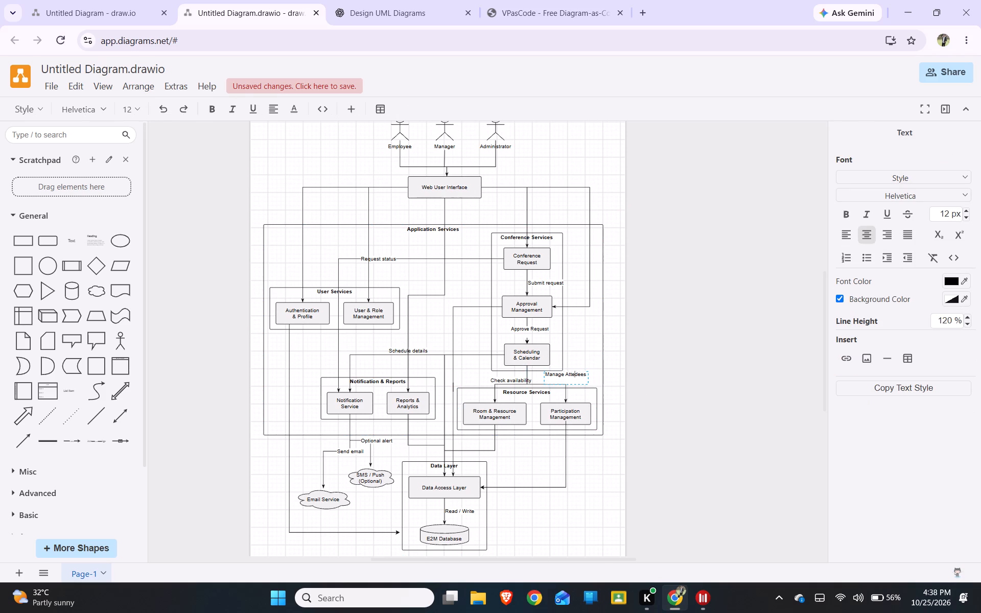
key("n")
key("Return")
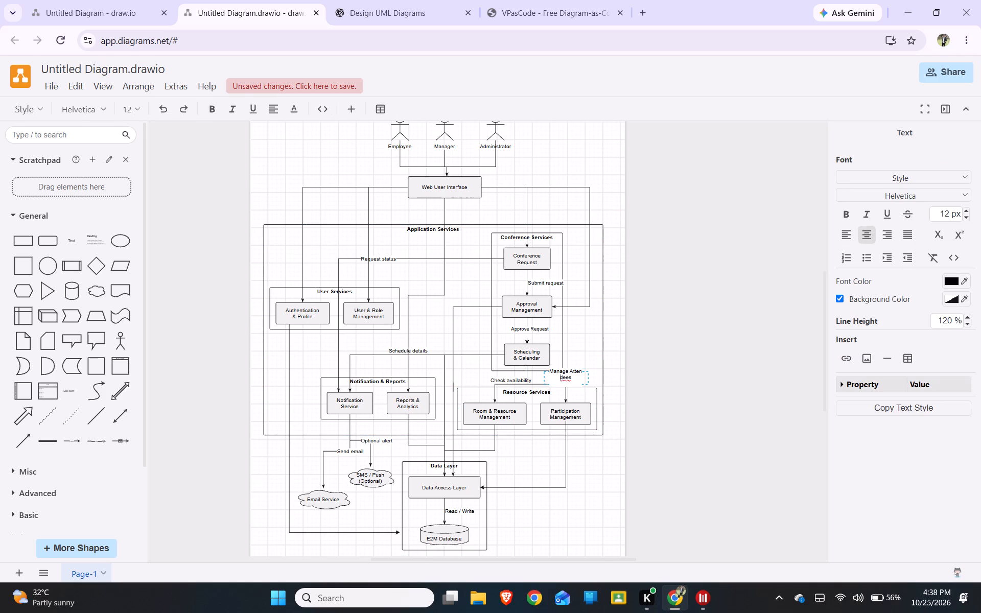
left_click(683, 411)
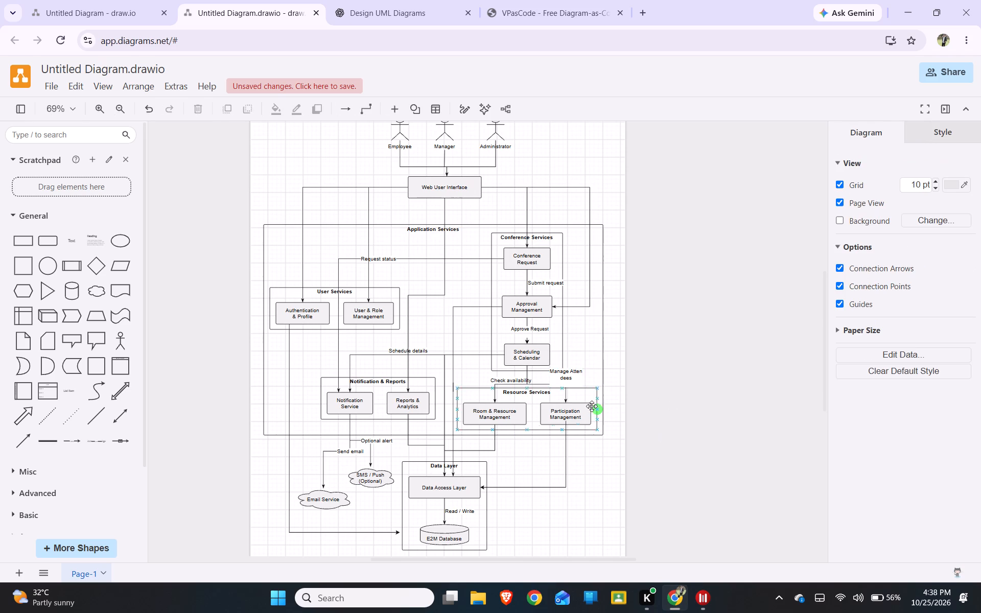
Delete the Manage Attendees text label above Participation Management.
left_click(575, 373)
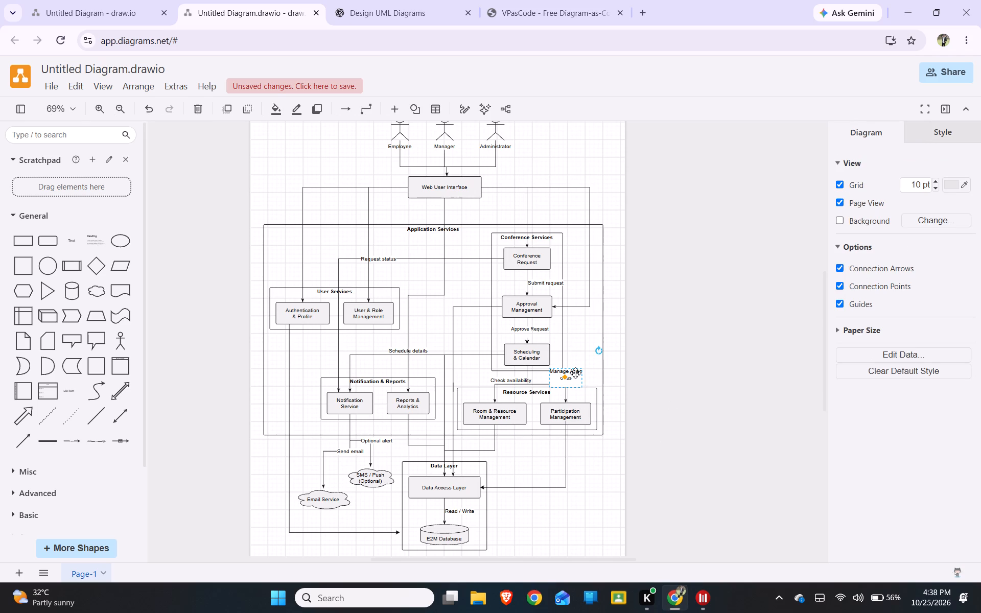
key("Delete")
left_click(662, 481)
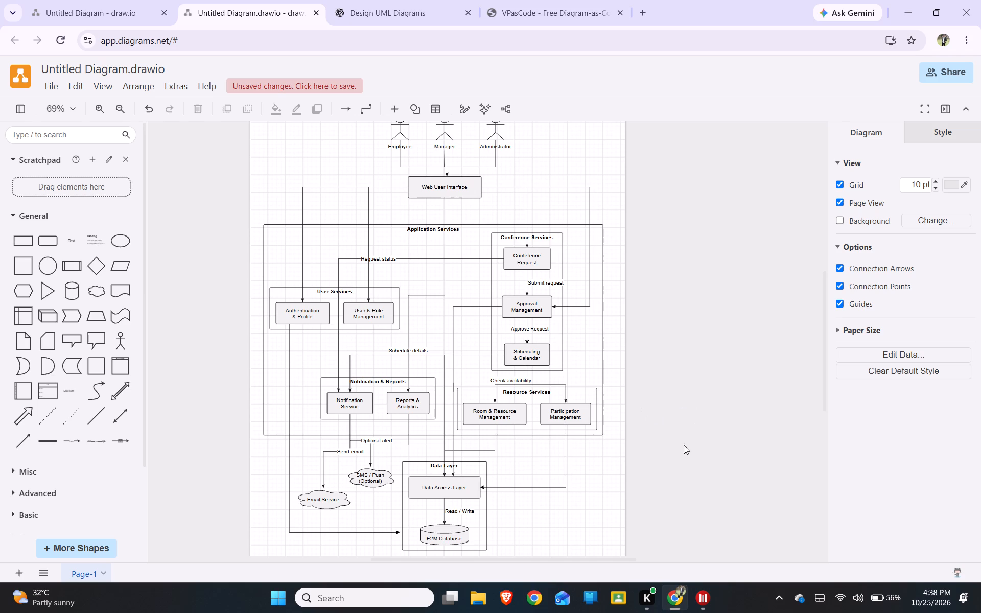
Lower the horizontal segment of the Send email connector so its label sits clear of the Optional alert label.
left_click(348, 447)
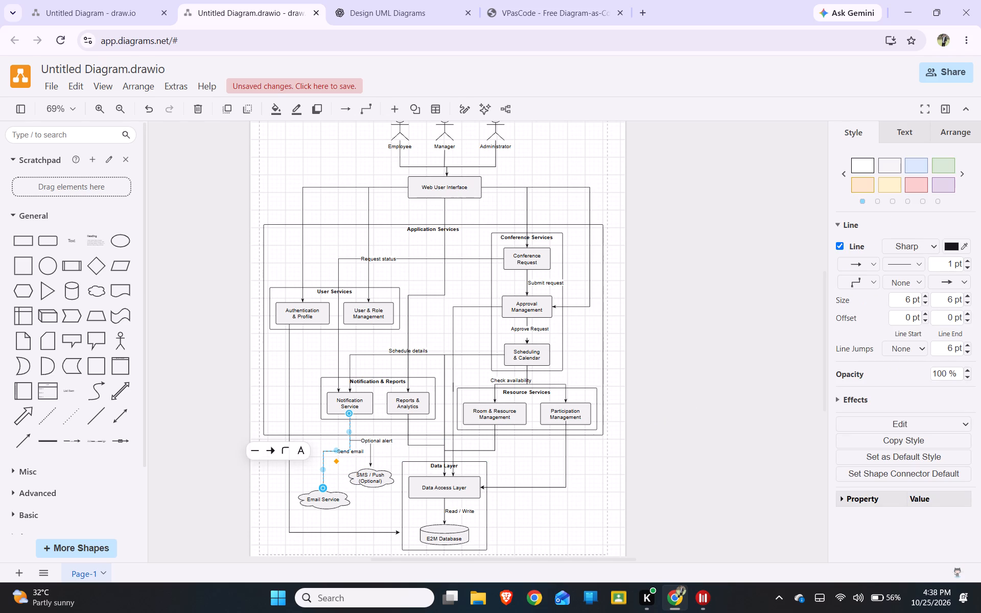
left_click_drag(336, 450, 316, 445)
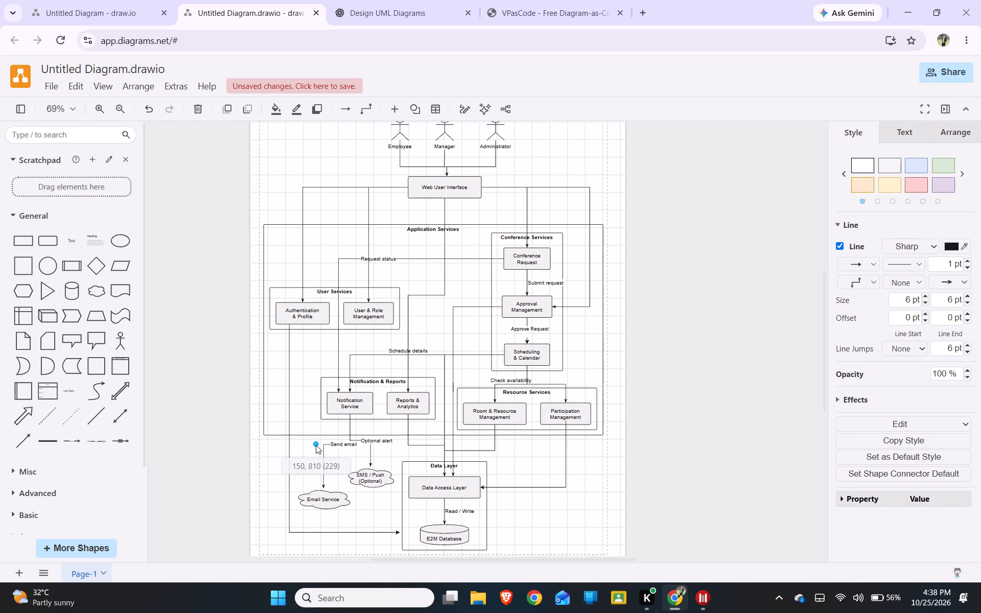
left_click_drag(316, 445, 338, 463)
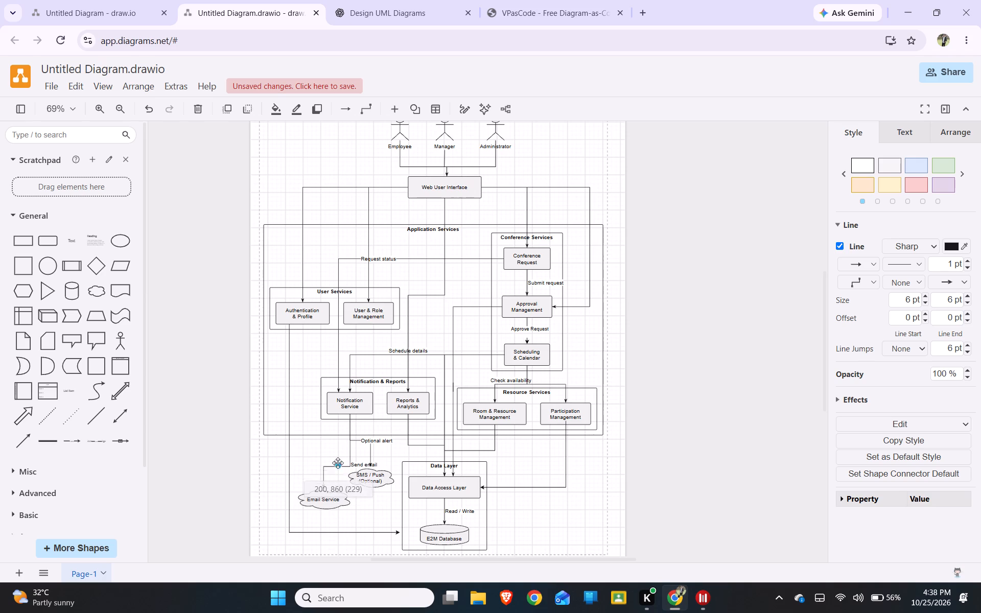
left_click_drag(338, 463, 330, 455)
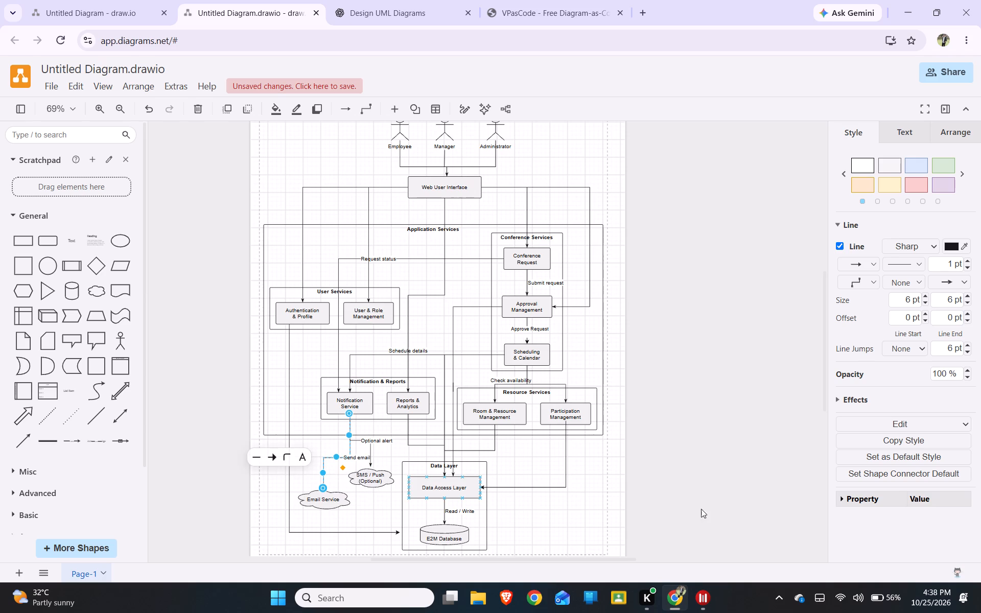
left_click(703, 478)
Shift the Data Layer group slightly right to align its centre with the arrow entering Web User Interface.
double_click(469, 501)
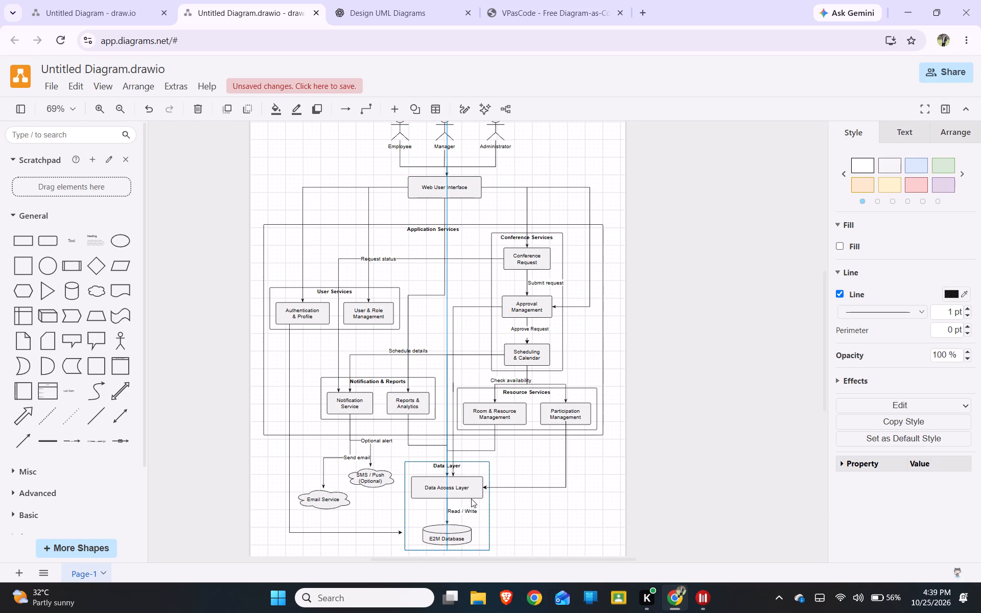
left_click(674, 471)
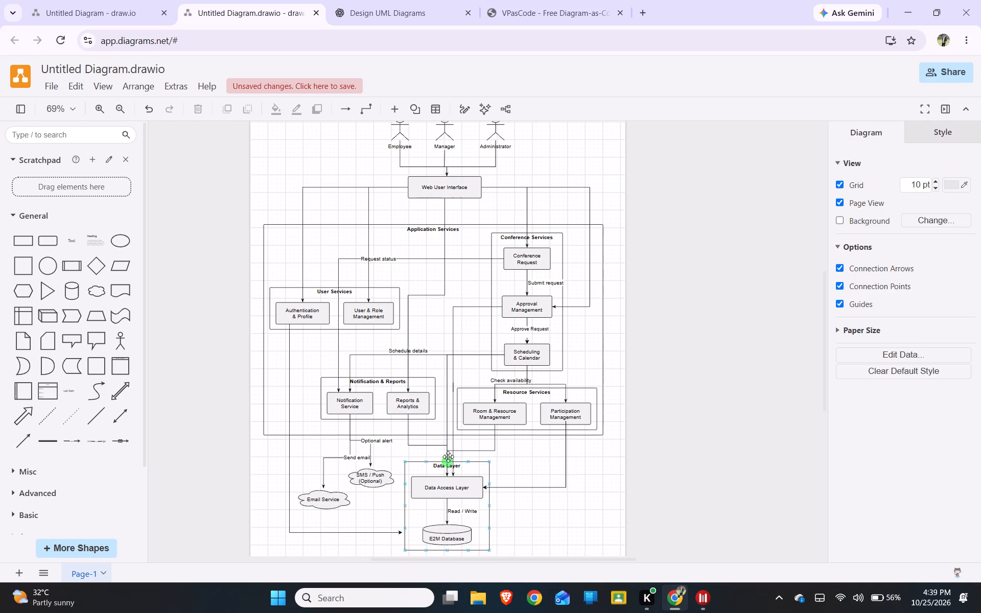
Lower the horizontal segment of the Reports & Analytics connector to about y 820, nearly level with the Room & Resource Management connector.
left_click(433, 446)
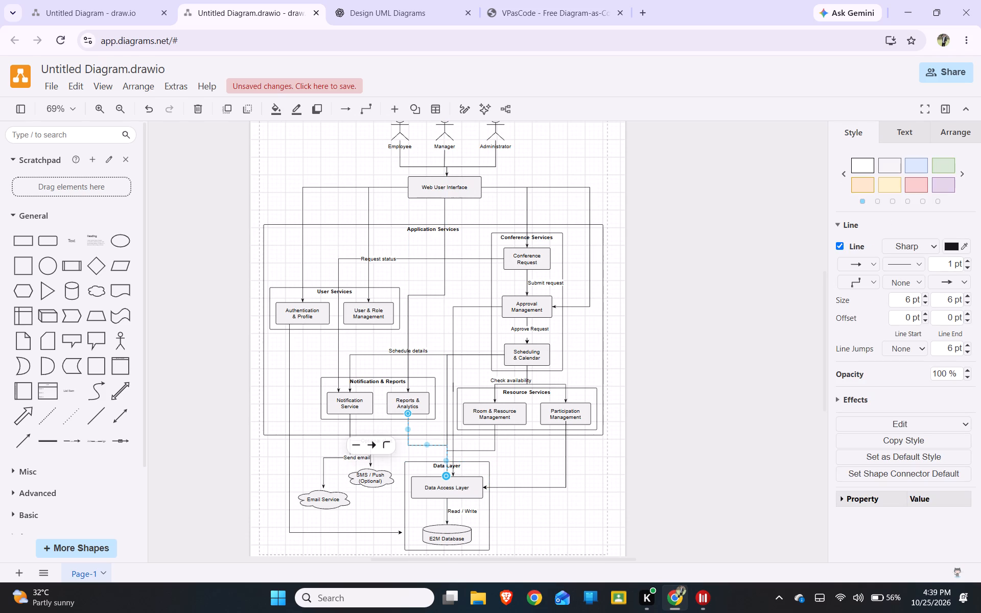
left_click_drag(426, 446, 426, 456)
left_click_drag(426, 457, 427, 451)
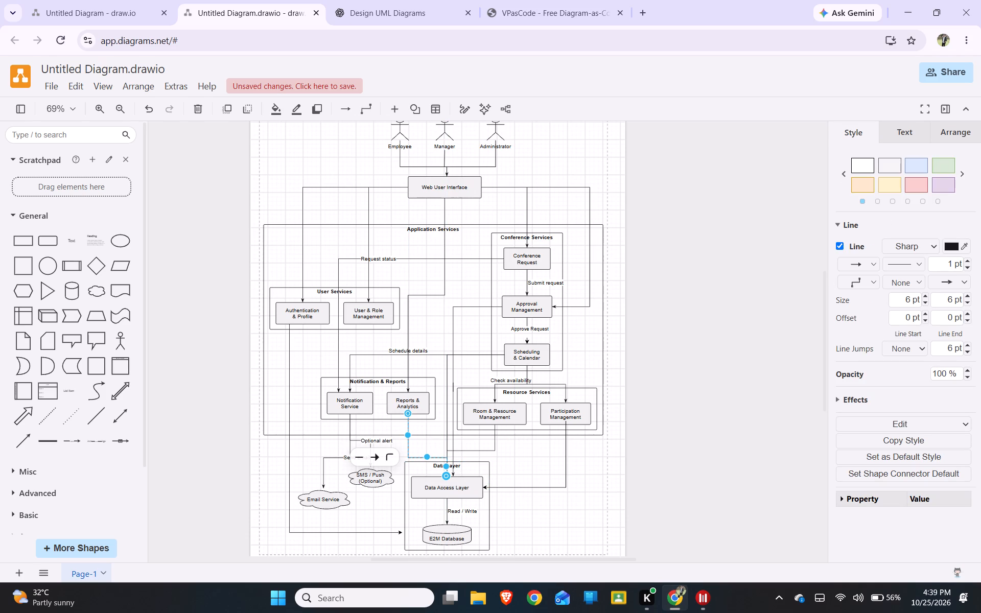
left_click_drag(427, 451, 428, 449)
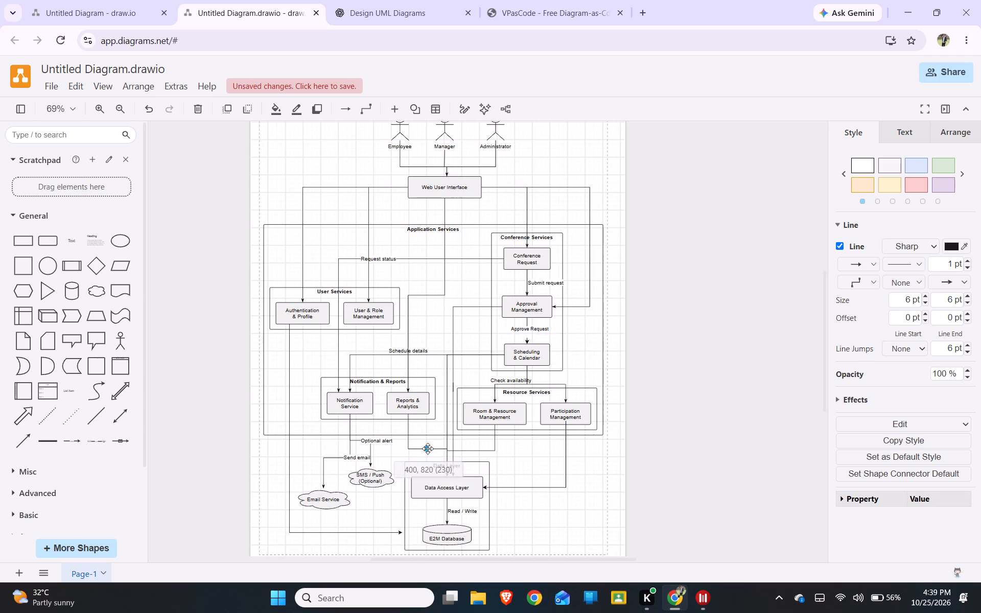
left_click_drag(428, 449, 428, 450)
left_click_drag(428, 450, 428, 452)
left_click_drag(428, 452, 428, 448)
left_click(703, 431)
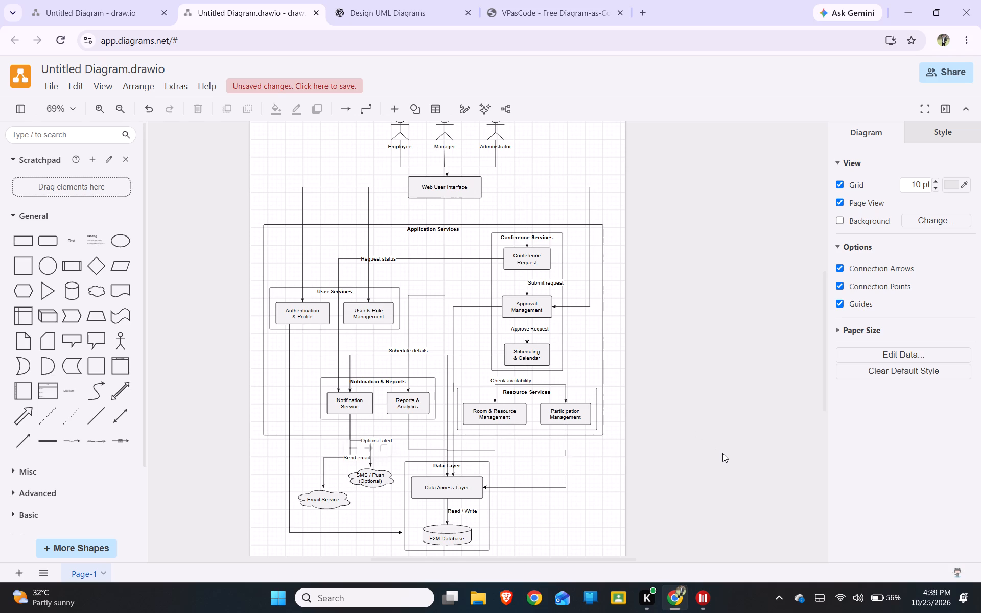
Delete the connector from Approval Management to Data Access Layer and the stray short line beside Resource Services.
left_click(455, 339)
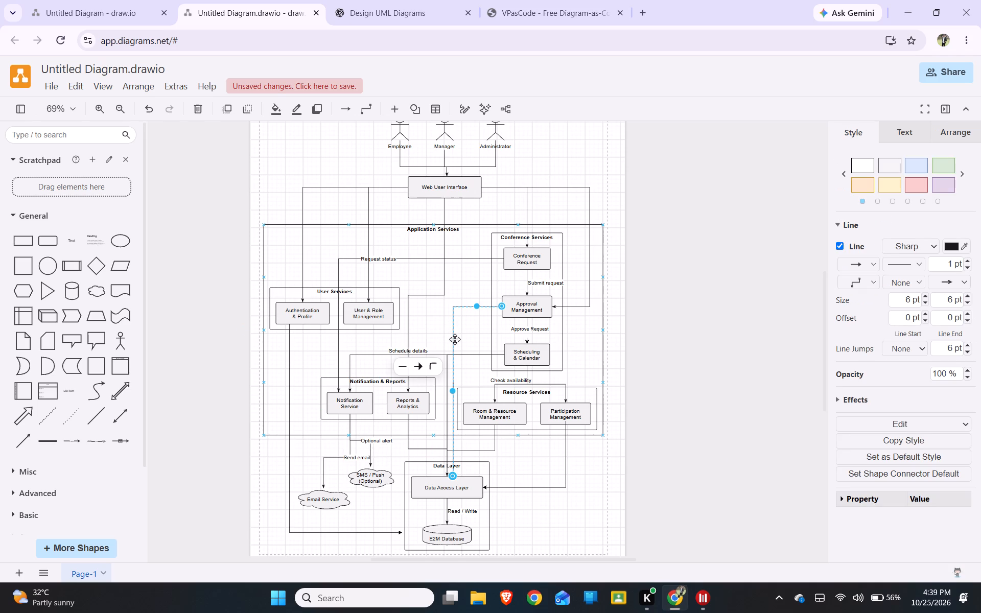
key("Delete")
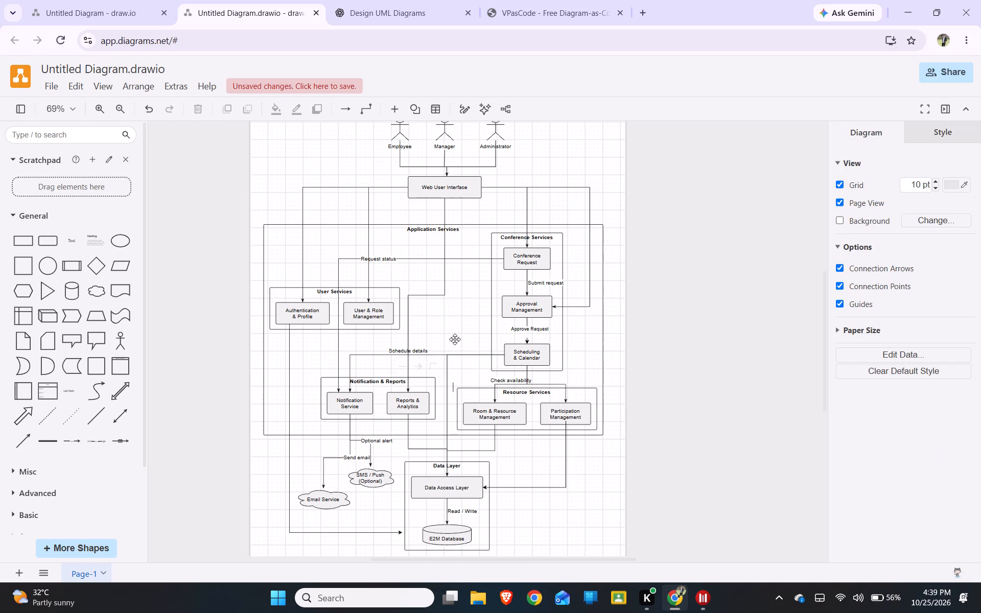
left_click(453, 383)
key("Delete")
Add a directional connector running from the lower right edge of Approval Management to just beside the Data Layer group's right edge.
left_click(17, 437)
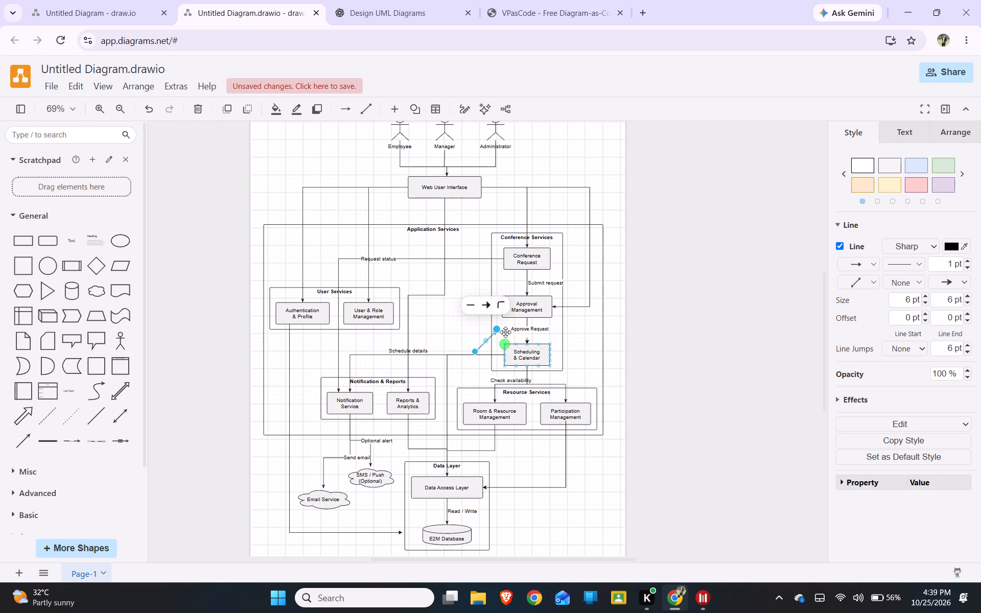
left_click_drag(474, 347, 491, 356)
left_click_drag(491, 356, 549, 312)
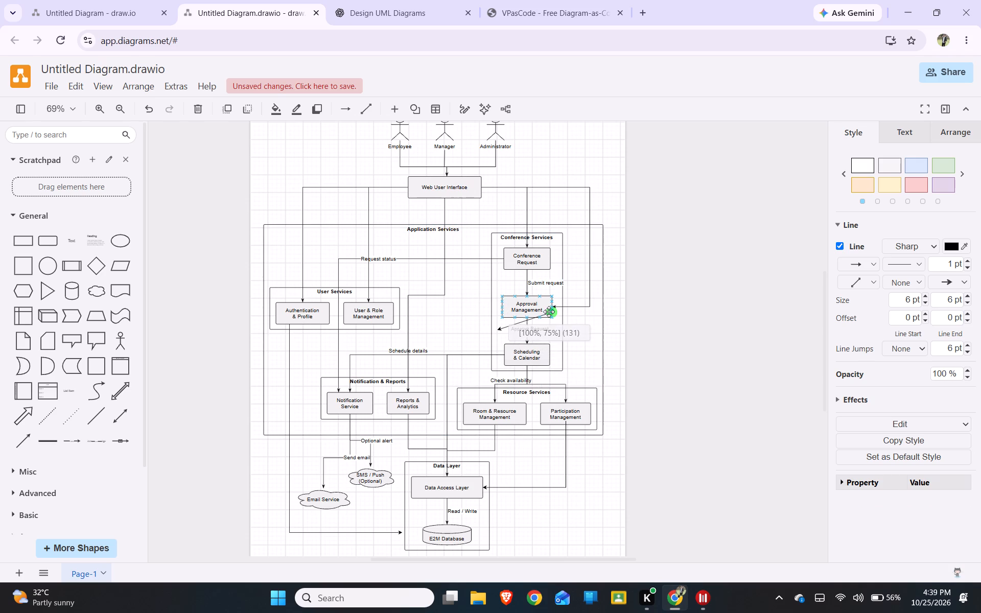
left_click_drag(497, 329, 581, 368)
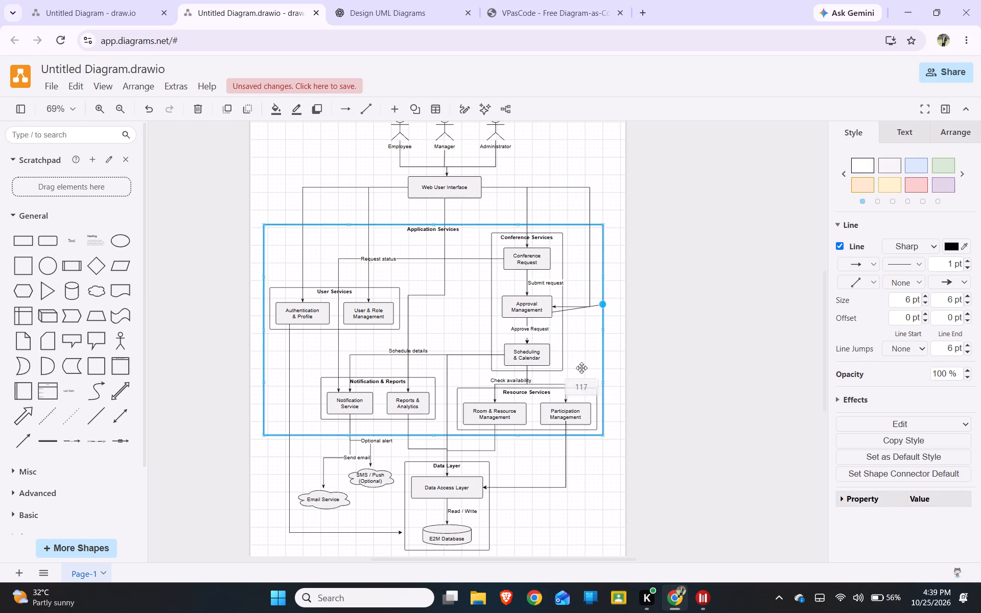
left_click_drag(581, 368, 492, 518)
left_click(532, 520)
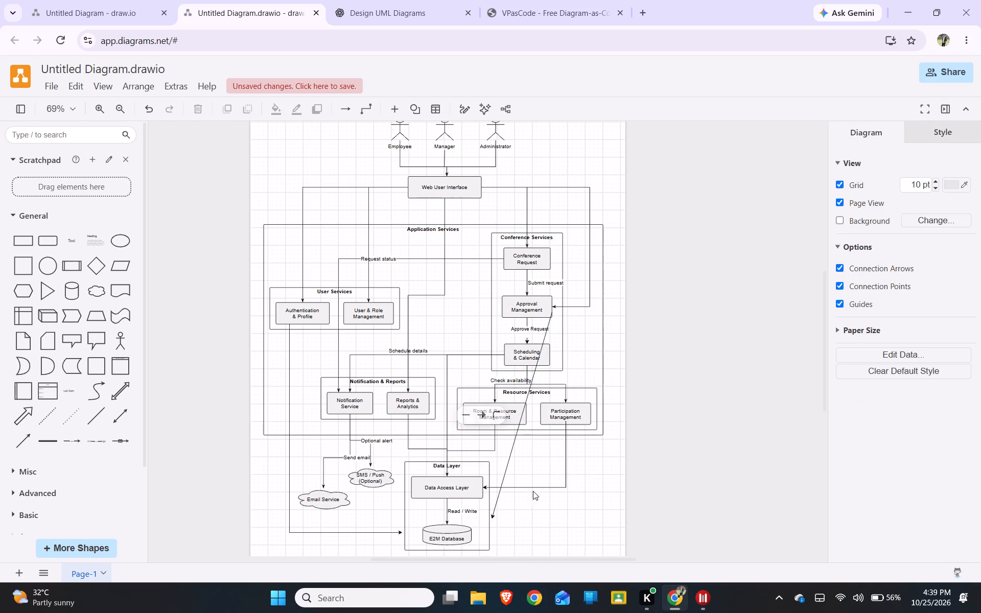
Add two bends to the new Approval Management connector, routing it outside the right edge of Application Services and back to Data Layer.
left_click(500, 499)
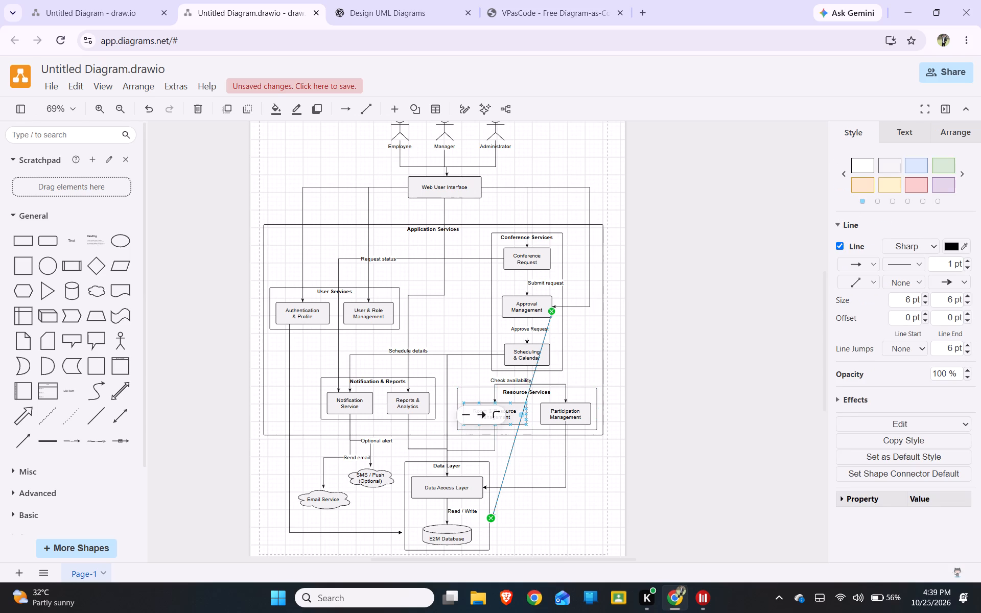
left_click_drag(521, 416, 558, 436)
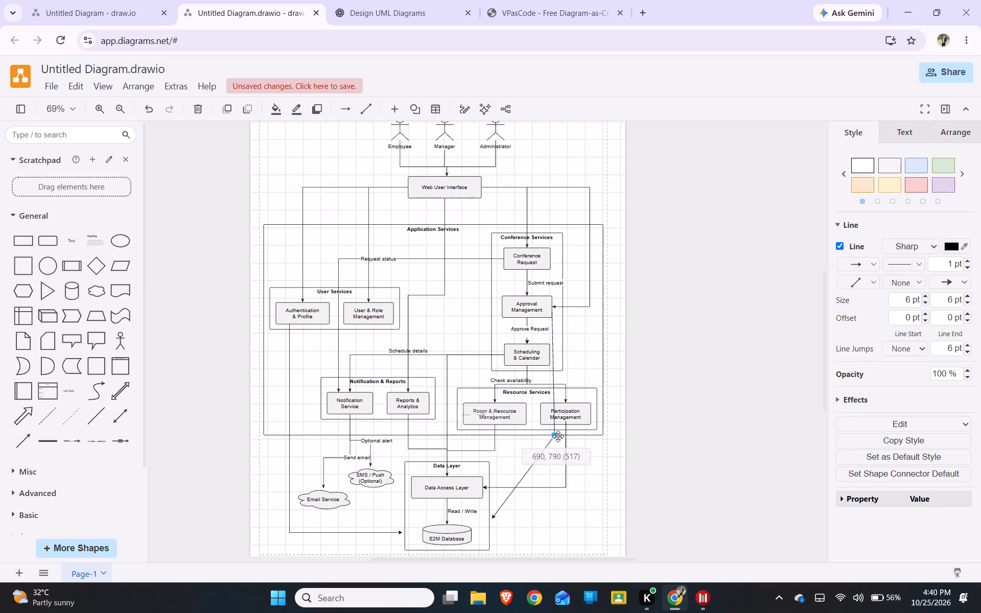
left_click_drag(558, 436, 590, 529)
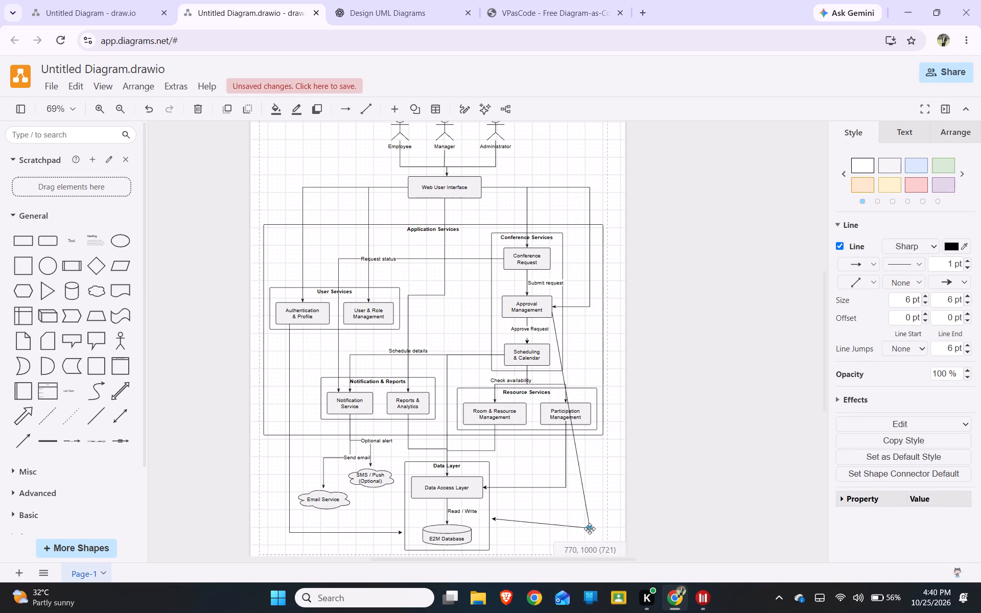
left_click_drag(590, 529, 555, 529)
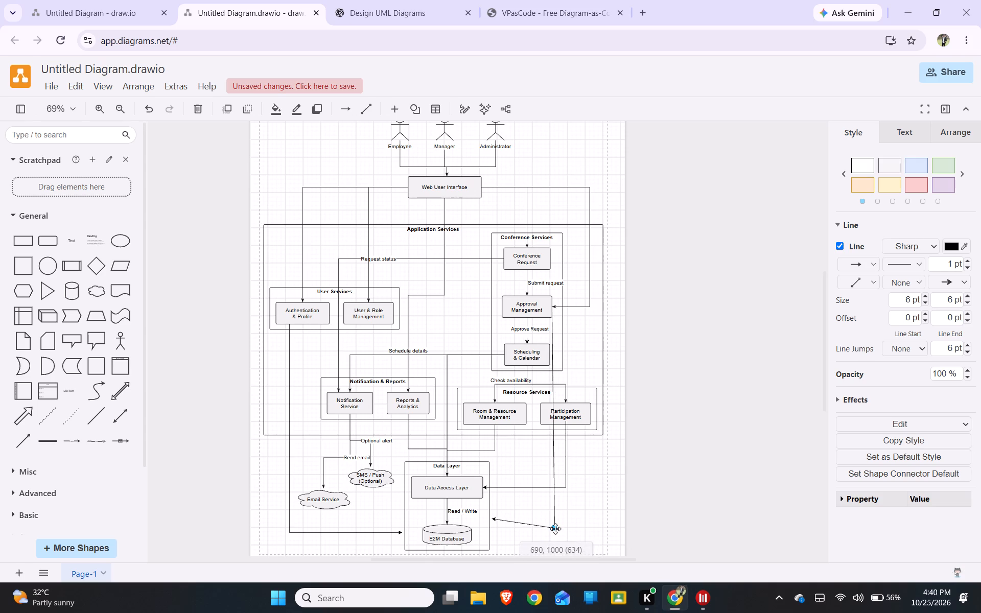
left_click_drag(555, 529, 556, 529)
left_click_drag(552, 420, 611, 397)
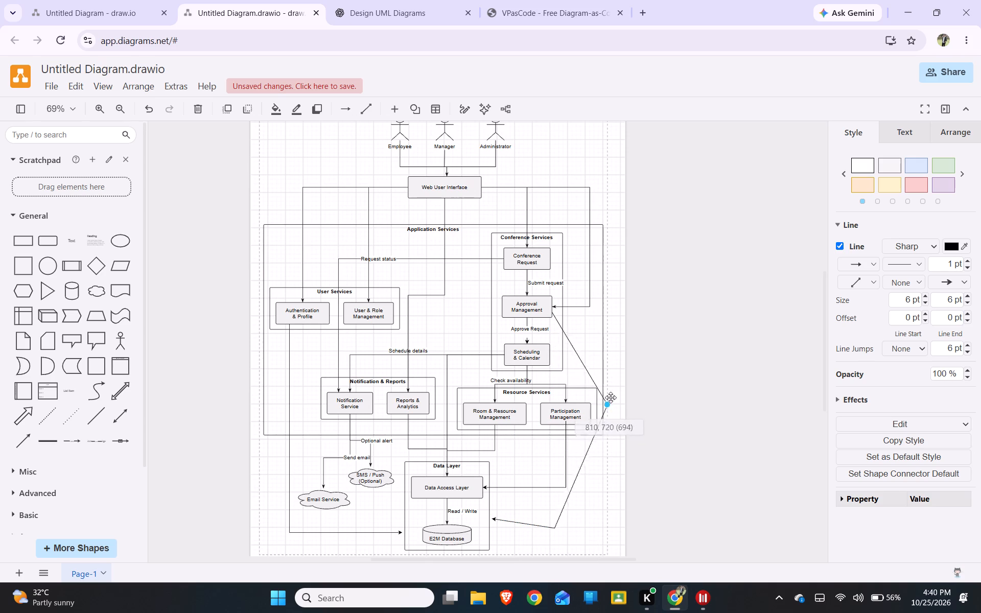
left_click_drag(611, 397, 605, 317)
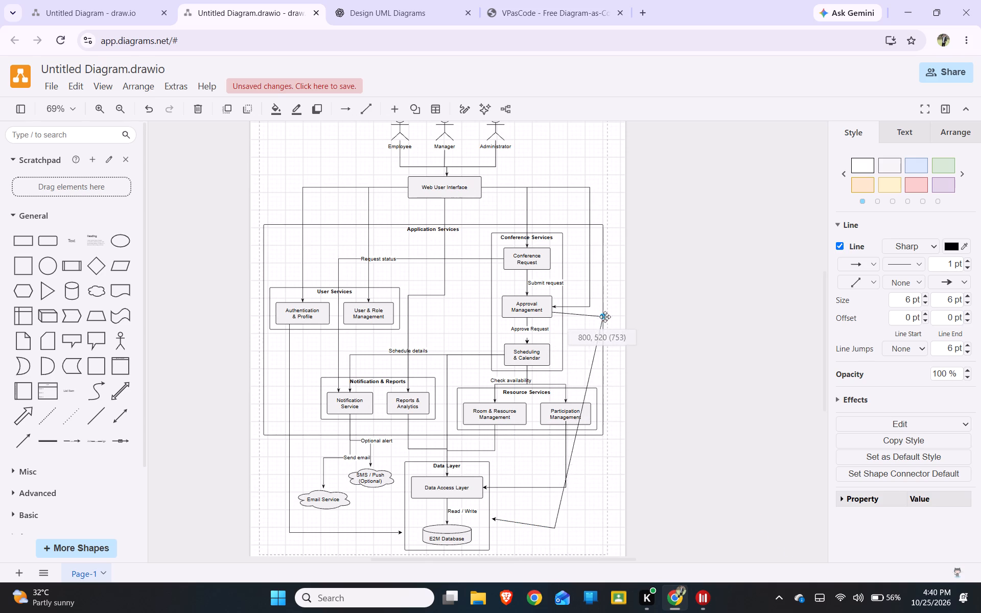
left_click_drag(605, 317, 614, 322)
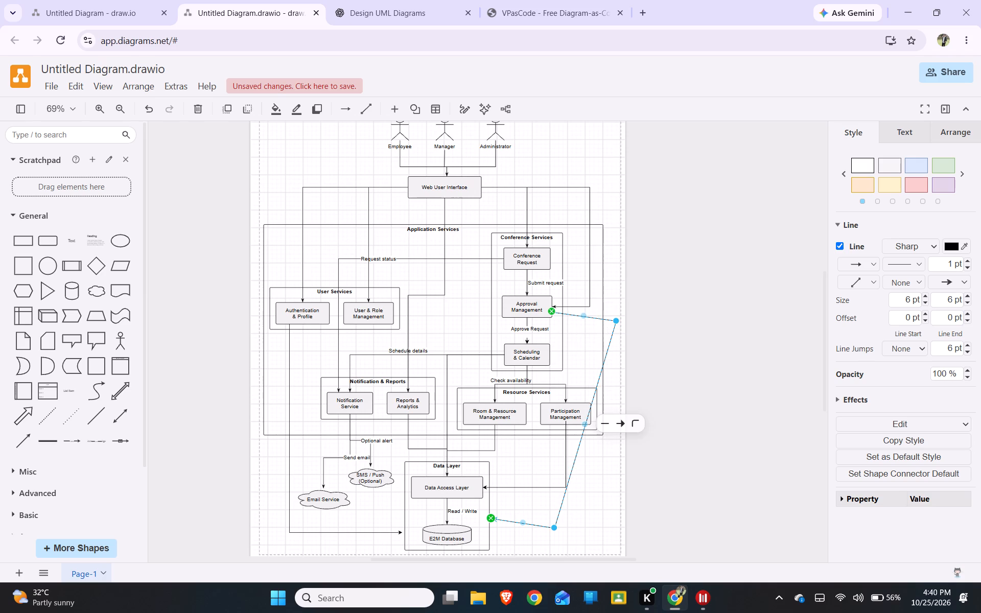
left_click_drag(552, 530, 598, 504)
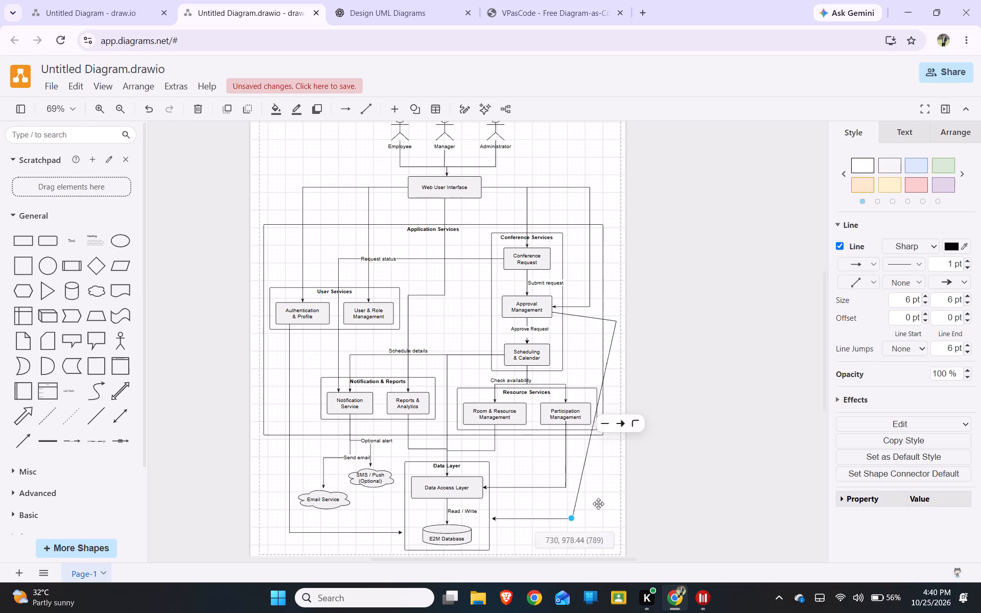
left_click_drag(598, 504, 609, 517)
Straighten the Approval Management to Data Layer connector by aligning both bends at about x 830, with the upper one at about y 510.
left_click_drag(616, 317, 616, 310)
left_click(613, 324)
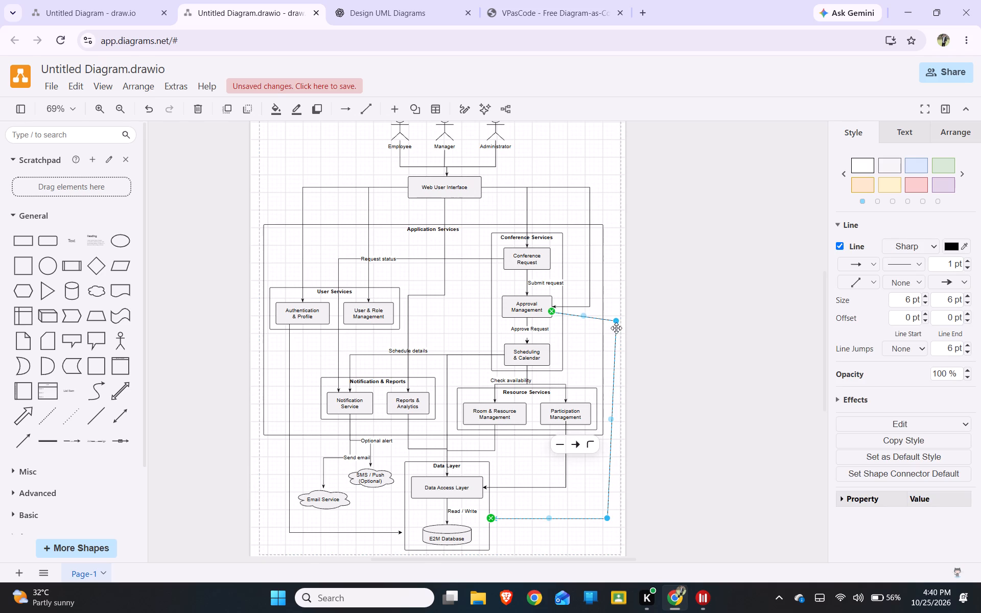
left_click_drag(618, 319, 615, 313)
left_click_drag(615, 313, 615, 311)
left_click_drag(616, 320, 617, 317)
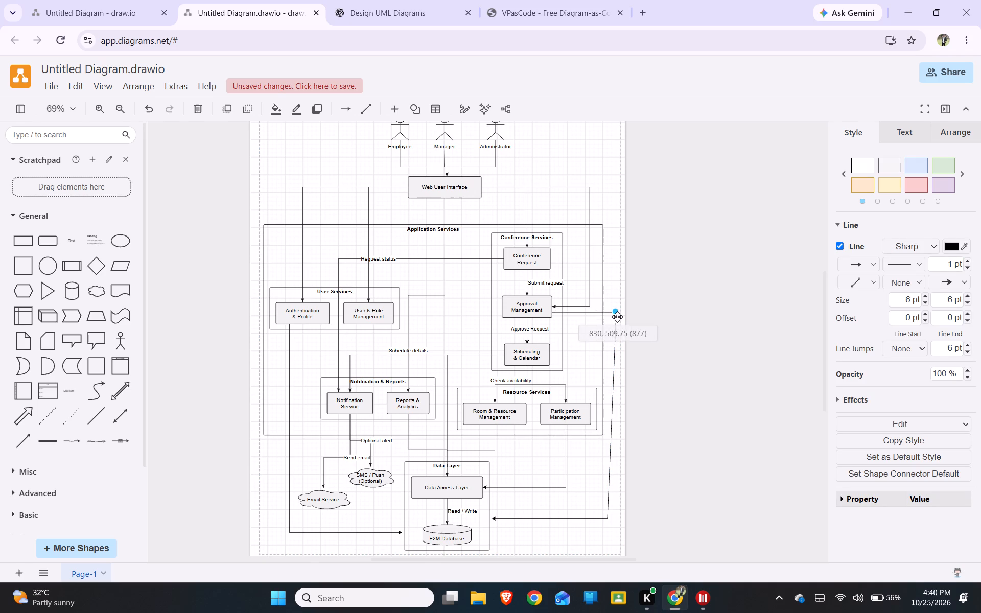
left_click_drag(617, 317, 617, 311)
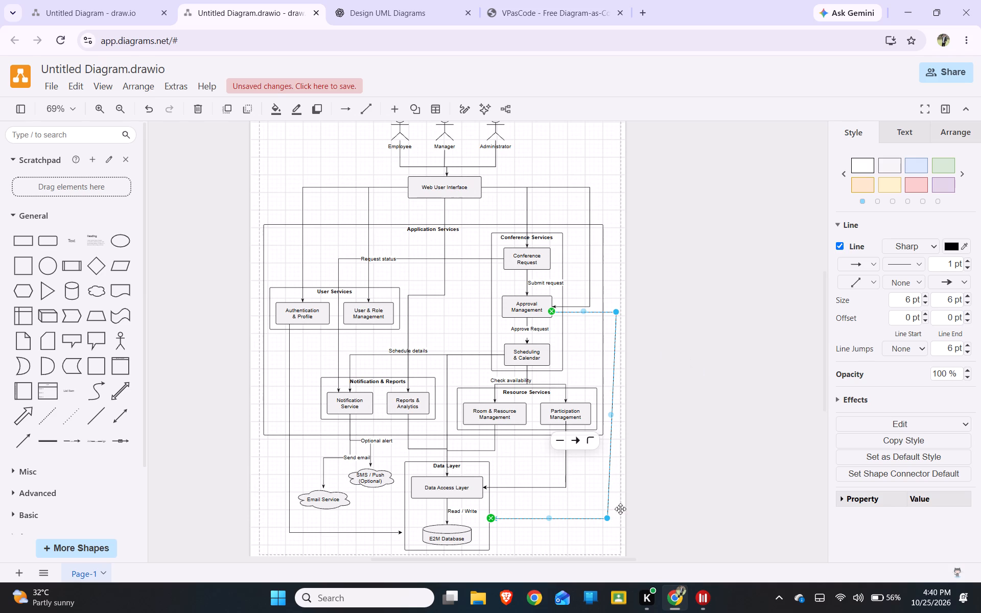
left_click_drag(609, 518, 622, 518)
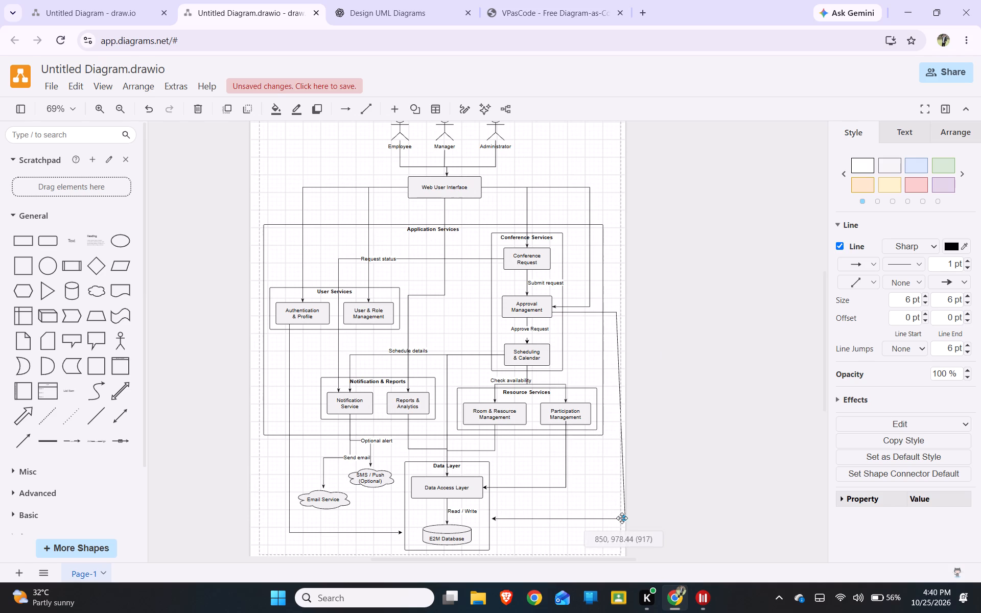
left_click_drag(622, 518, 617, 518)
left_click(722, 459)
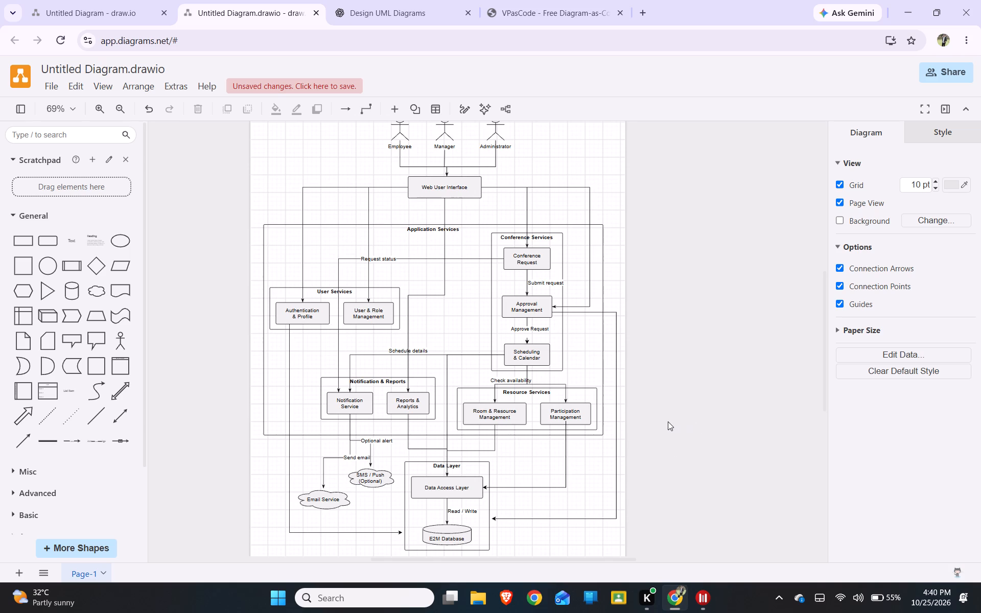
left_click(683, 425)
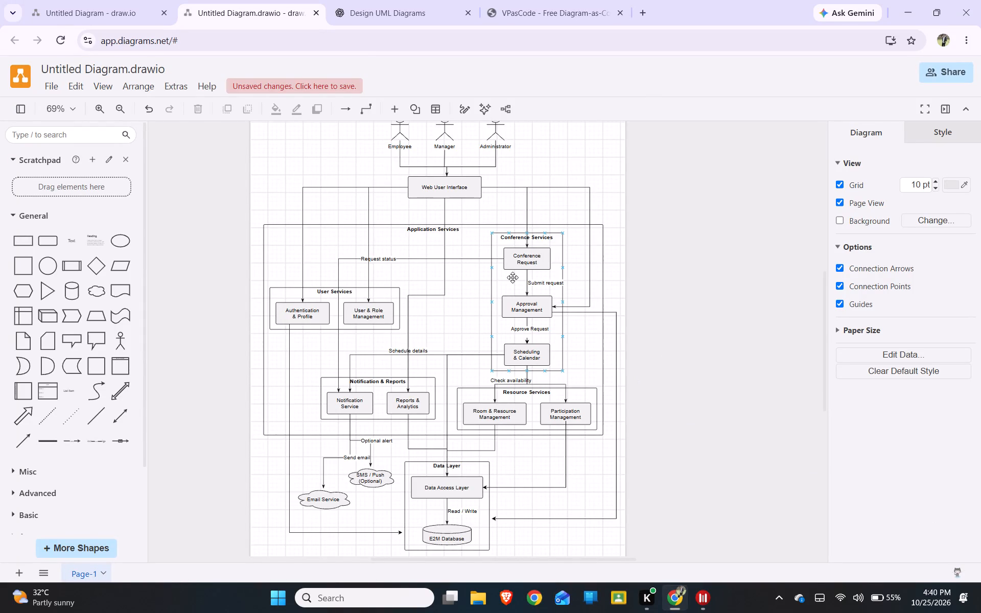
Reroute the Web User Interface to Reports & Analytics connector straight down, entering Reports & Analytics from its right side.
left_click(426, 290)
left_click_drag(428, 293, 440, 318)
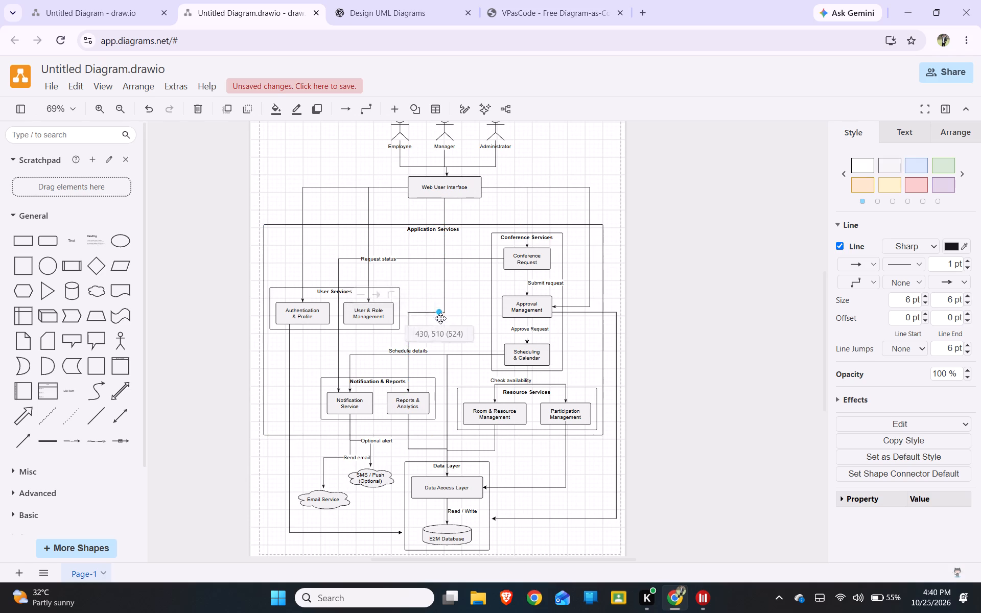
left_click_drag(440, 318, 420, 381)
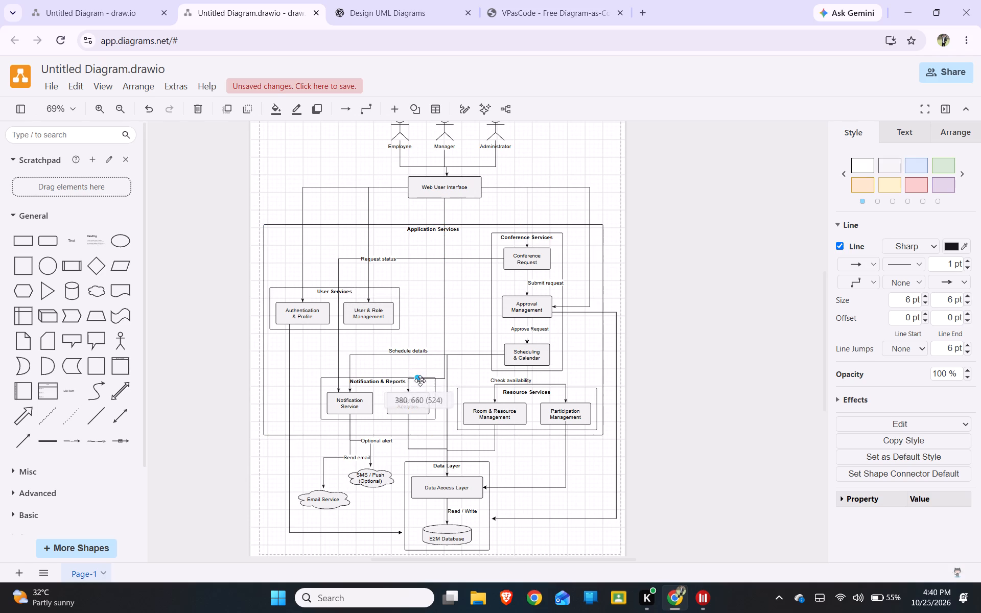
left_click_drag(420, 381, 459, 324)
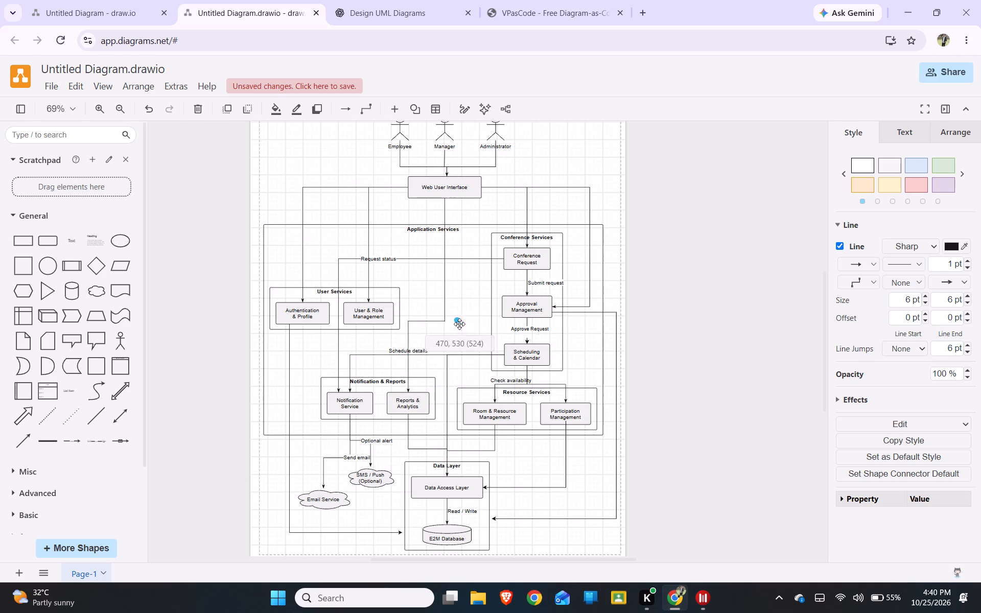
left_click_drag(459, 324, 453, 305)
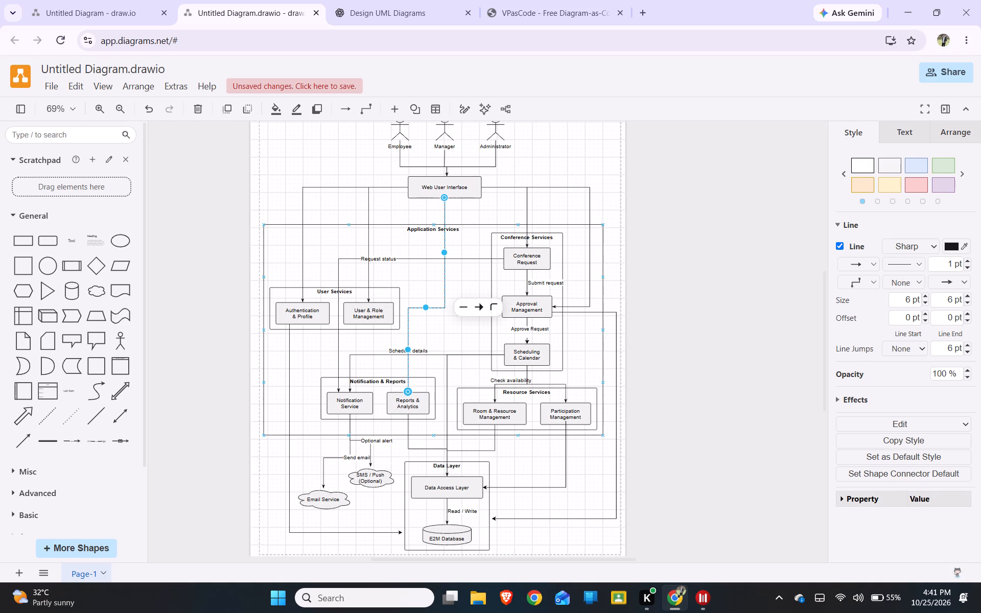
left_click_drag(410, 349, 434, 349)
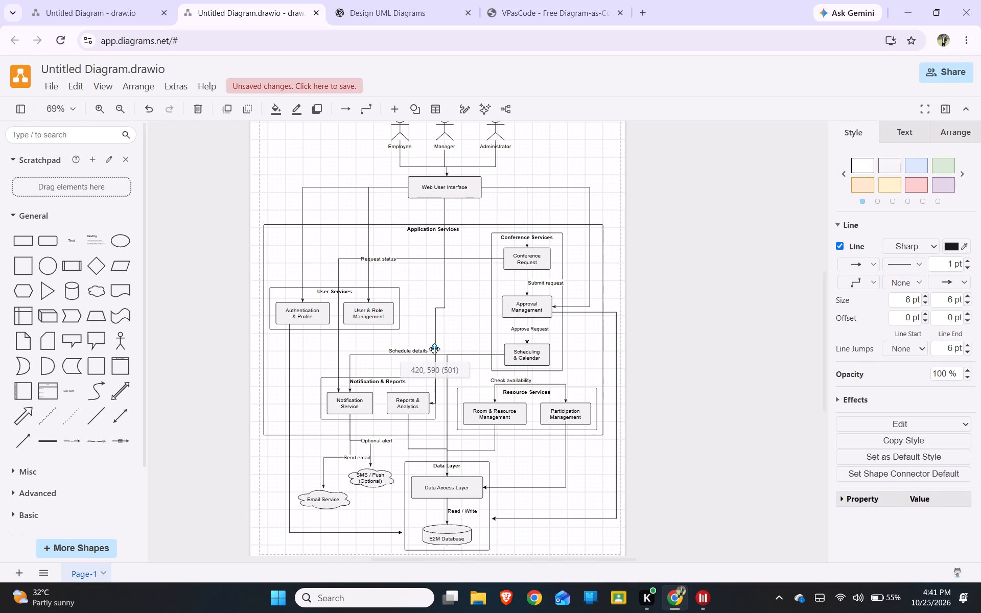
left_click_drag(434, 349, 456, 356)
left_click_drag(456, 356, 442, 356)
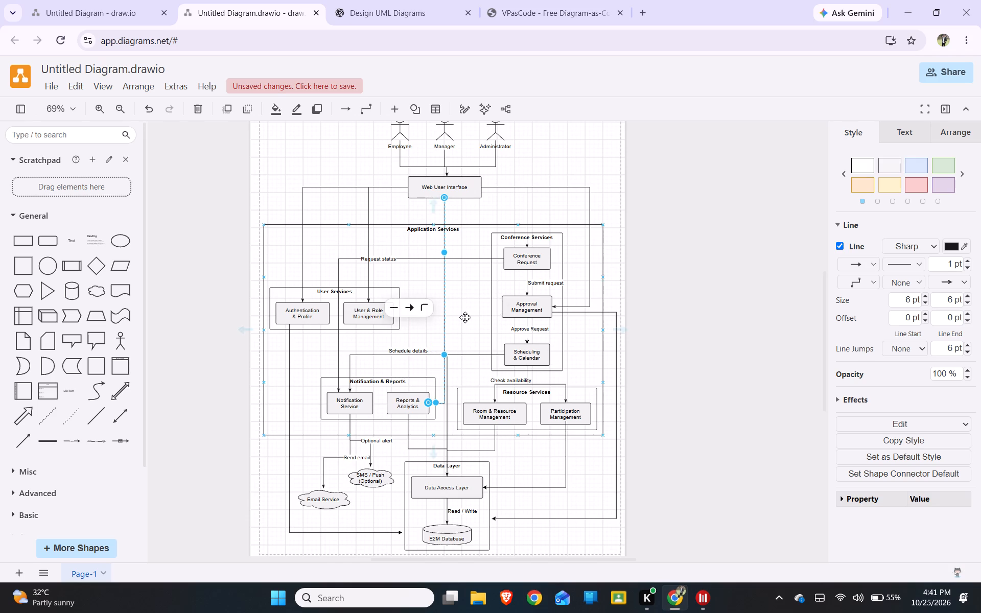
left_click(465, 317)
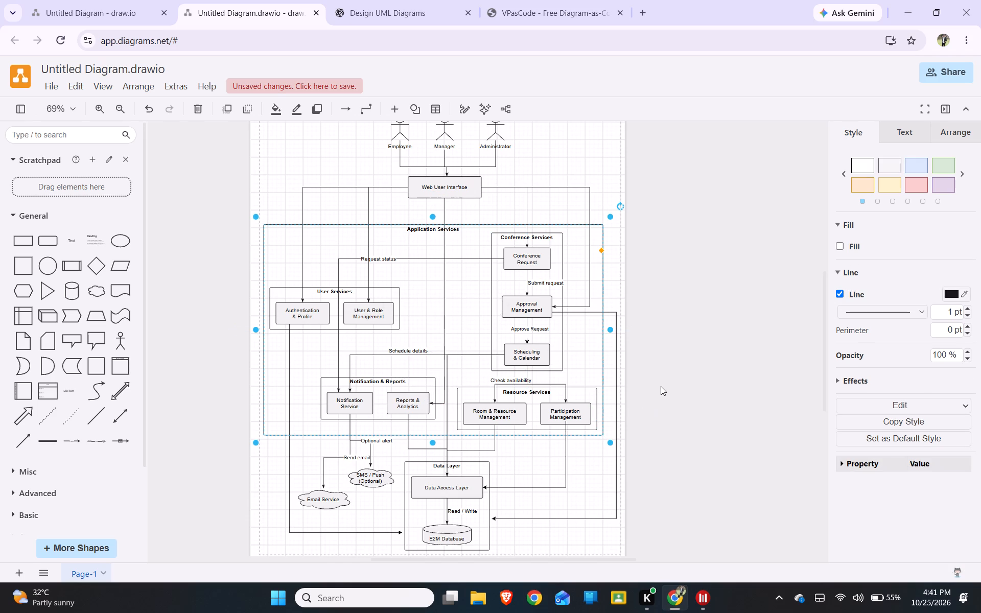
left_click(804, 295)
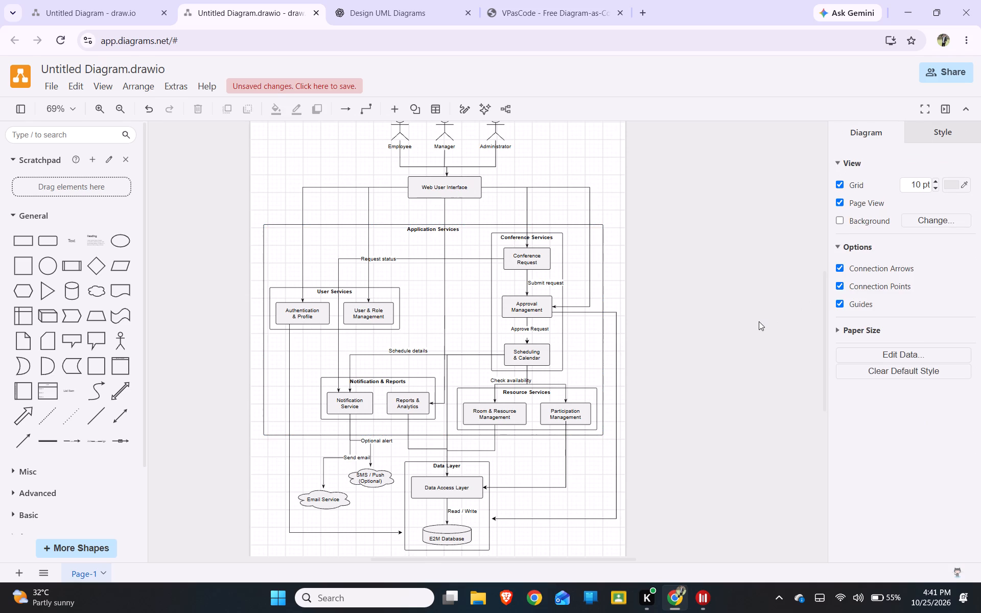
Move the SMS / Push (Optional) cloud slightly down and right, nearer the level of the Email Service cloud.
left_click(368, 479)
left_click_drag(371, 479, 387, 503)
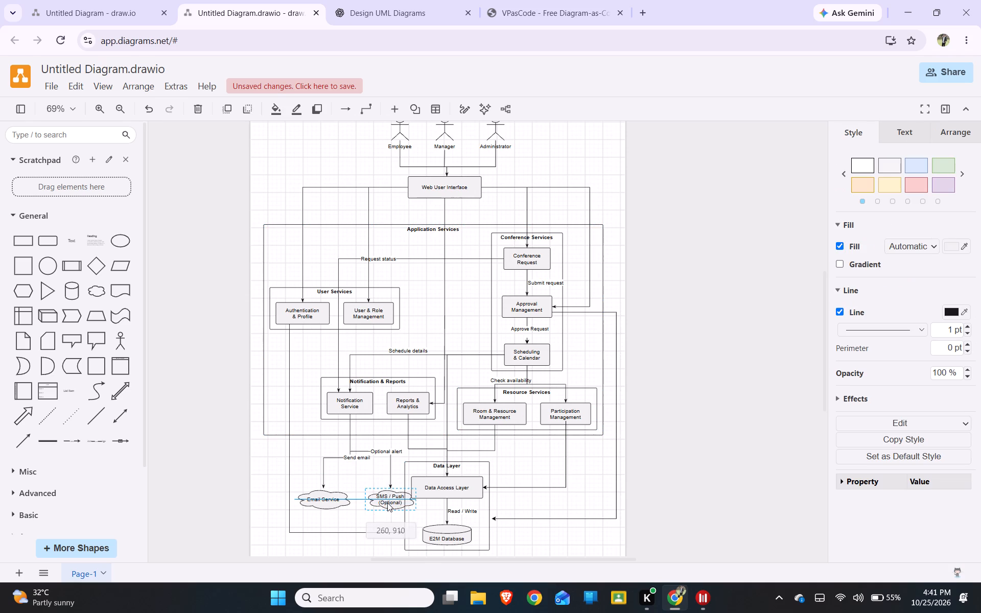
left_click_drag(387, 503, 376, 492)
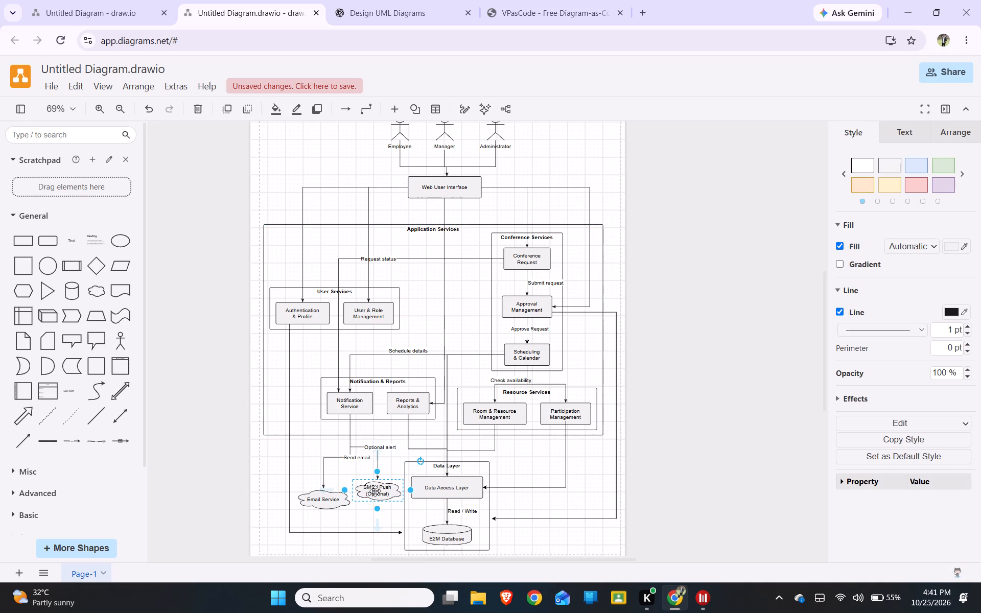
left_click(593, 474)
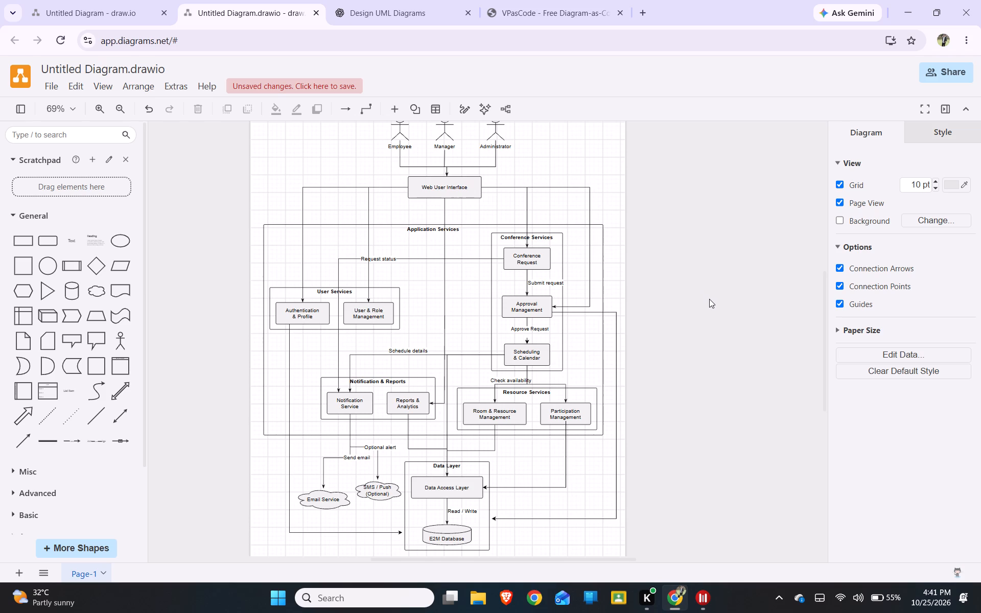
Switch to the Brave browser and open YouTube.
left_click(514, 595)
left_click(511, 115)
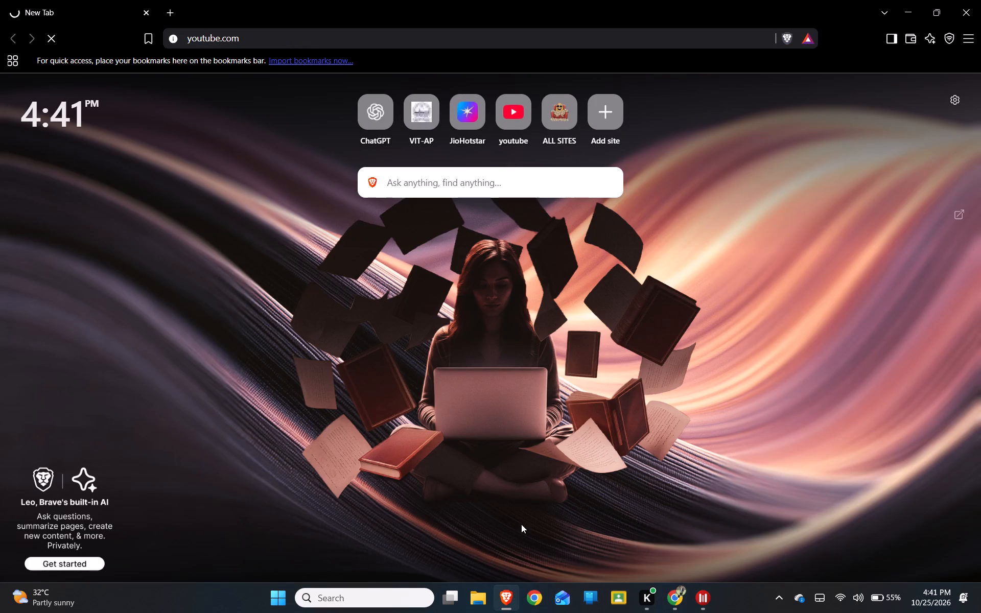
Switch back to the draw.io component diagram in Google Chrome.
left_click(680, 595)
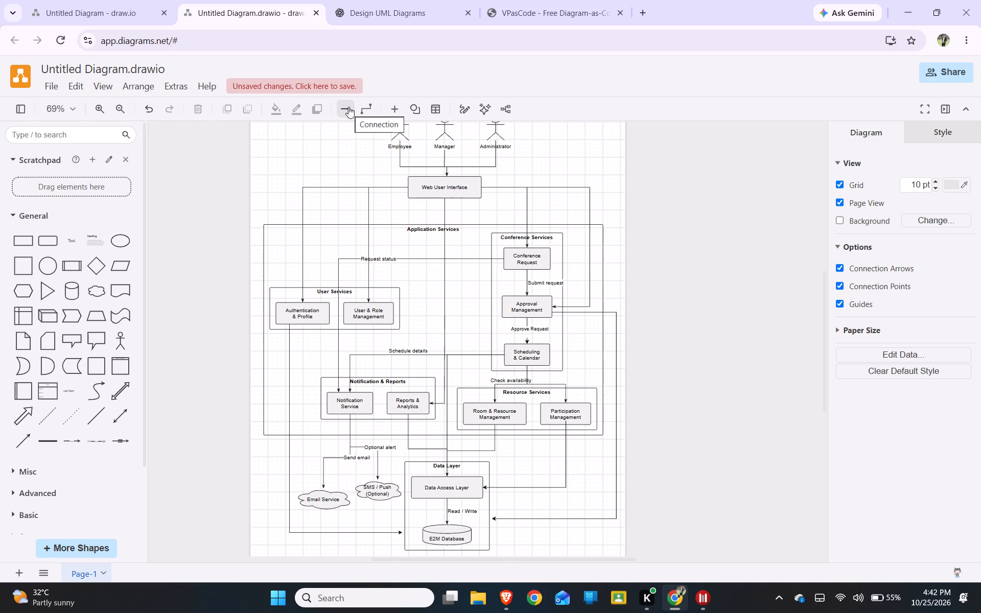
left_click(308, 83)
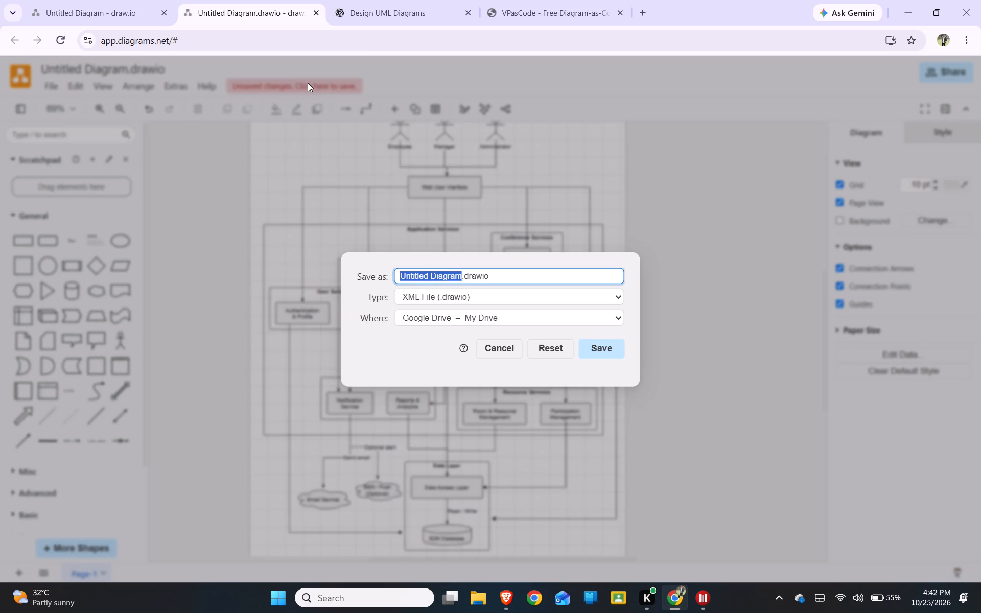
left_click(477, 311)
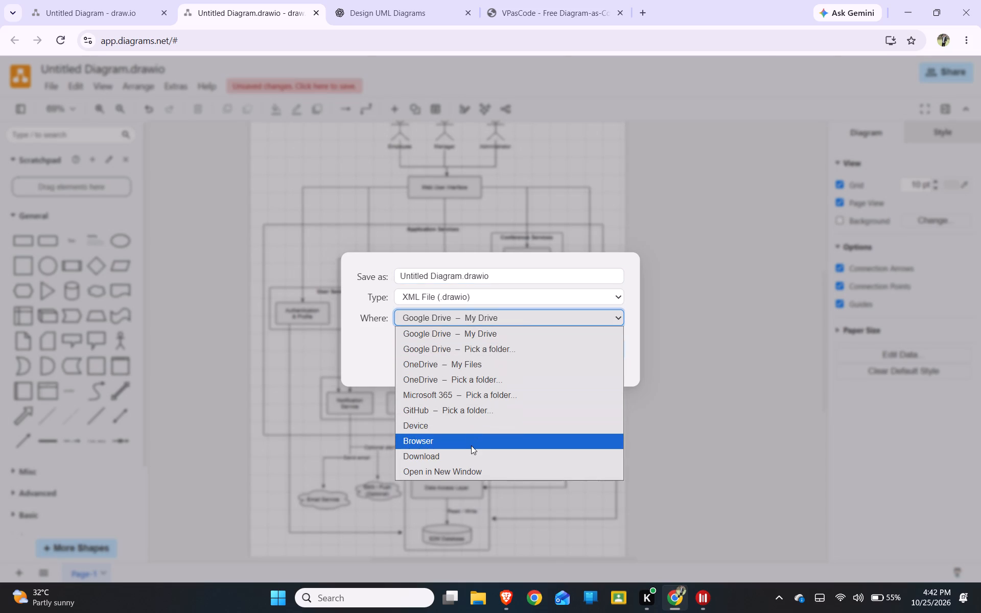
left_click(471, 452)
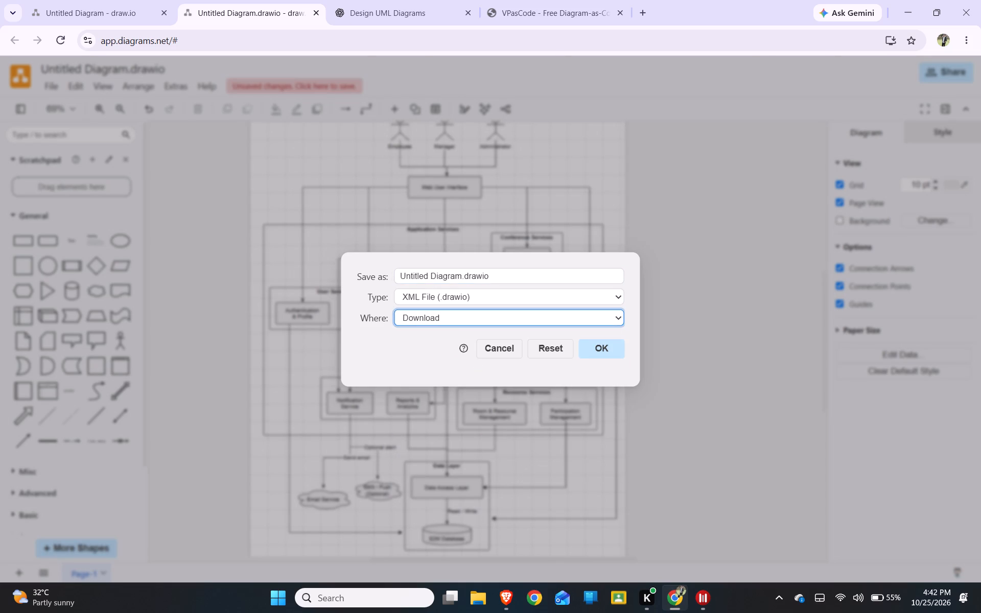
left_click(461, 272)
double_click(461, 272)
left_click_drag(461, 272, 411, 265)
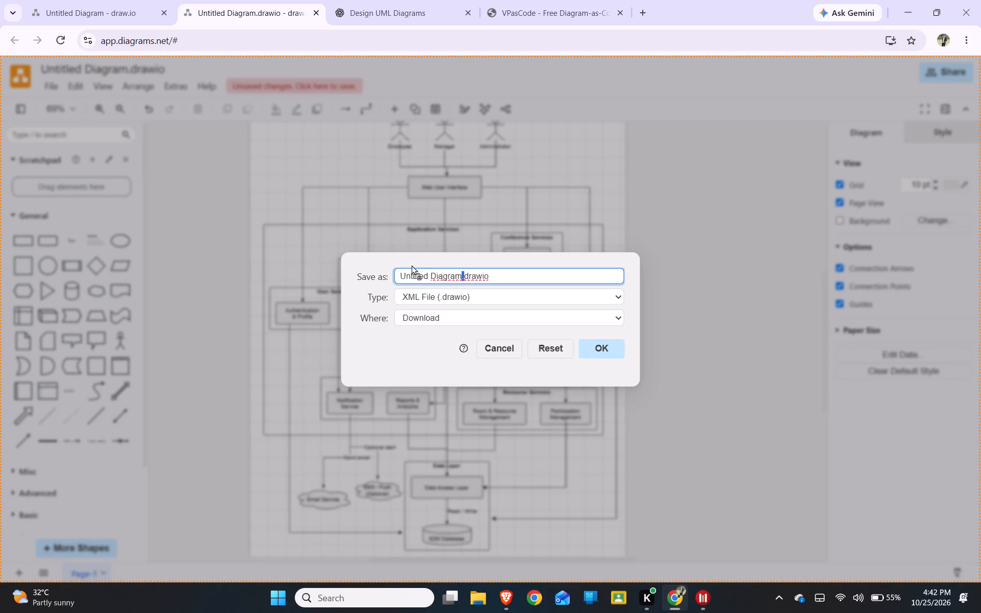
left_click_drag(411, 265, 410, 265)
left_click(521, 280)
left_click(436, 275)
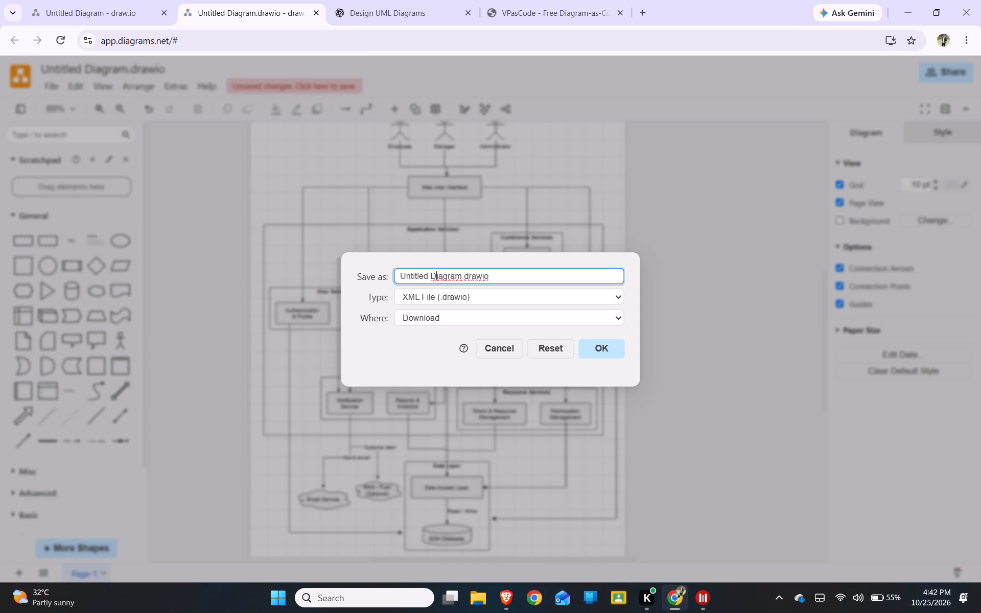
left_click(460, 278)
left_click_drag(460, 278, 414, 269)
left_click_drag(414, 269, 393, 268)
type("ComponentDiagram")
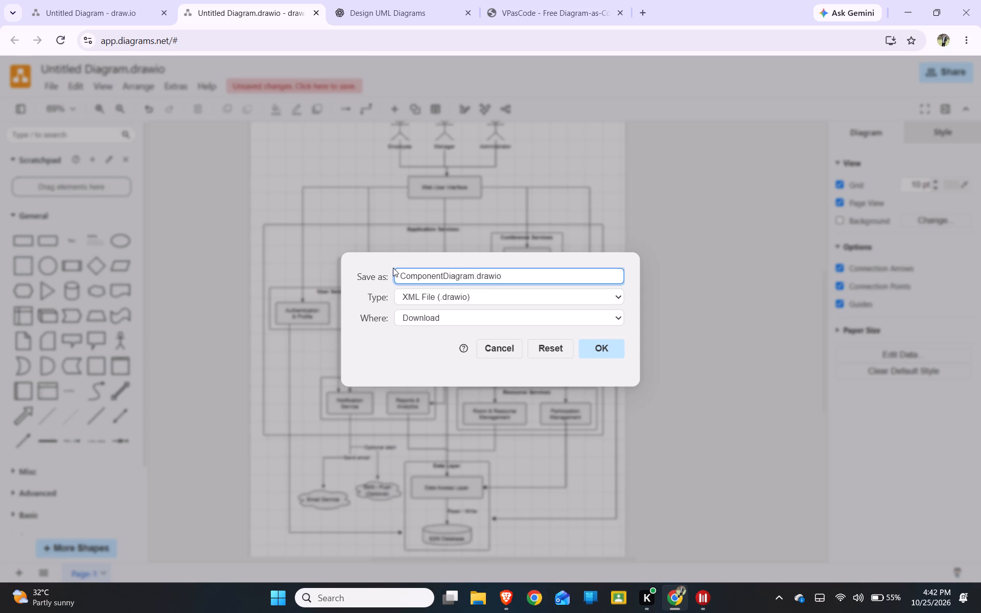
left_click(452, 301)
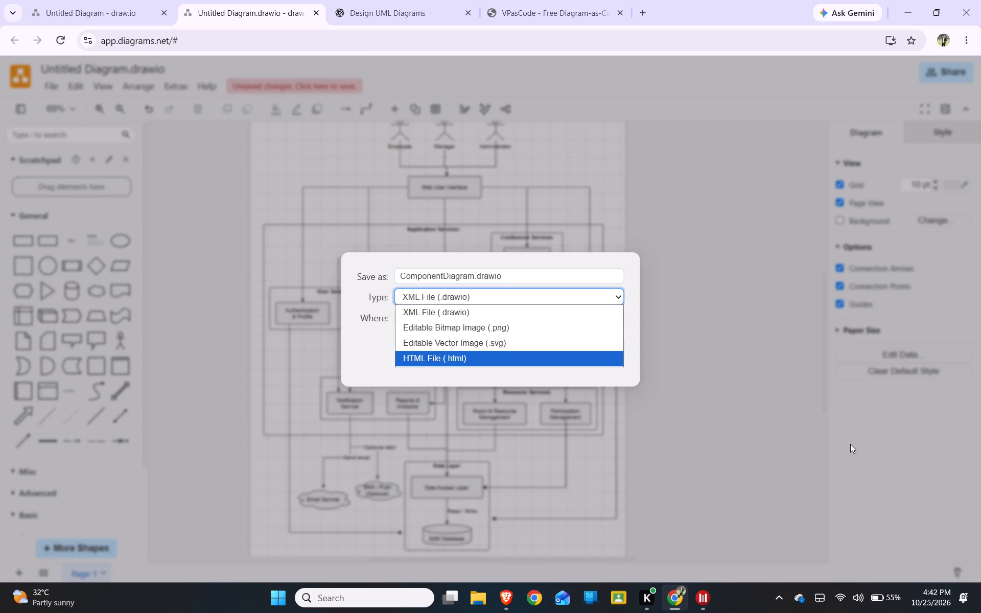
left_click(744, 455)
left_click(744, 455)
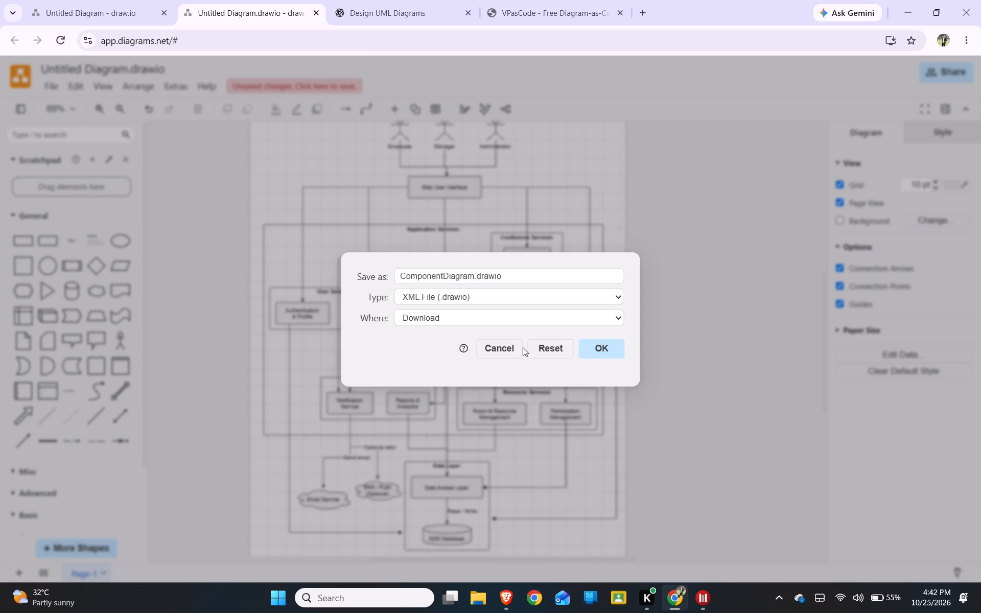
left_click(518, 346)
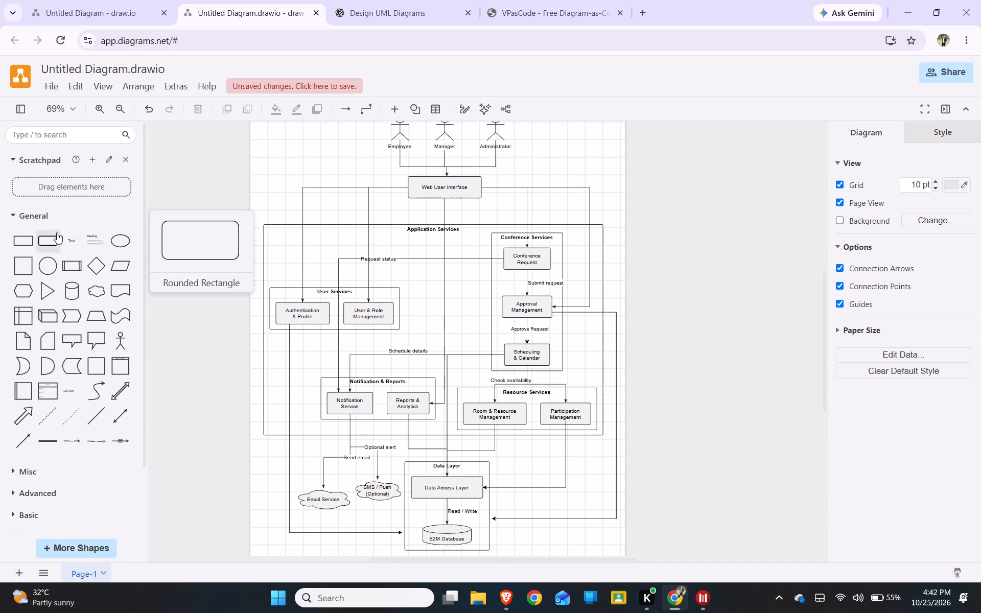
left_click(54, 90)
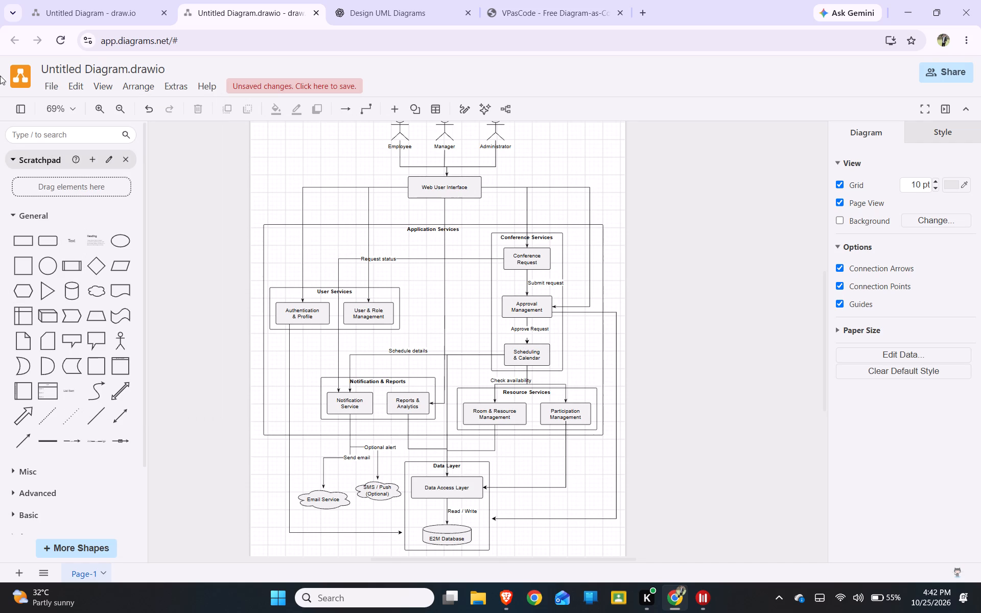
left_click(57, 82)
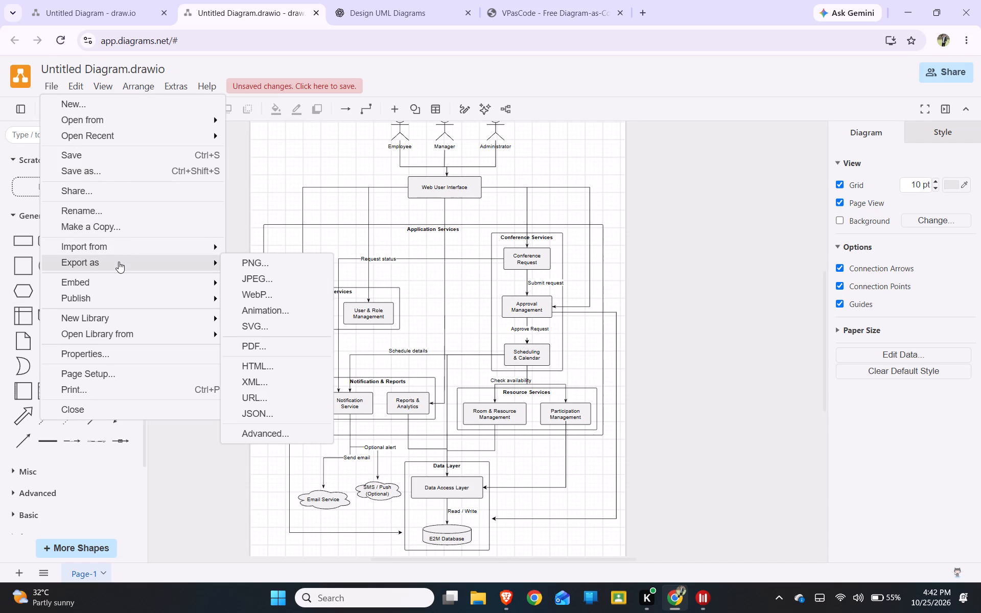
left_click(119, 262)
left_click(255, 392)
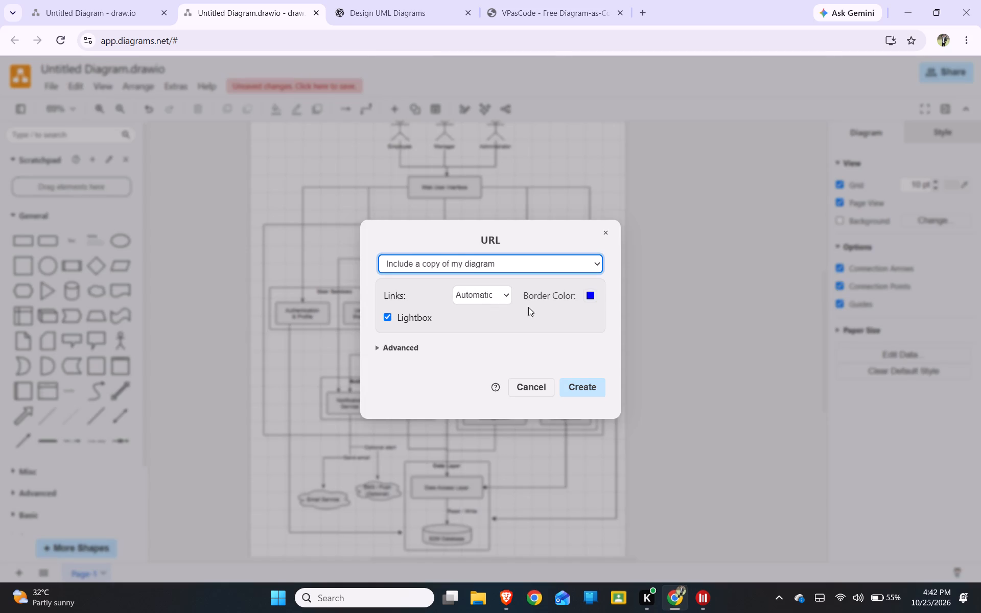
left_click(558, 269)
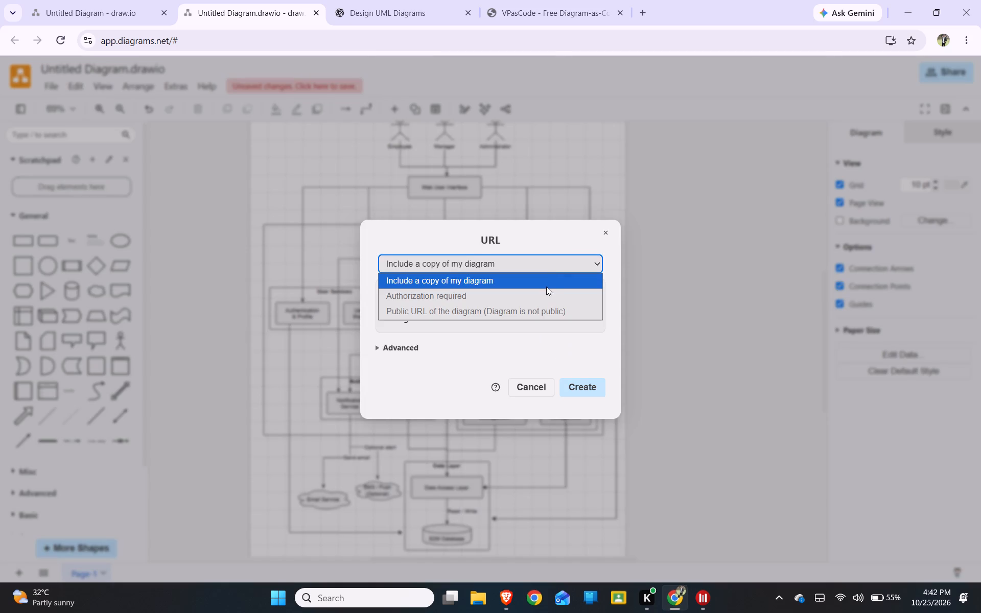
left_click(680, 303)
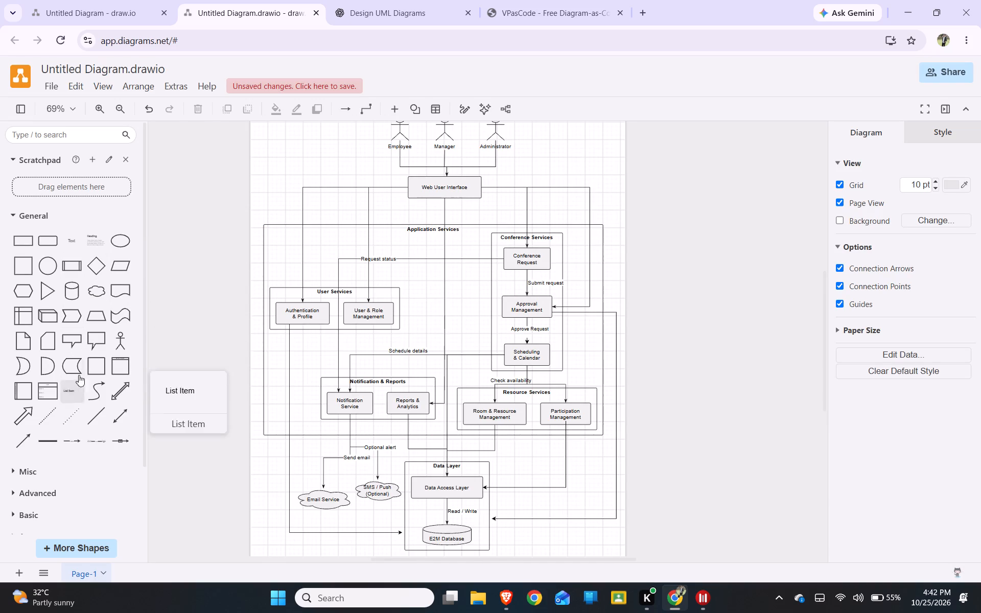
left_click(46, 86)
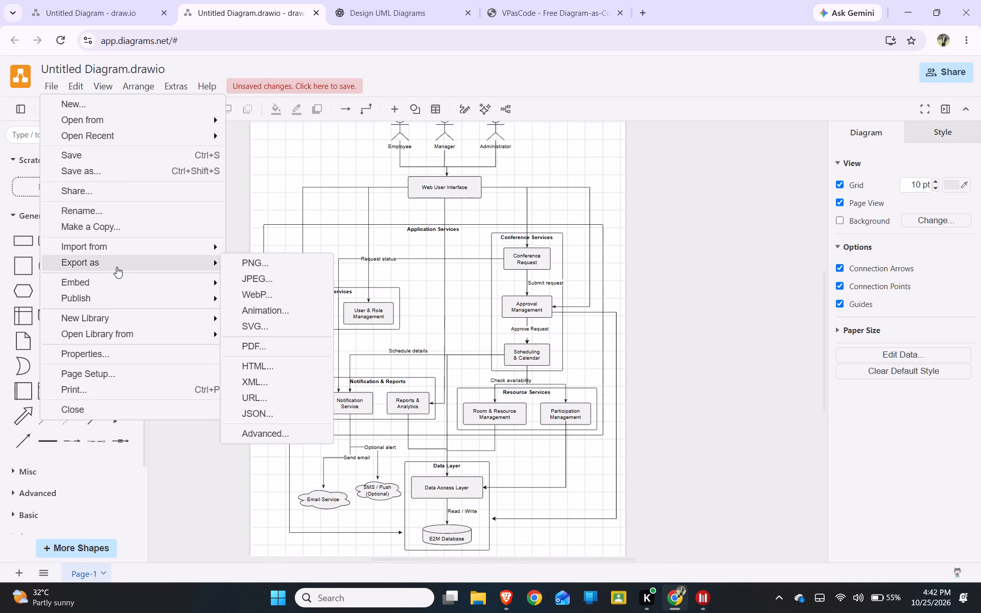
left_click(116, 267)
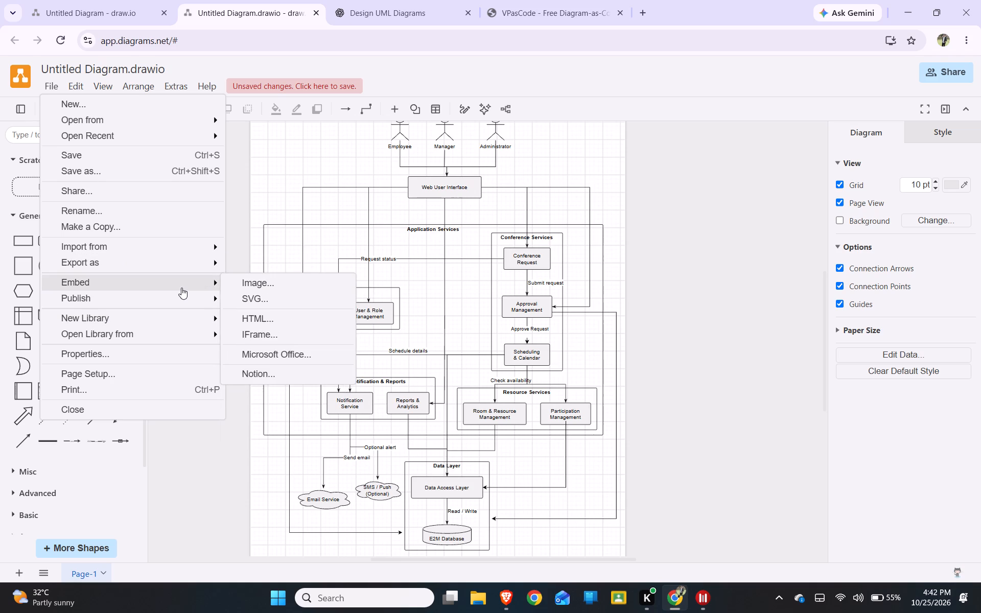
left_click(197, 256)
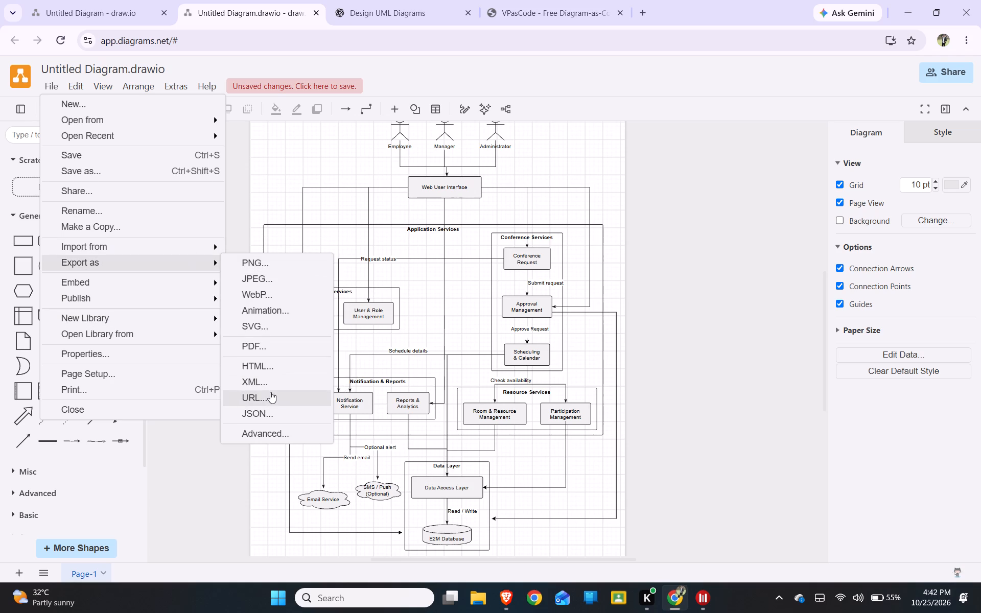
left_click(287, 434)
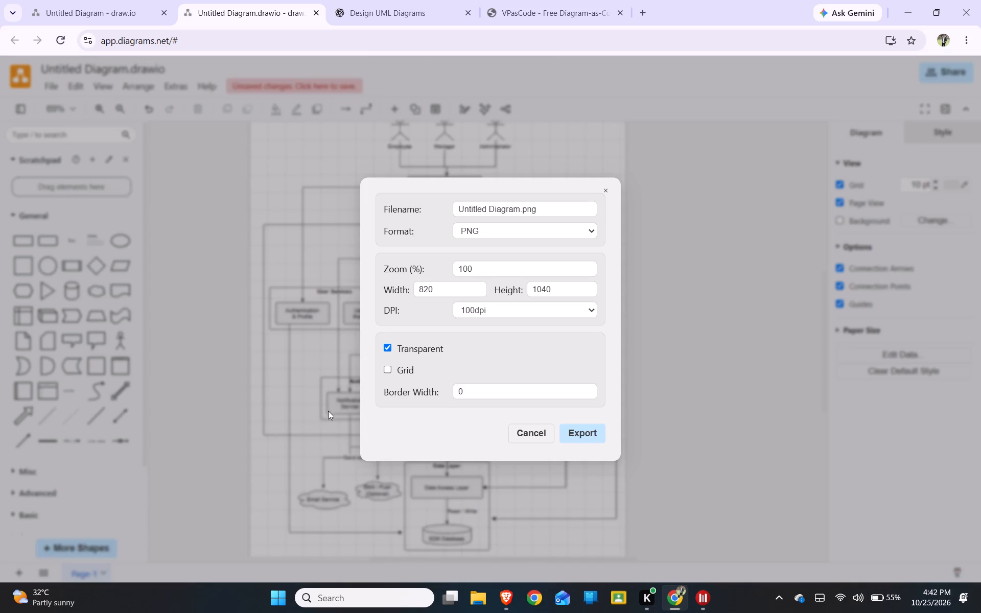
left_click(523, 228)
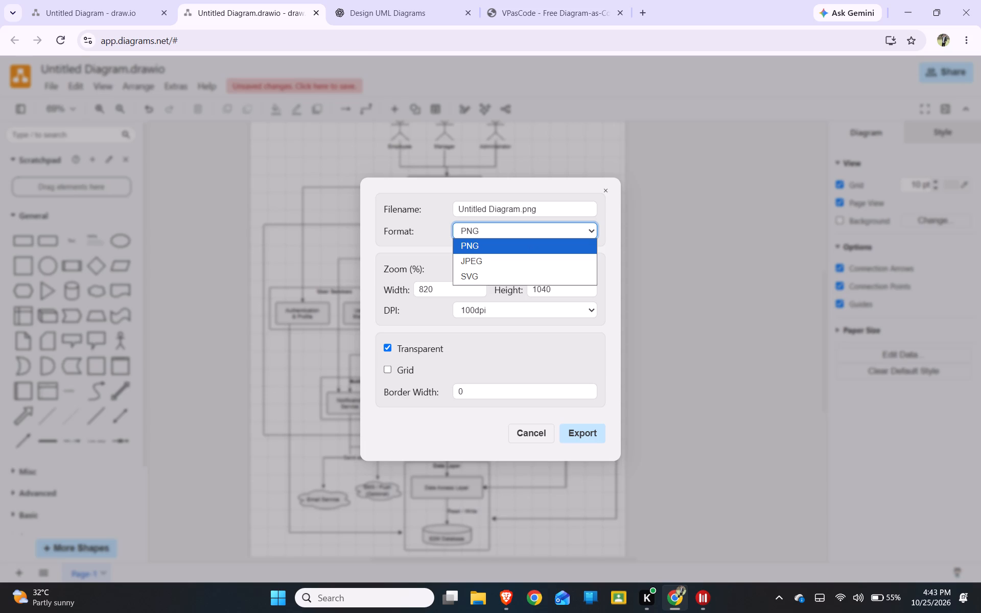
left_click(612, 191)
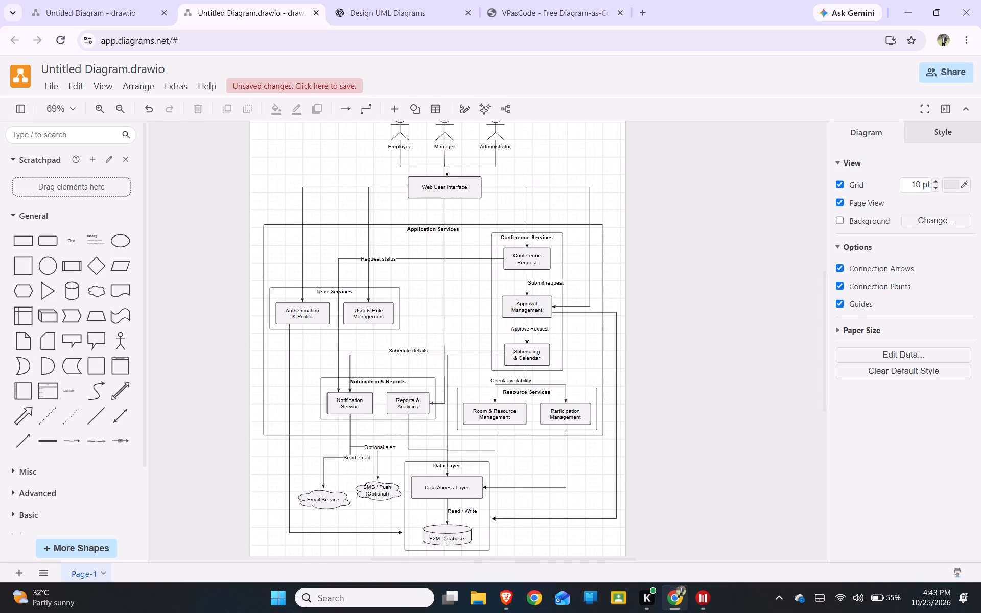
Export the diagram as a PNG image at the default settings and download it as "Component diagram Class.drawio.png".
left_click(53, 91)
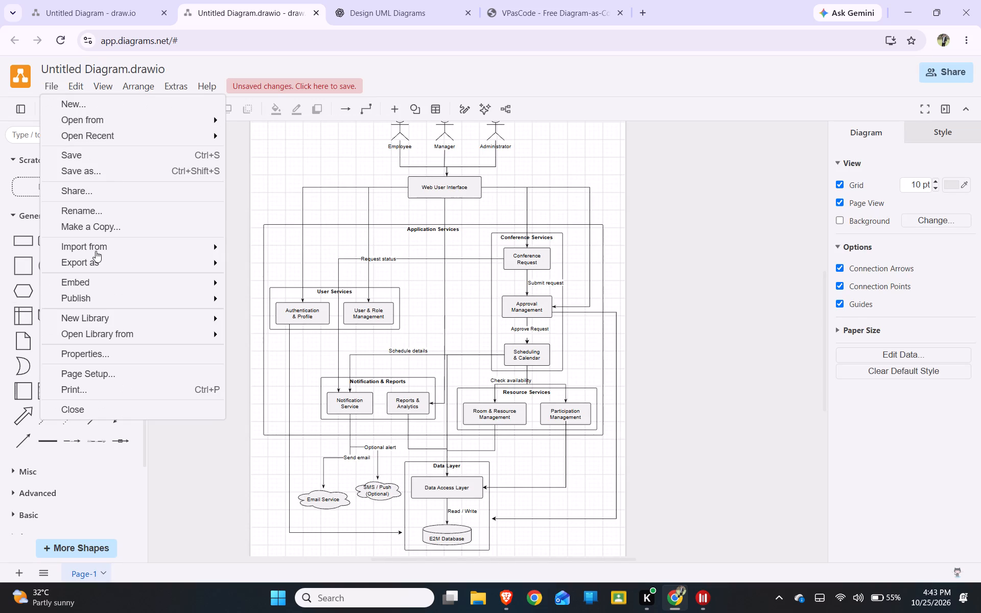
left_click(127, 264)
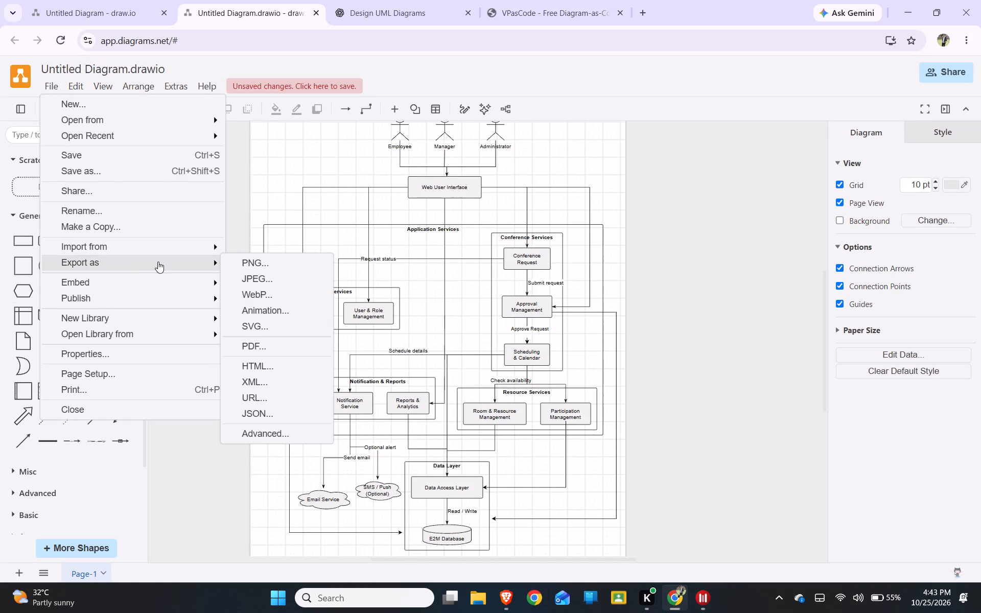
left_click(258, 262)
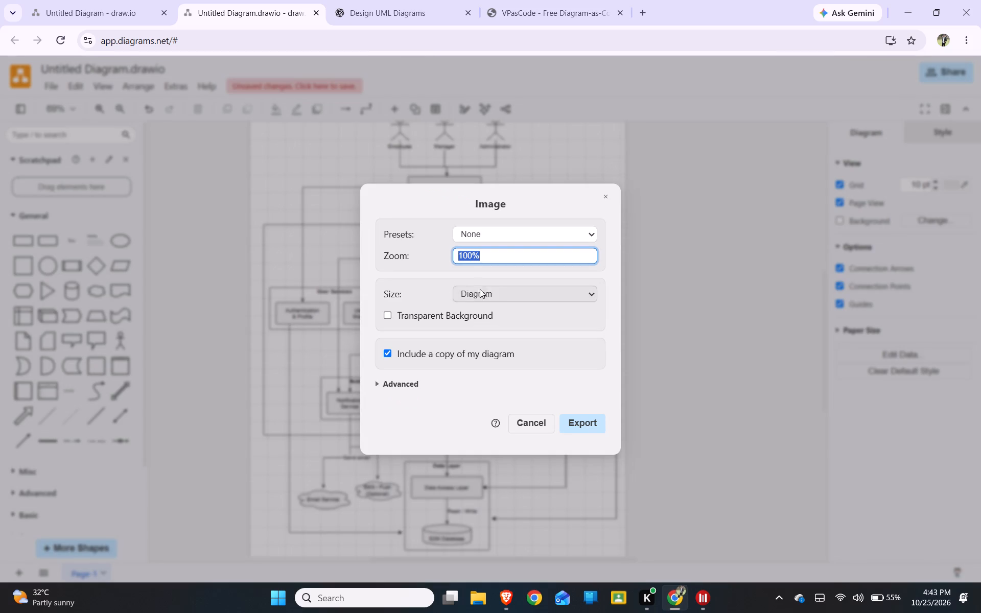
left_click(484, 299)
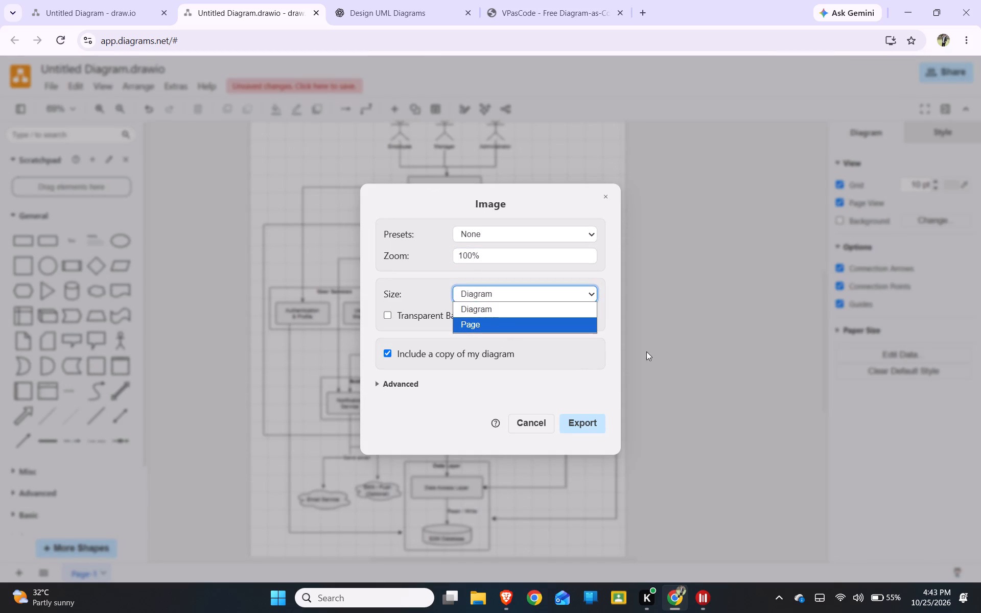
left_click(648, 339)
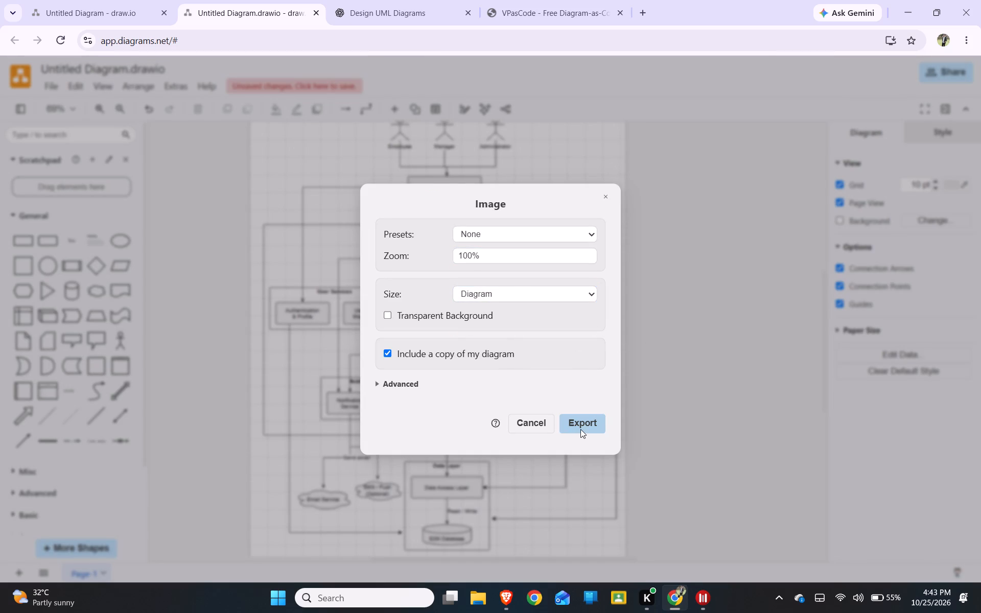
left_click(581, 428)
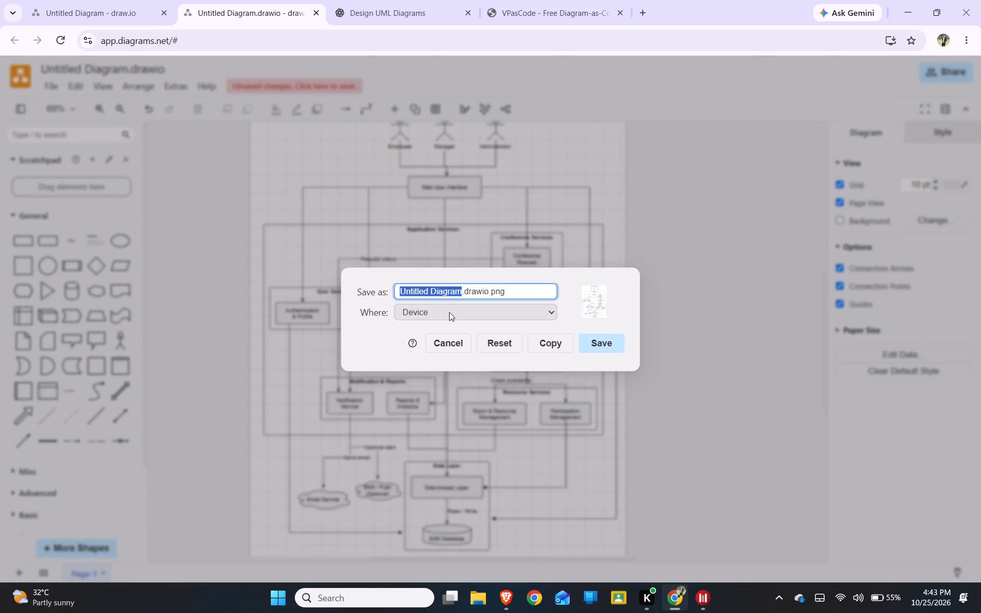
left_click(449, 312)
left_click(462, 430)
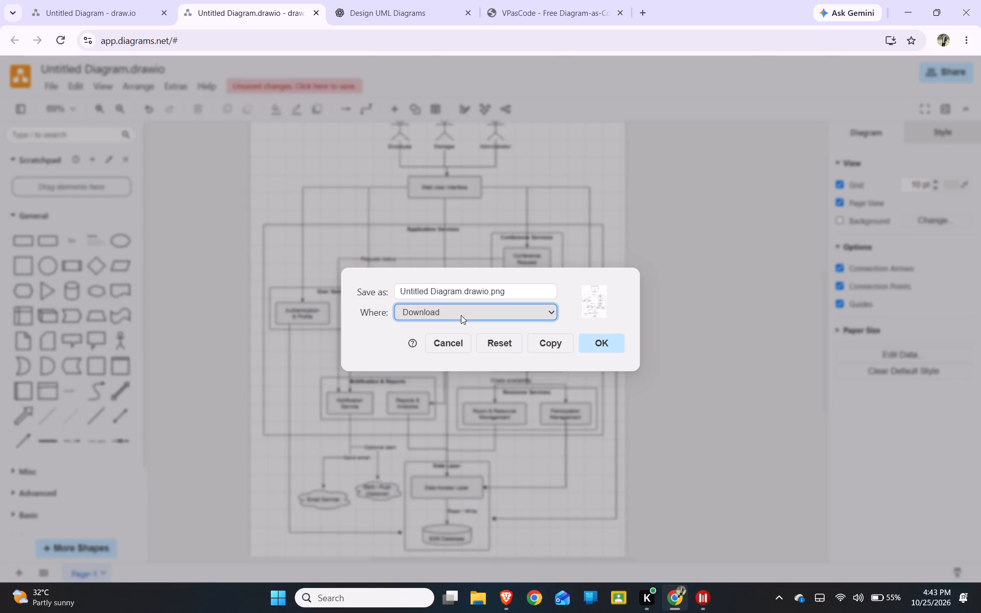
left_click_drag(462, 291, 411, 284)
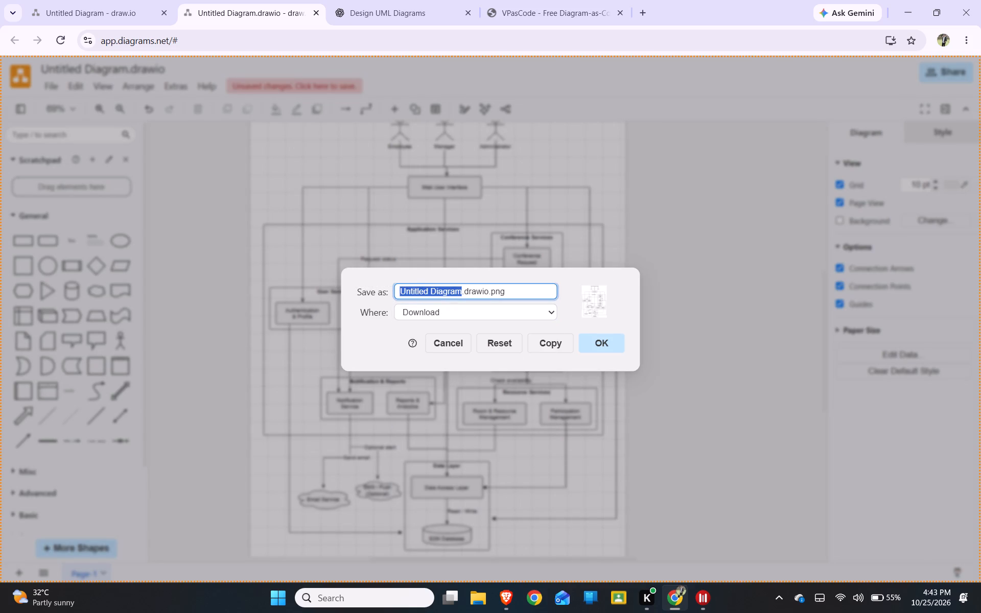
type("Component diagram")
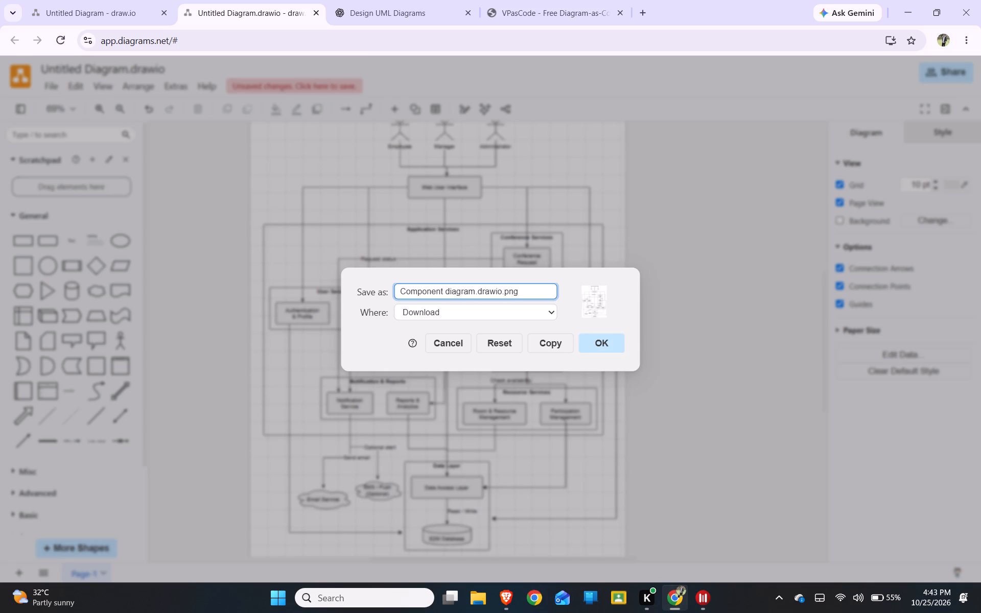
key("space")
type("Class")
key("Return")
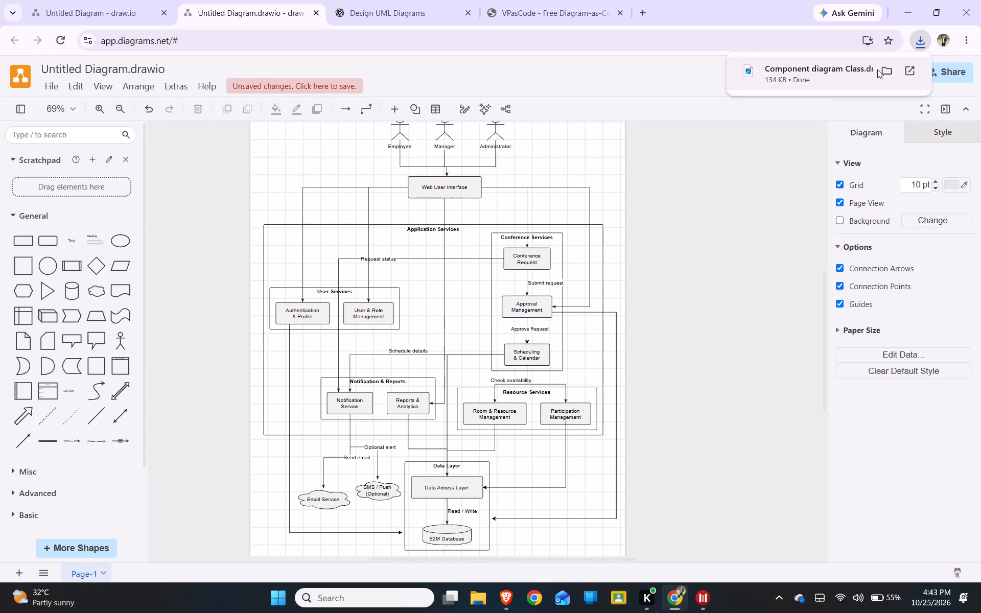
Open the downloaded component diagram PNG in Photos to check the exported image, and close it again.
left_click(847, 75)
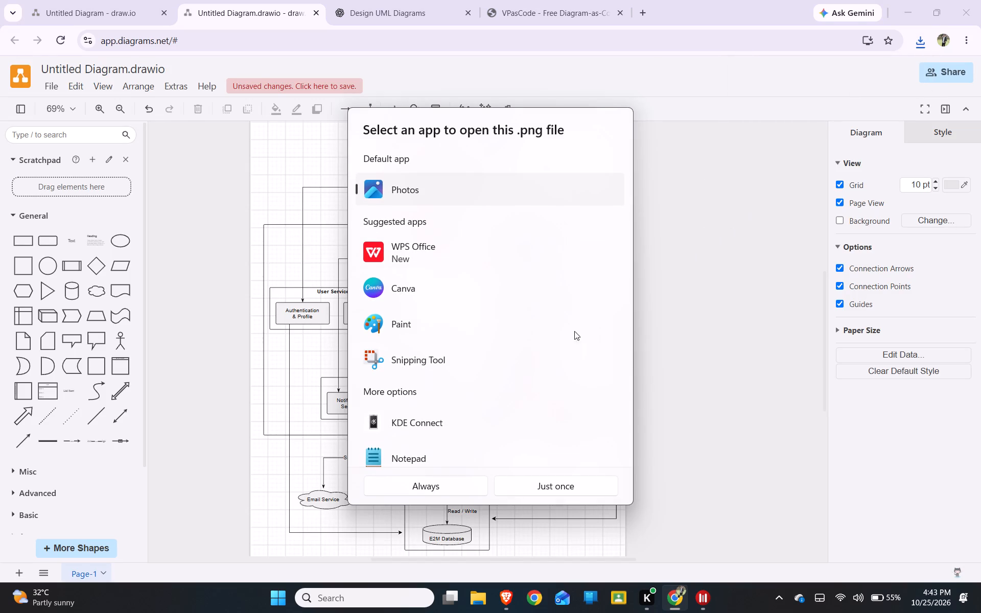
left_click(520, 489)
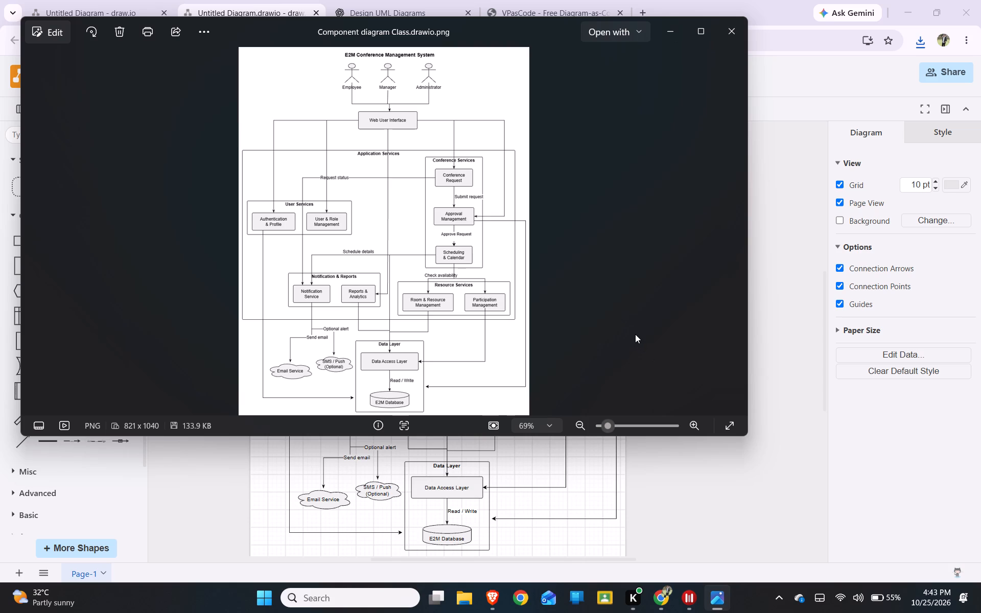
left_click(733, 28)
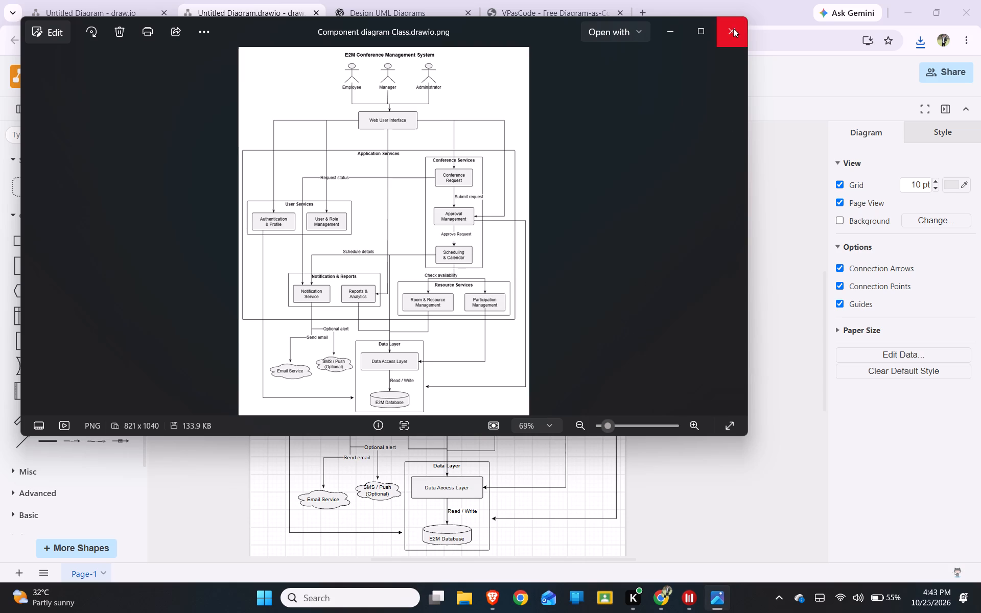
Remove "E2M" from the diagram title so that it reads "Conference Management System".
scroll(555, 272, "up", 2)
scroll(555, 272, "down", 6)
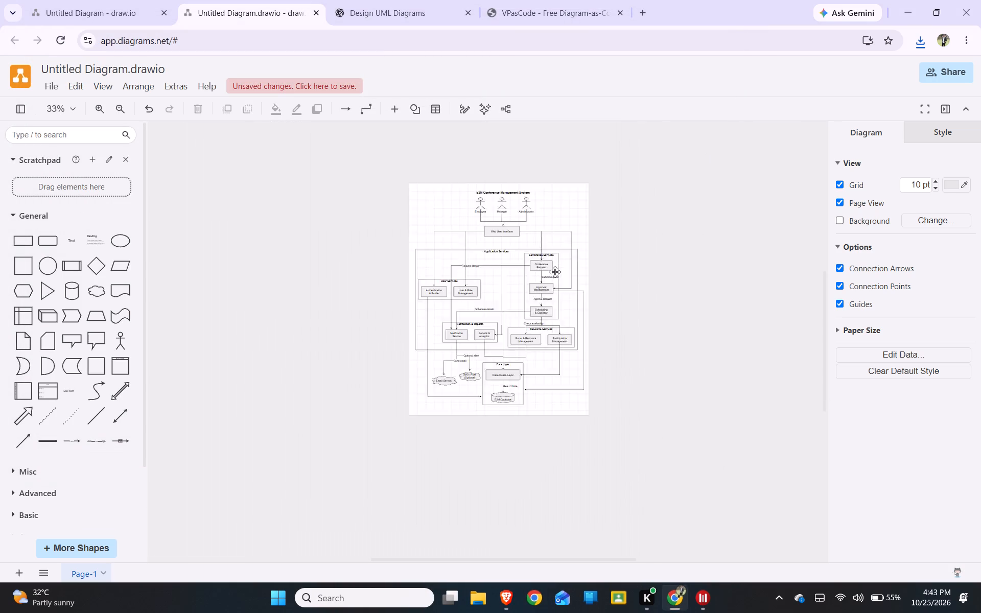
scroll(555, 272, "down", 1)
scroll(531, 187, "up", 3)
scroll(500, 216, "up", 2)
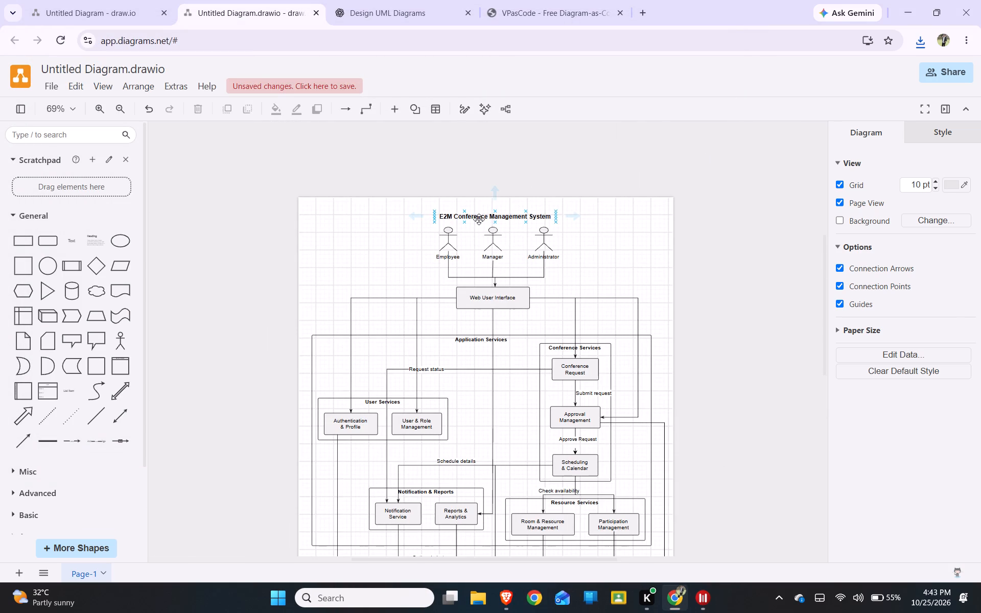
left_click(479, 219)
left_click(451, 215)
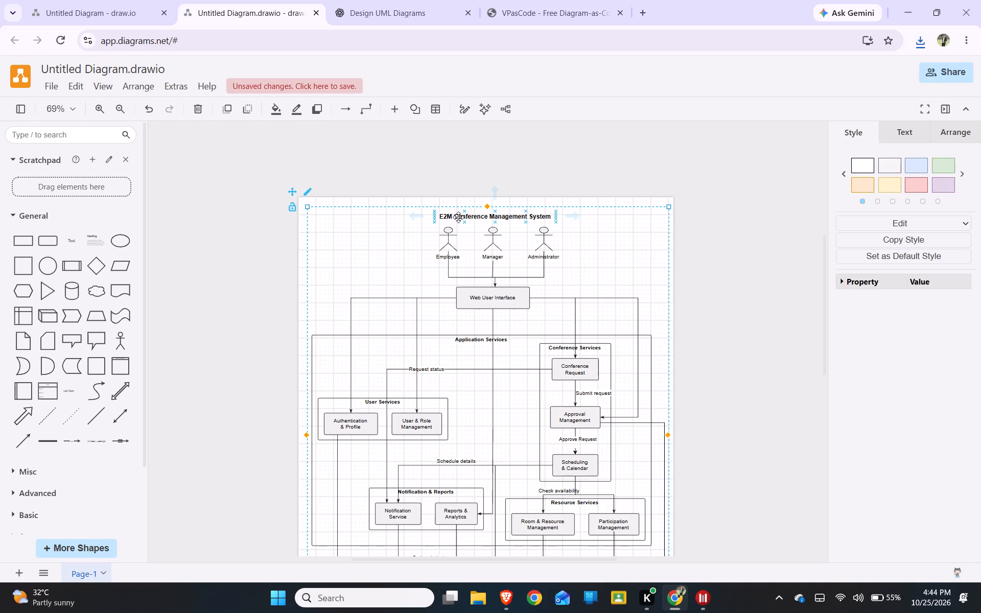
left_click(455, 217)
double_click(455, 217)
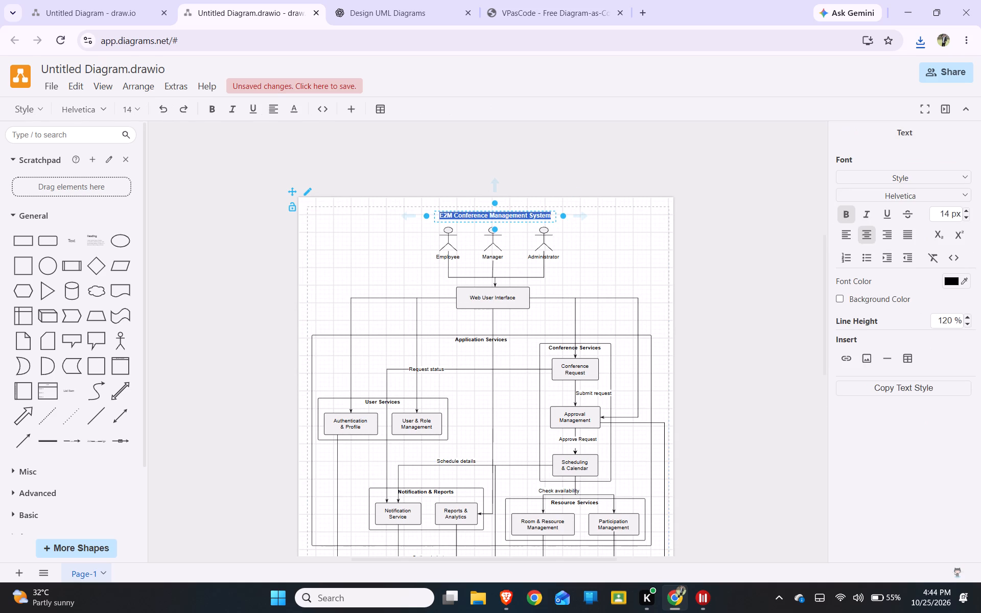
left_click(451, 212)
key("BackSpace")
key("BackSpace")
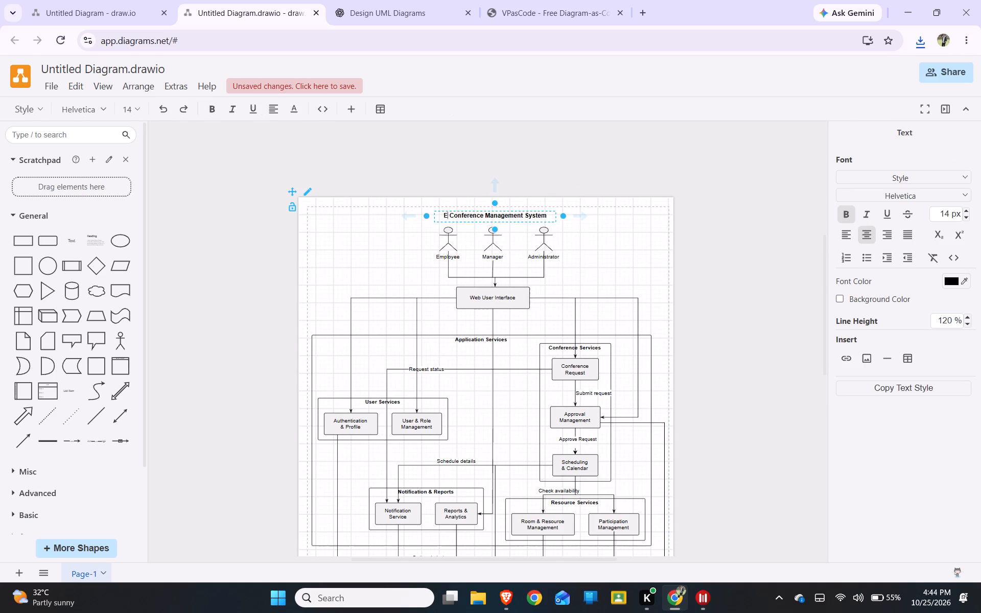
key("BackSpace")
left_click(721, 258)
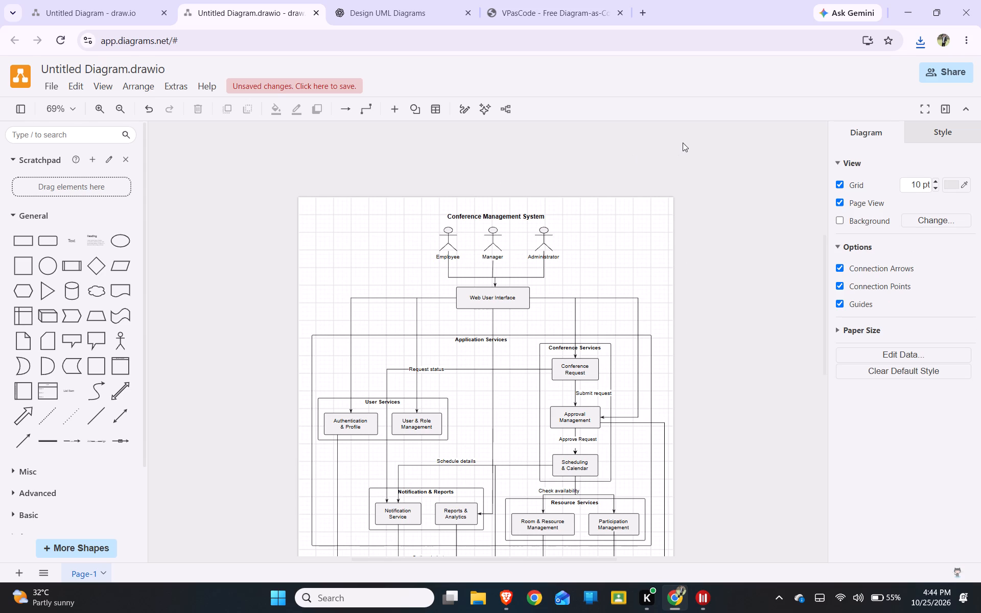
Export the diagram as a PNG image at the default settings and download it as "Component diagram class.drawio.png".
left_click(917, 44)
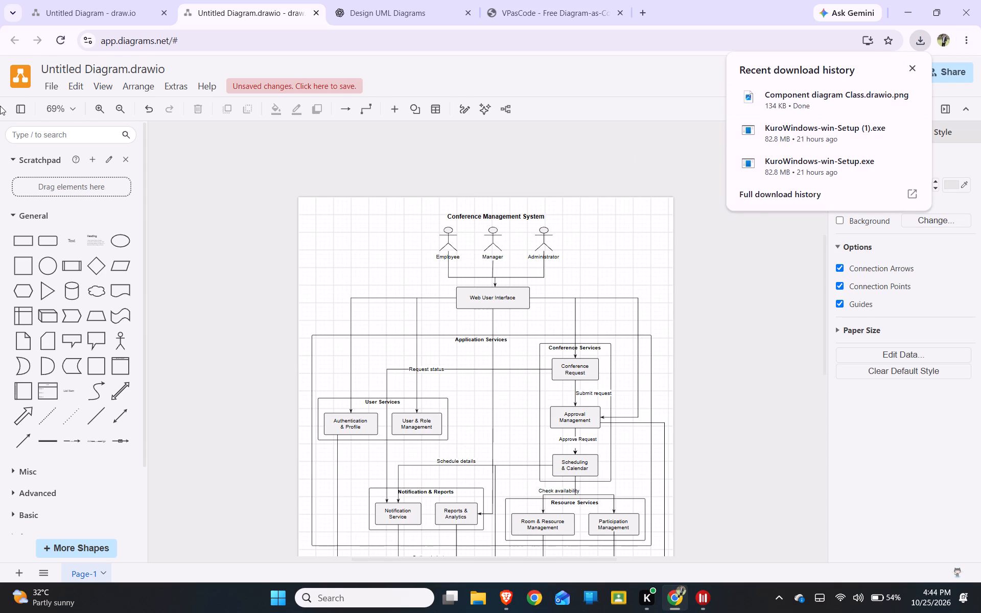
left_click(55, 86)
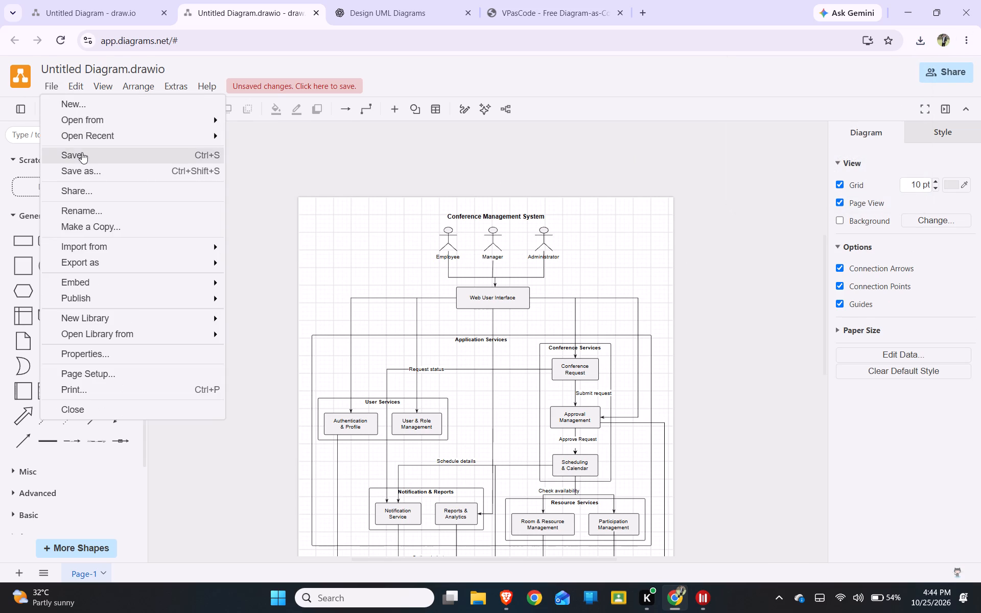
left_click(108, 267)
left_click(258, 263)
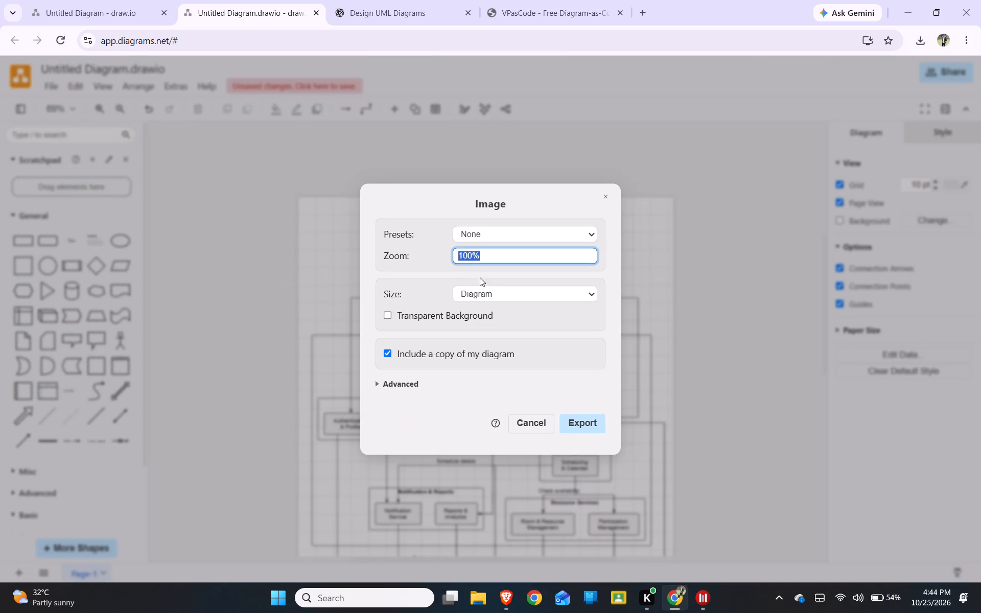
left_click(578, 427)
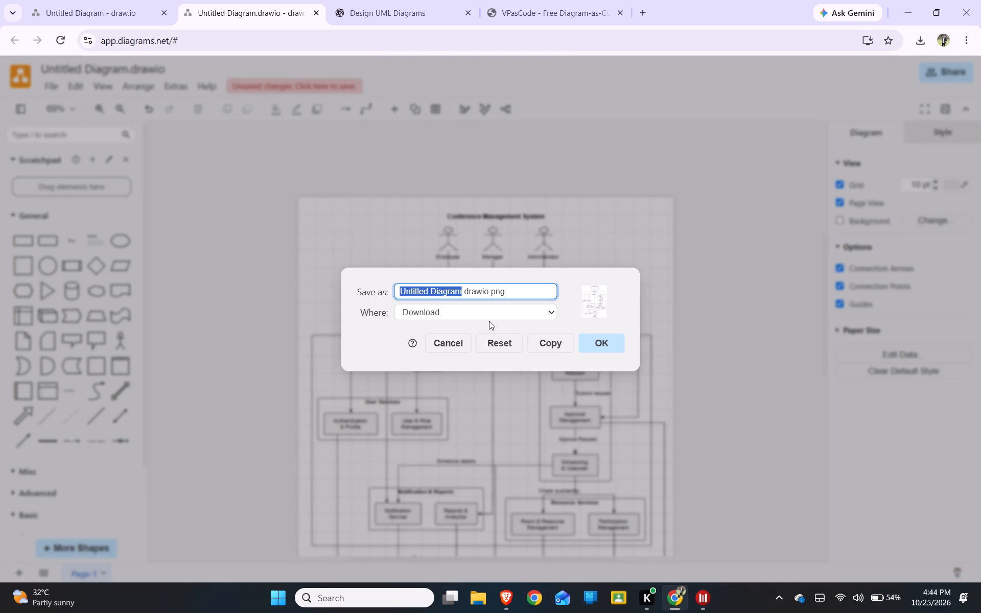
type("Component")
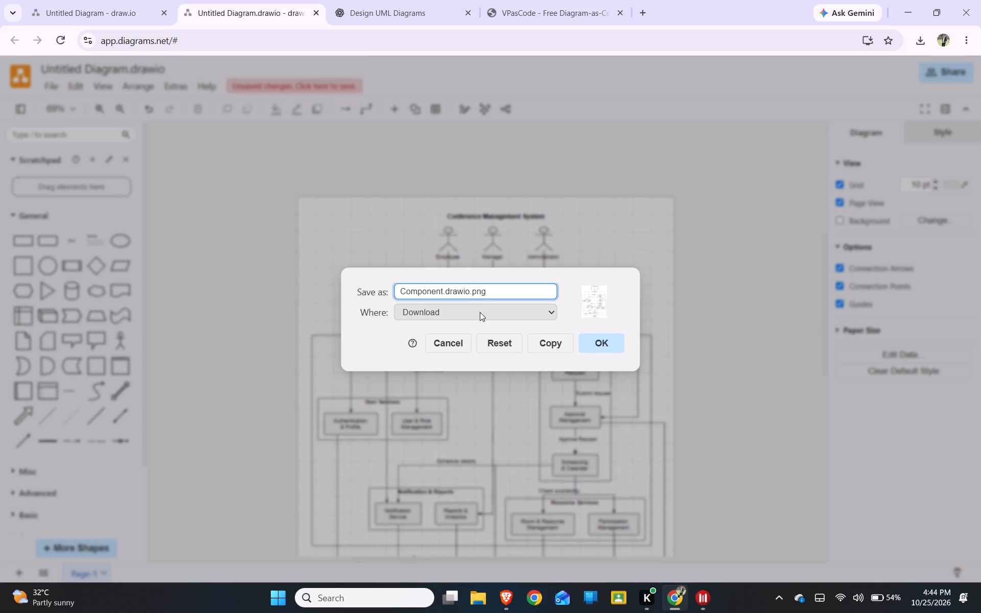
key("space")
type("diagram")
key("space")
type("class")
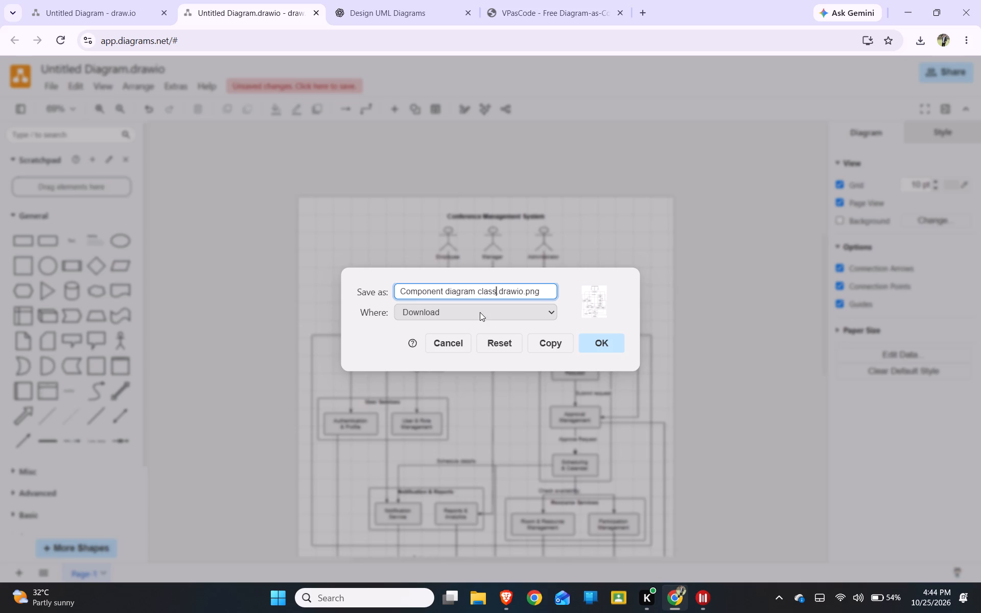
left_click(480, 312)
left_click(509, 440)
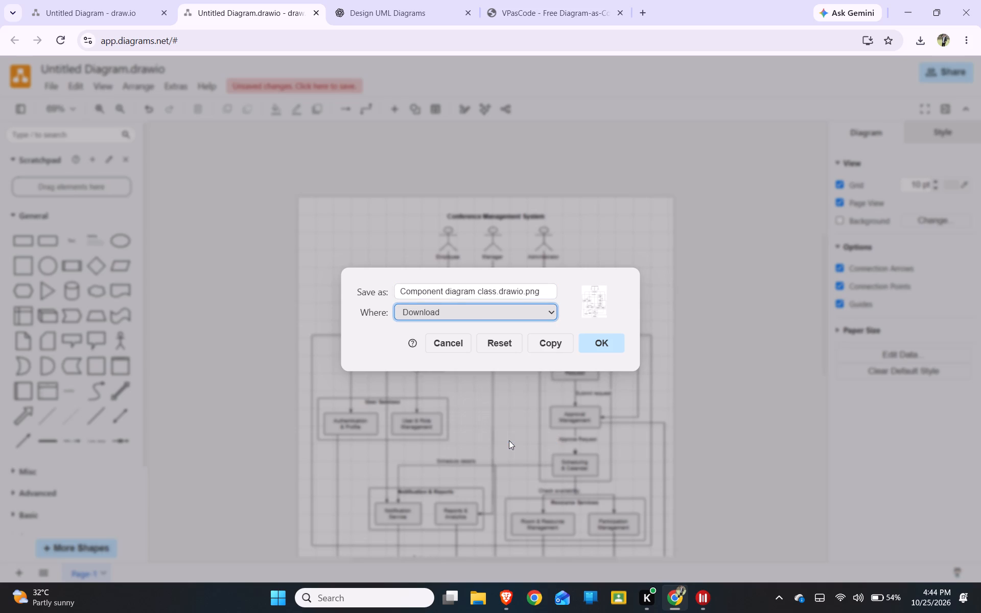
left_click(602, 341)
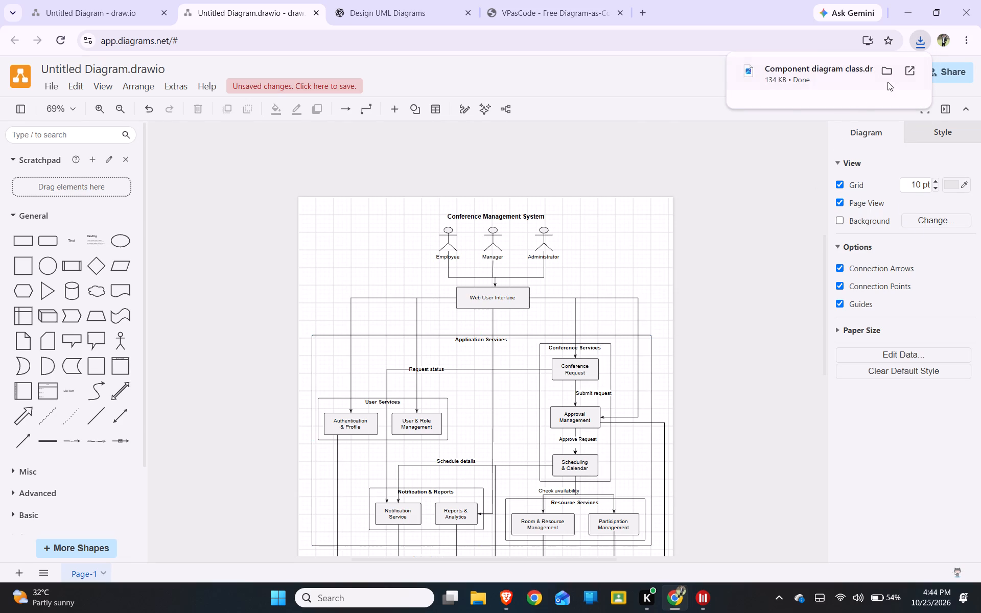
Switch to File Explorer and delete the older export "Component diagram Class.drawio" from the Downloads folder.
left_click(482, 609)
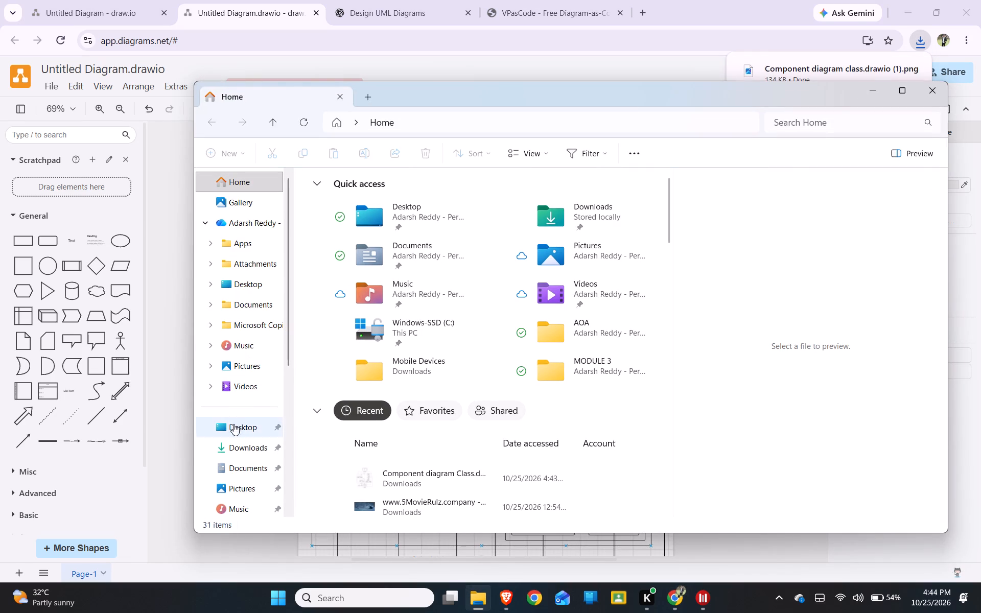
left_click(252, 454)
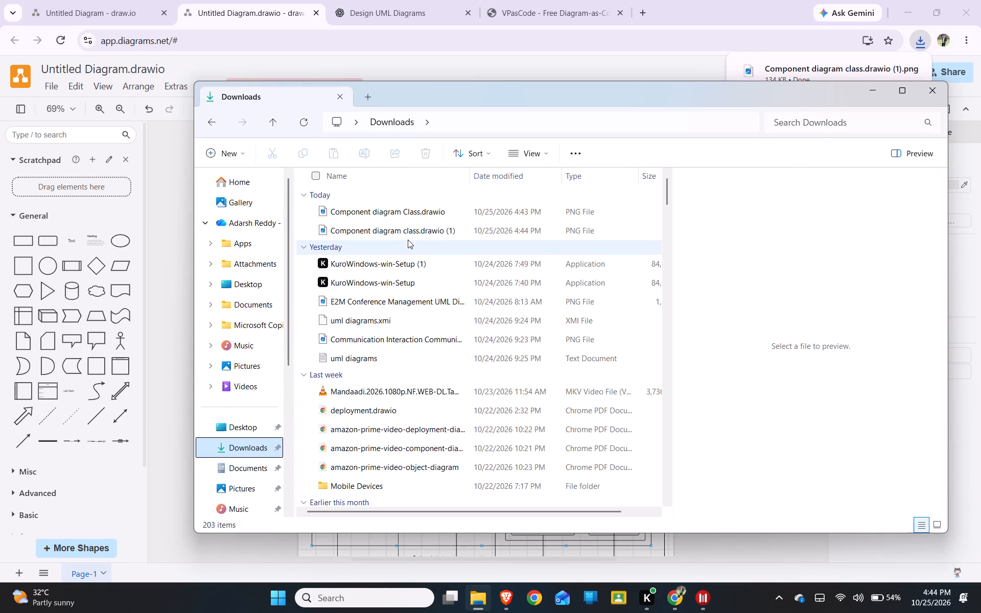
left_click(415, 211)
right_click(415, 211)
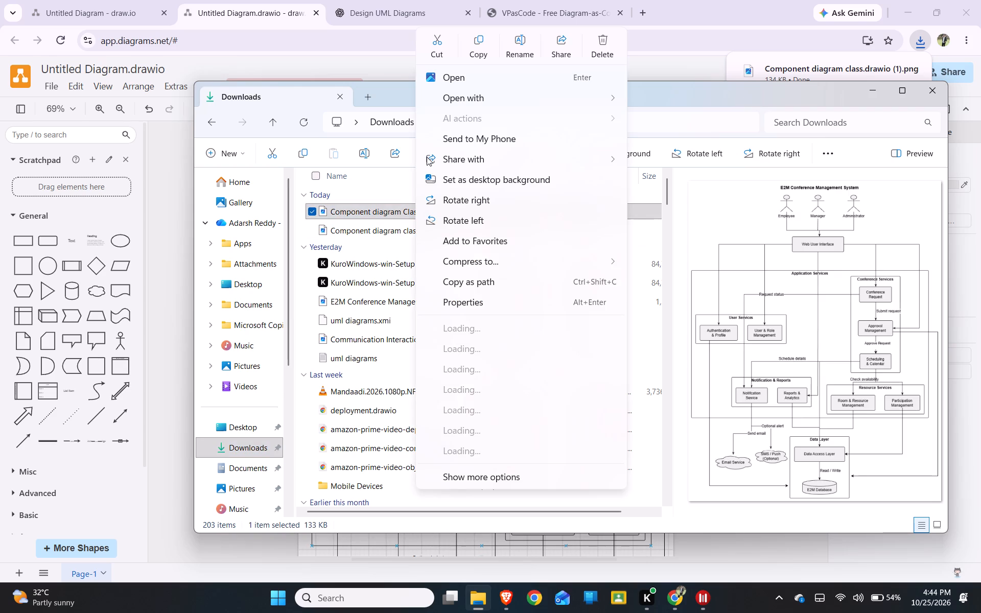
left_click(392, 205)
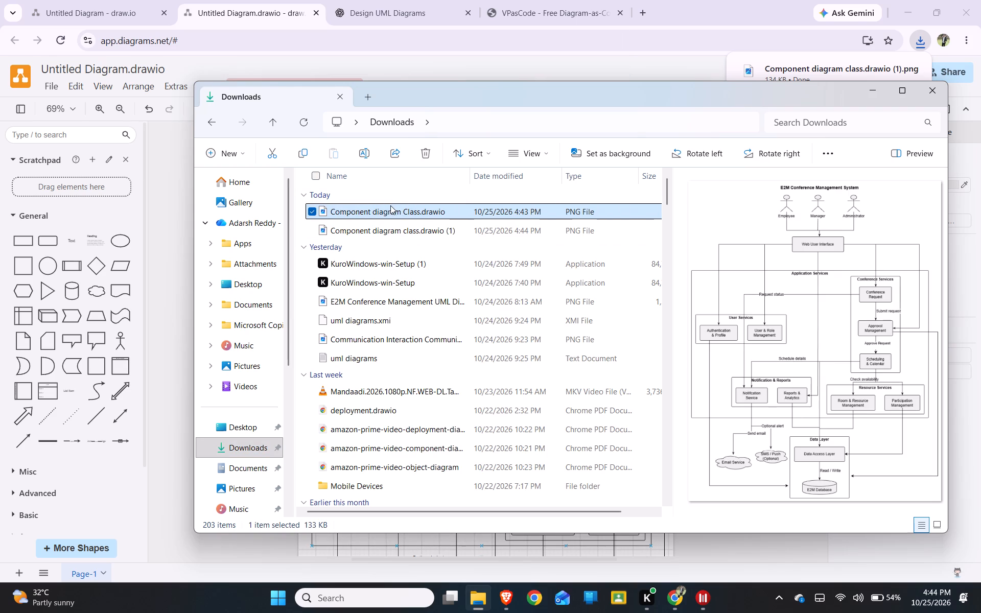
left_click(419, 156)
View the E2M Conference Management UML Diagram PNG and the new component diagram PNG in Photos, and minimize File Explorer.
left_click(441, 209)
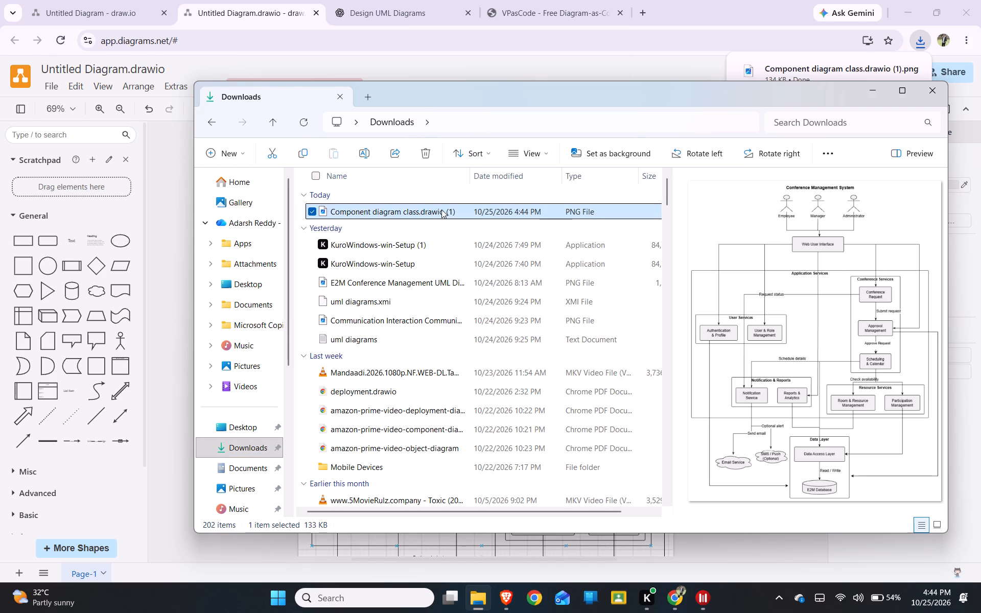
left_click_drag(656, 96, 550, 93)
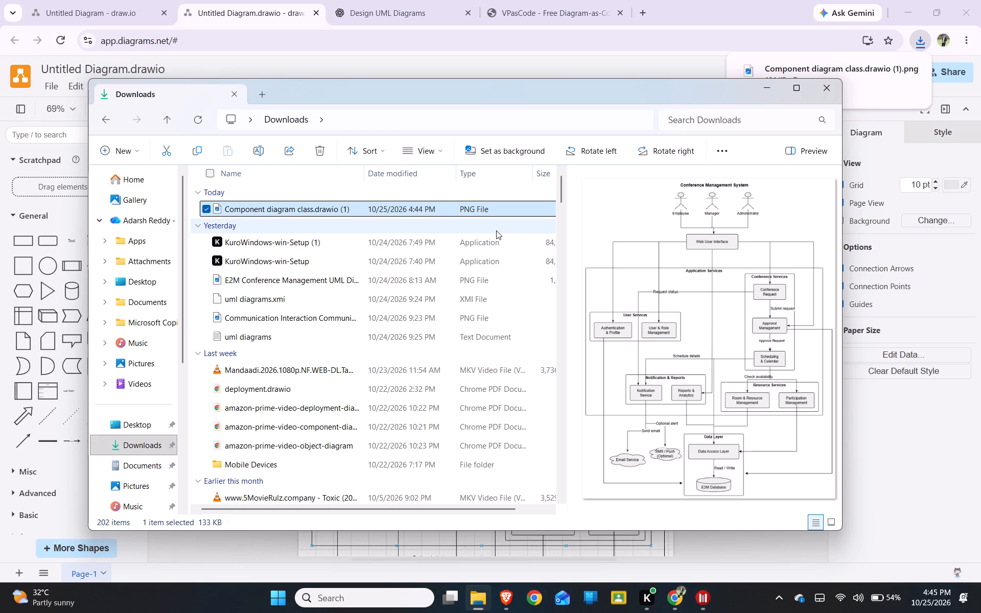
double_click(435, 285)
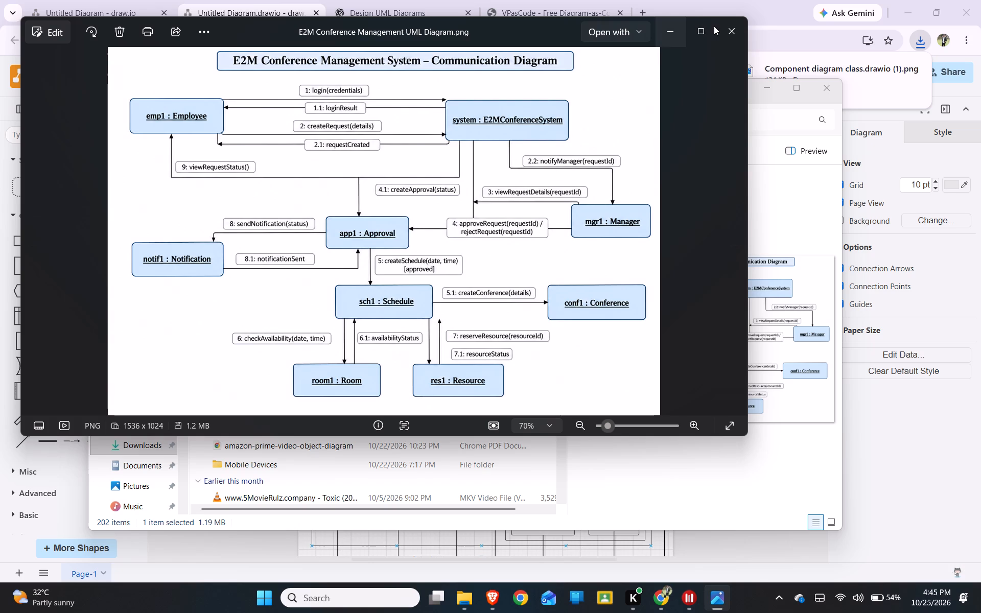
left_click(728, 31)
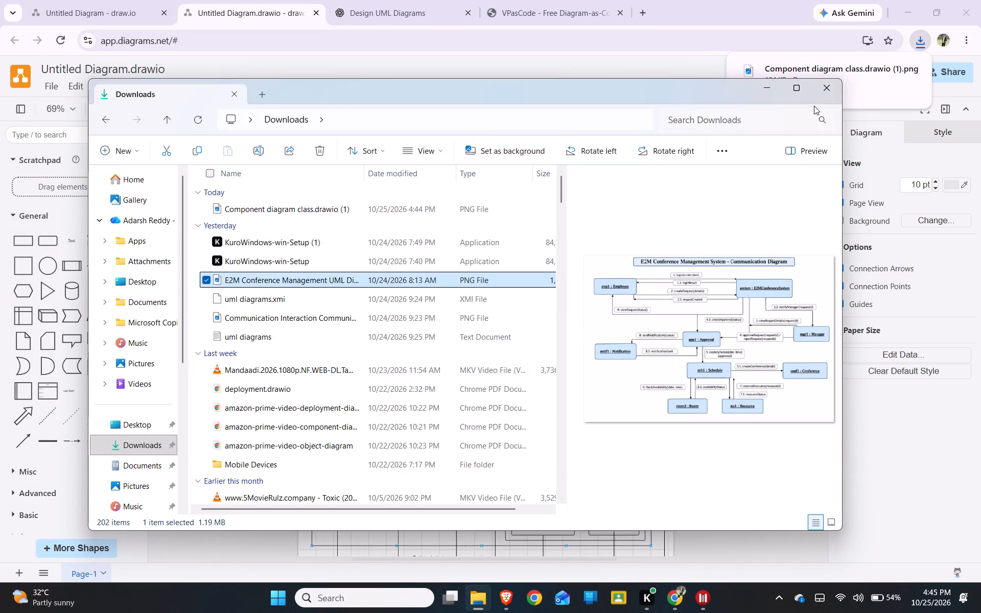
double_click(453, 215)
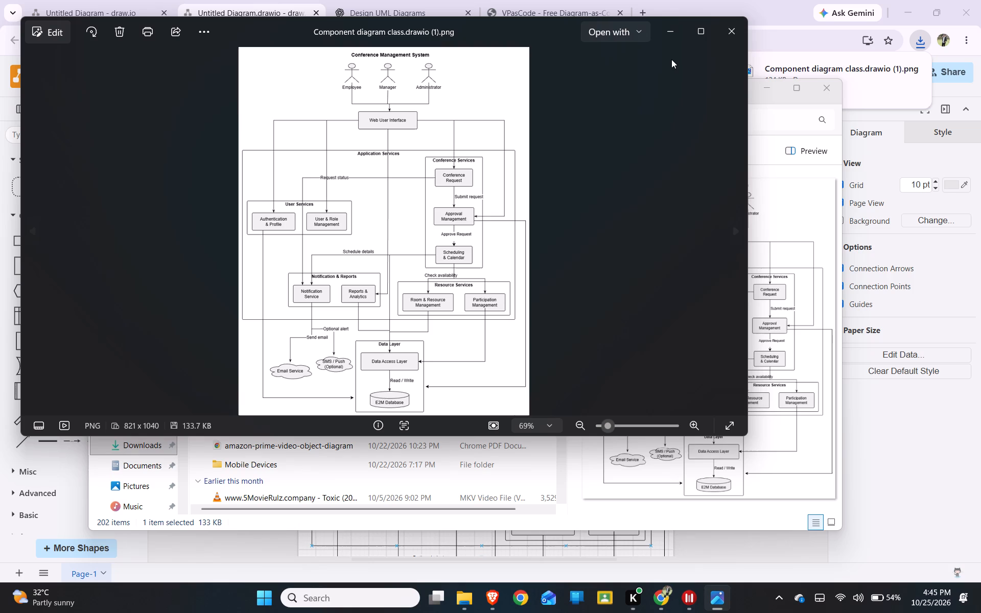
left_click(741, 26)
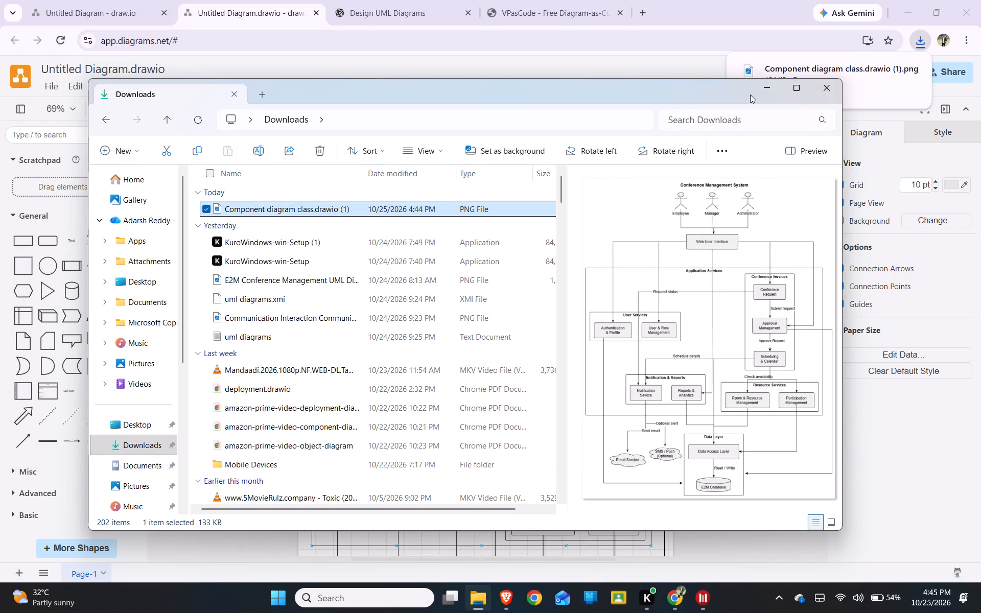
left_click(778, 86)
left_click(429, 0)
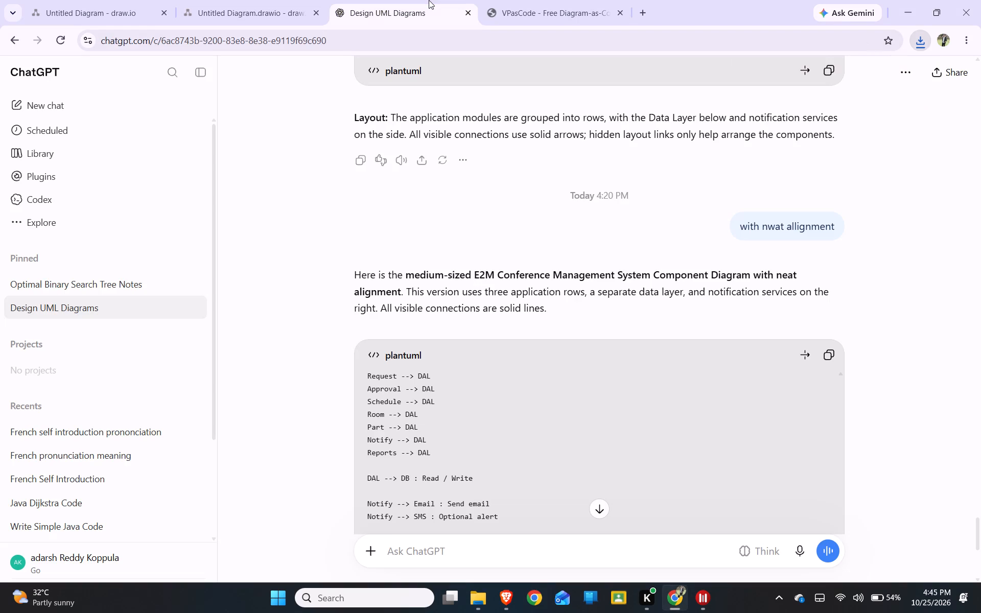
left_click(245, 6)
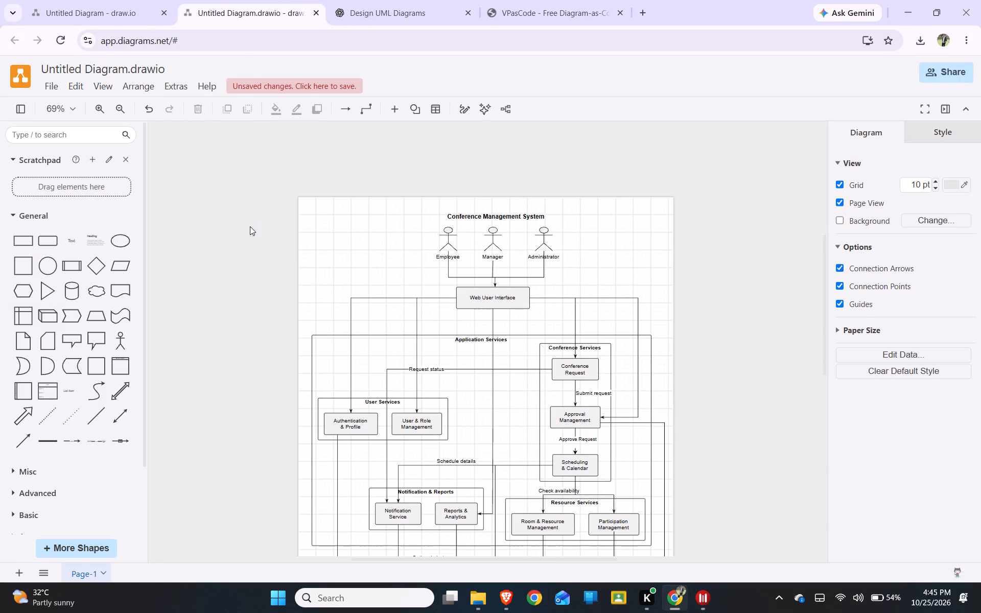
Export the diagram as a URL that includes a copy of the diagram, keeping automatic links and Lightbox, and copy the link.
scroll(249, 235, "down", 3)
scroll(214, 475, "up", 2)
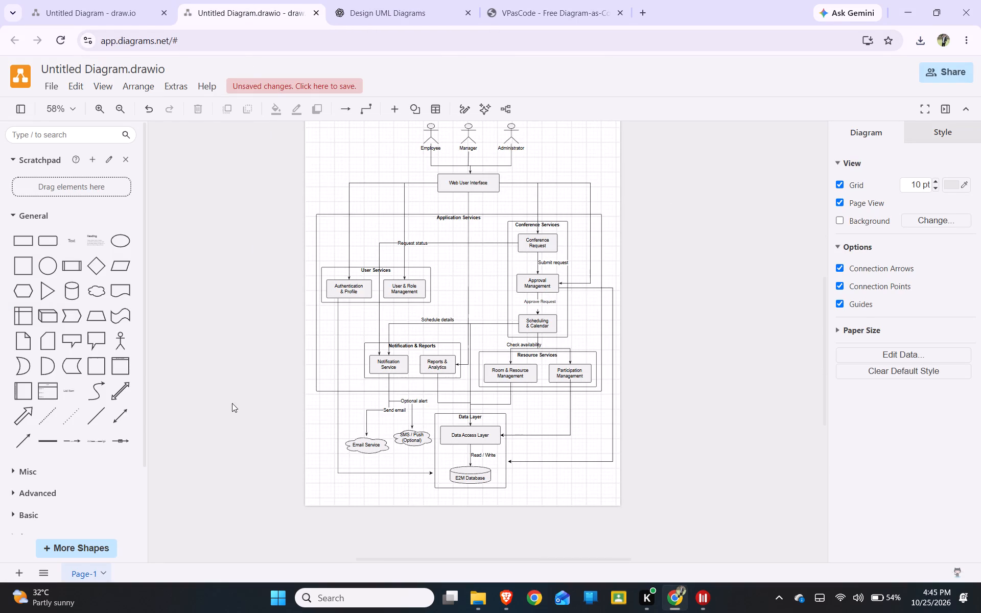
left_click(50, 93)
left_click(89, 256)
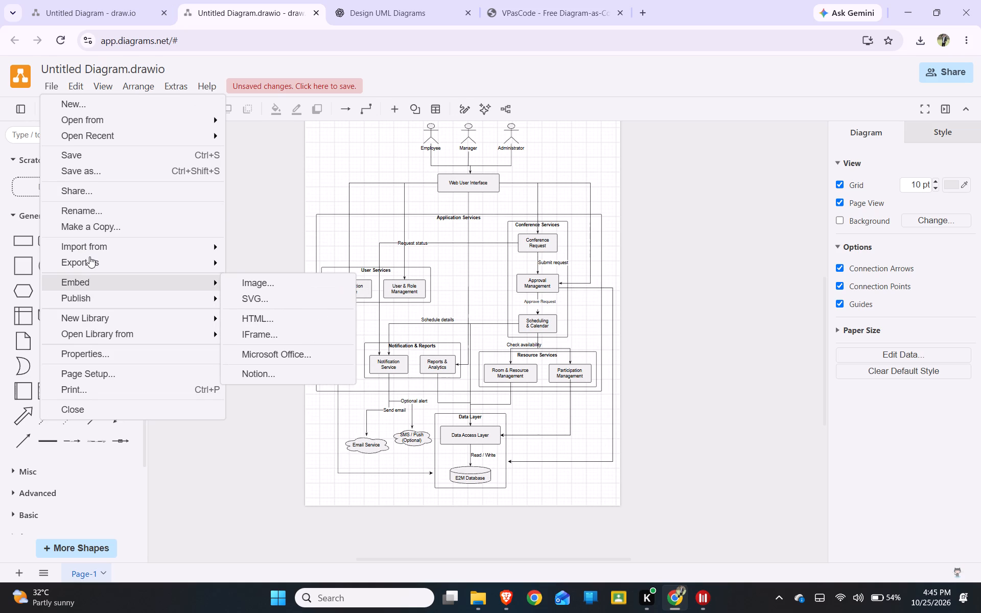
left_click(201, 258)
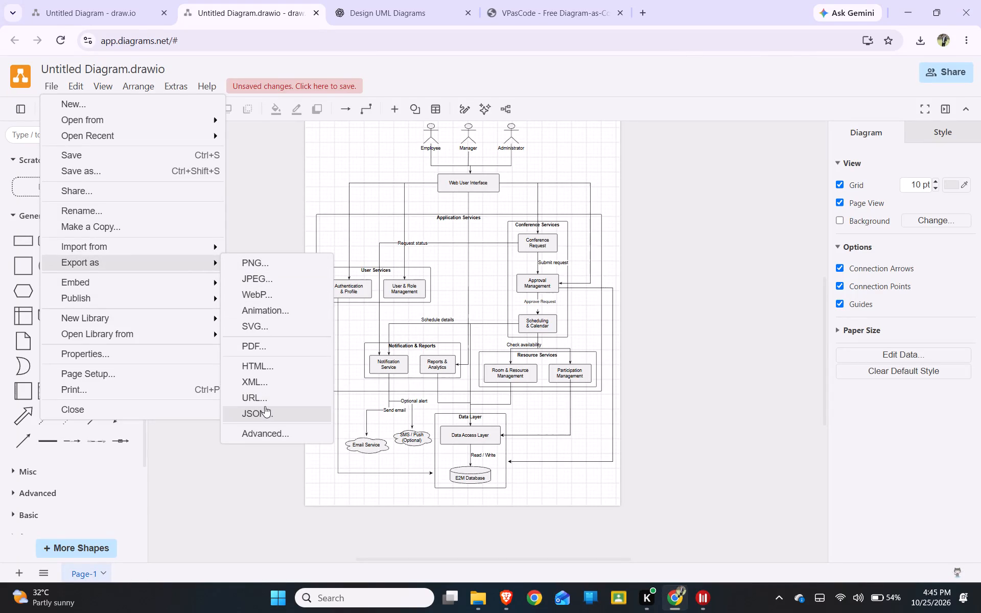
left_click(270, 394)
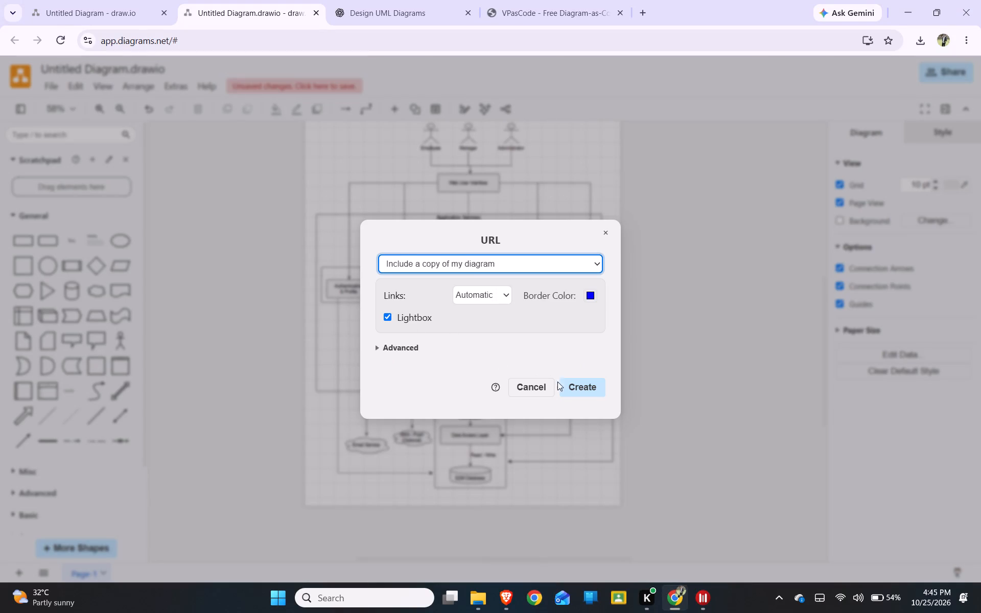
left_click(583, 387)
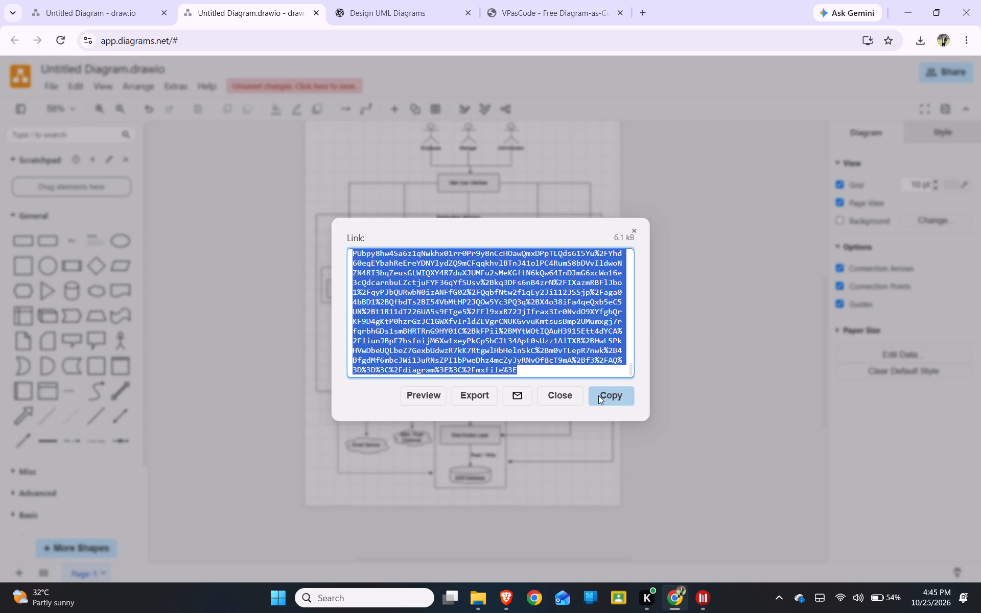
left_click(598, 395)
left_click(495, 322)
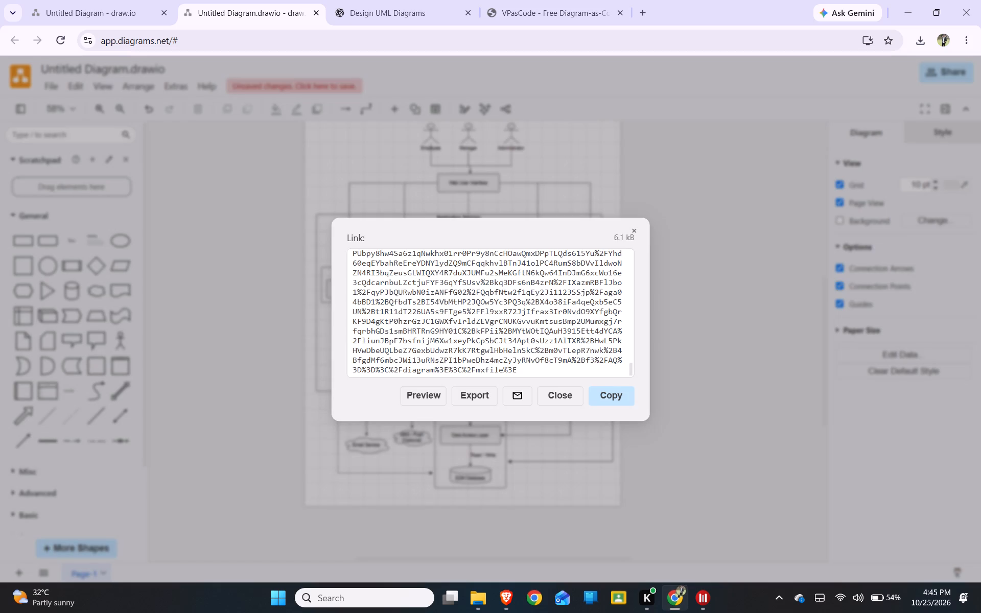
left_click(635, 224)
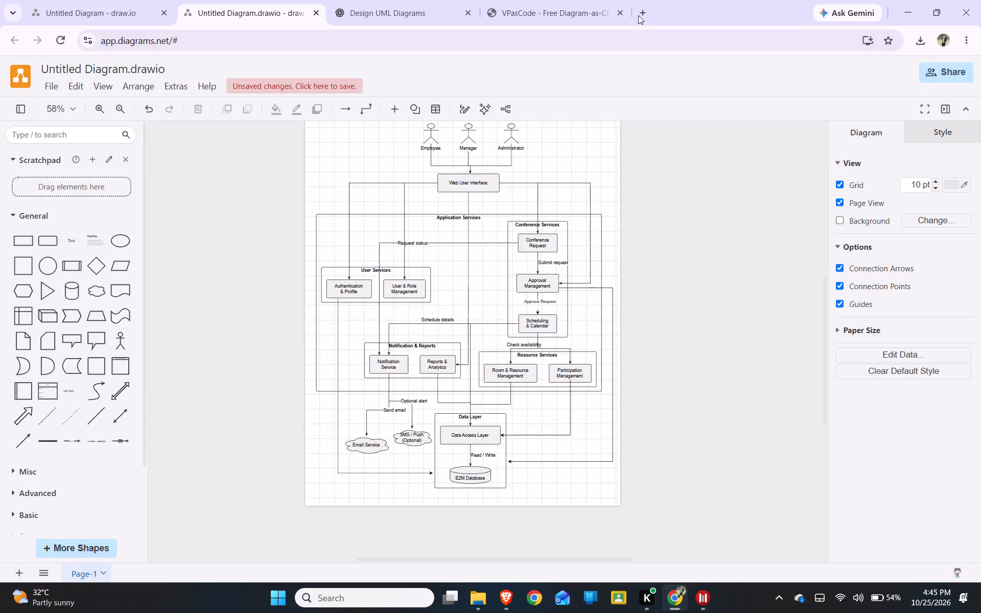
Open the copied link in a new browser tab, look over the diagram in the viewer, and close the tab.
left_click(638, 9)
left_click(571, 41)
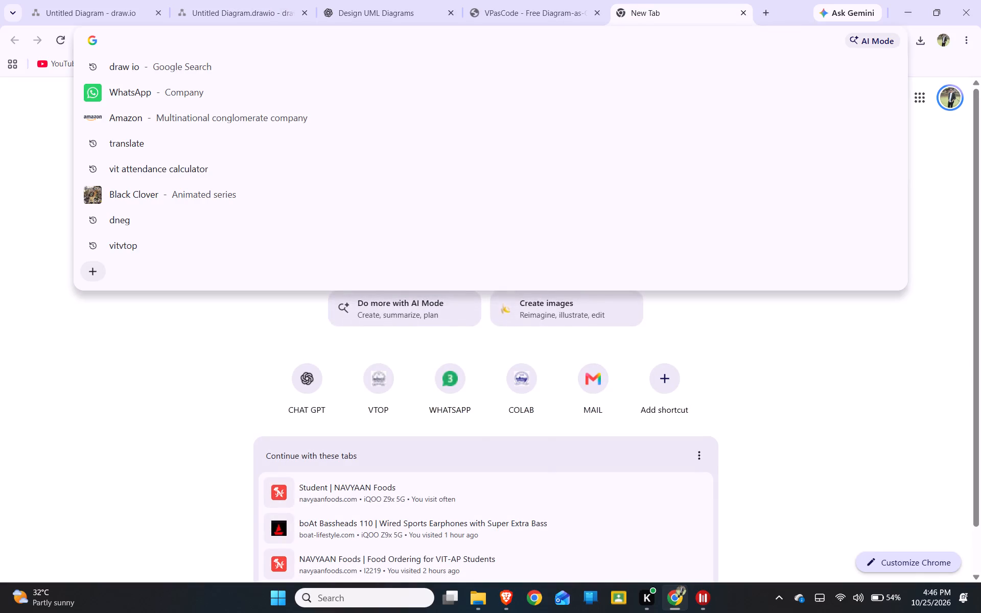
key("ctrl+v")
key("Return")
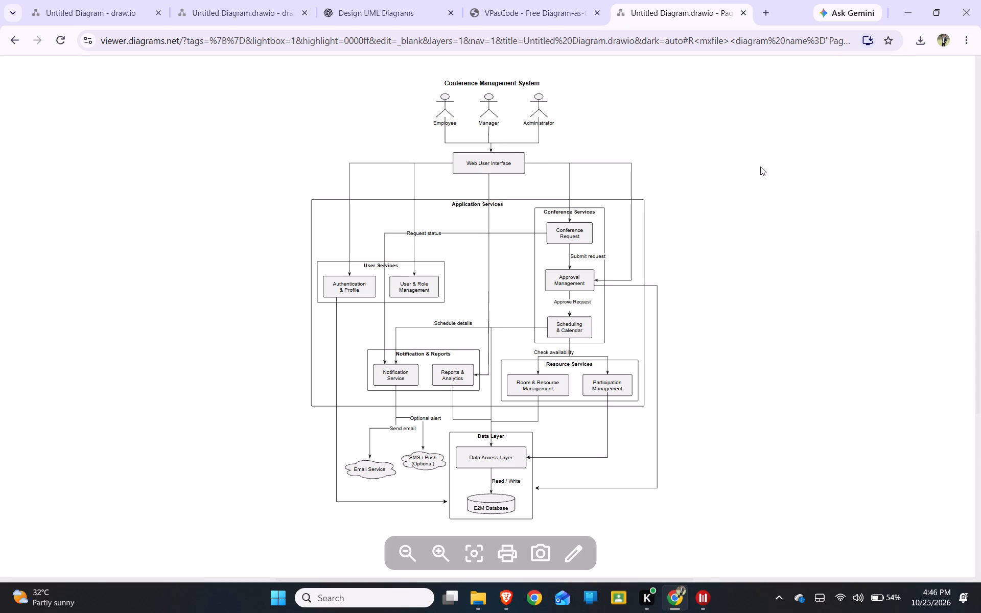
scroll(580, 257, "up", 3)
scroll(582, 255, "down", 3)
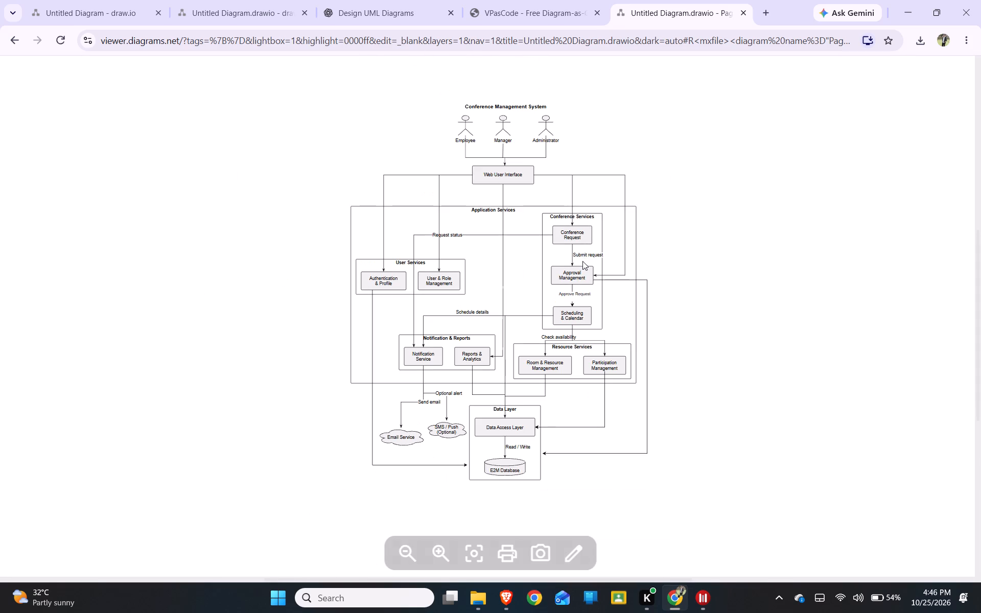
left_click(526, 240)
left_click(526, 240)
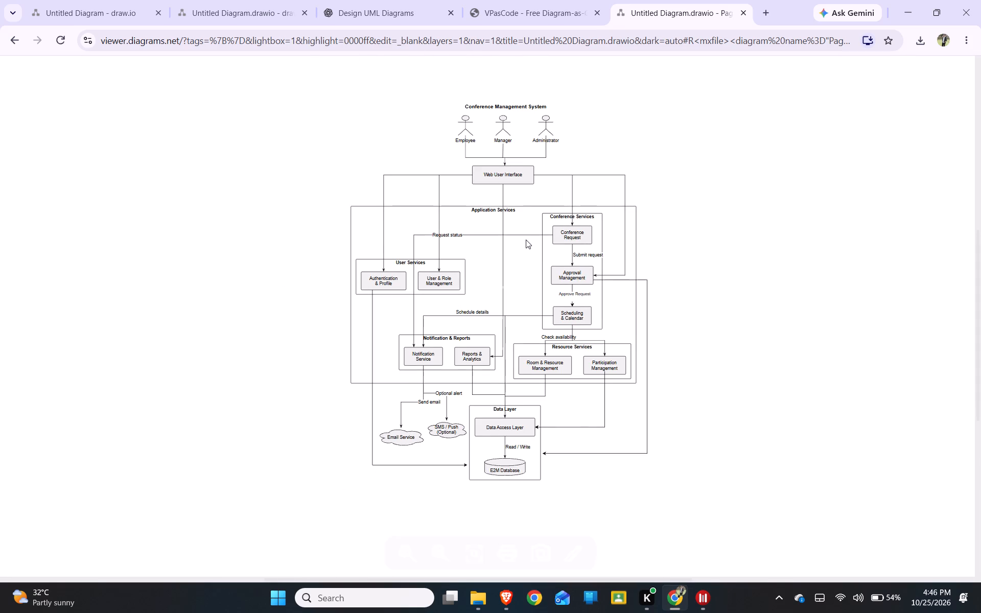
left_click_drag(526, 240, 540, 207)
left_click(741, 13)
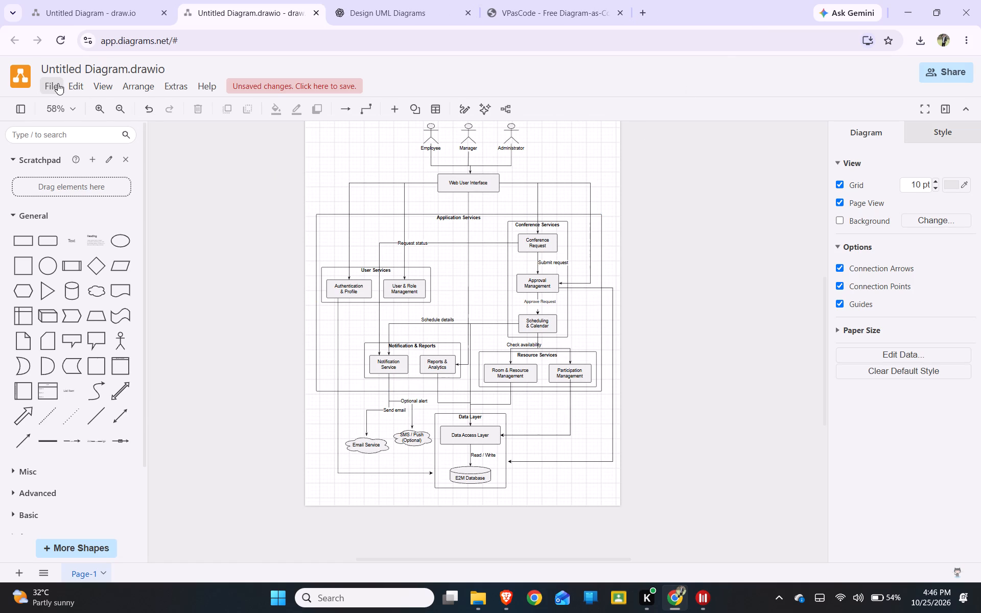
Export the diagram as a WebP image at 100% zoom with the size set to Page, and download it.
left_click(58, 83)
left_click(124, 263)
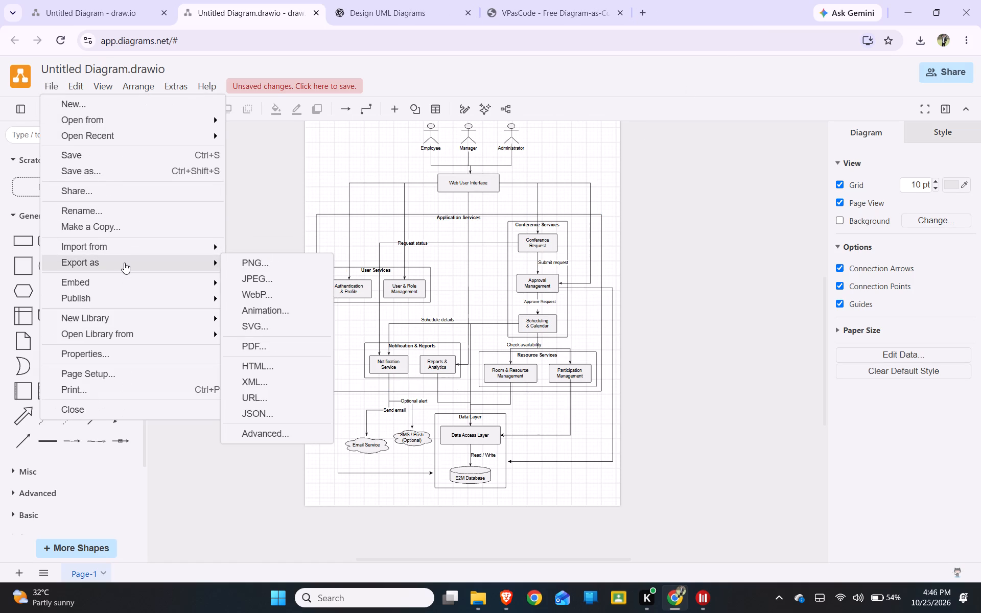
left_click(267, 297)
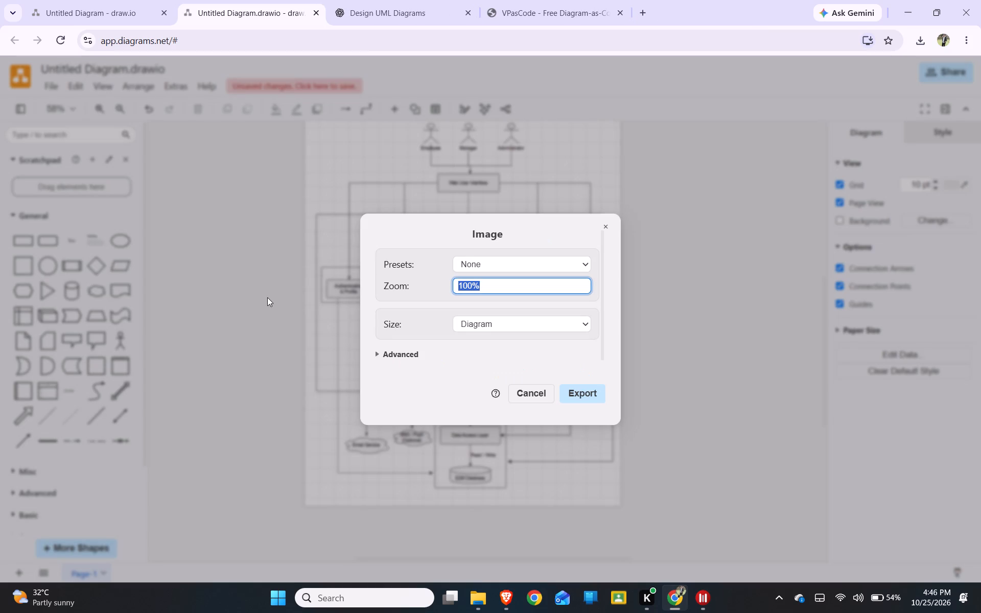
left_click(533, 329)
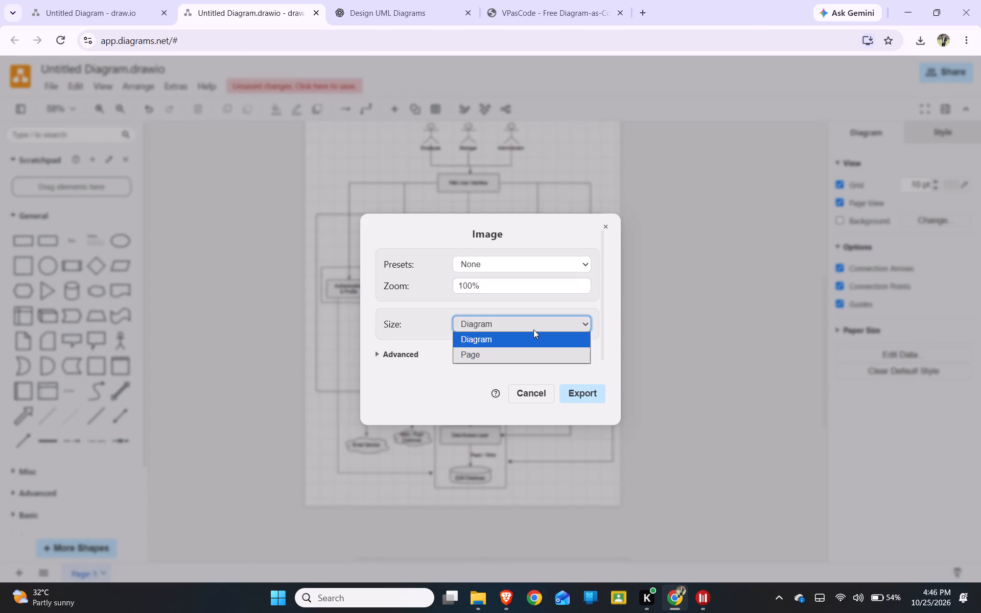
left_click(535, 353)
left_click(591, 389)
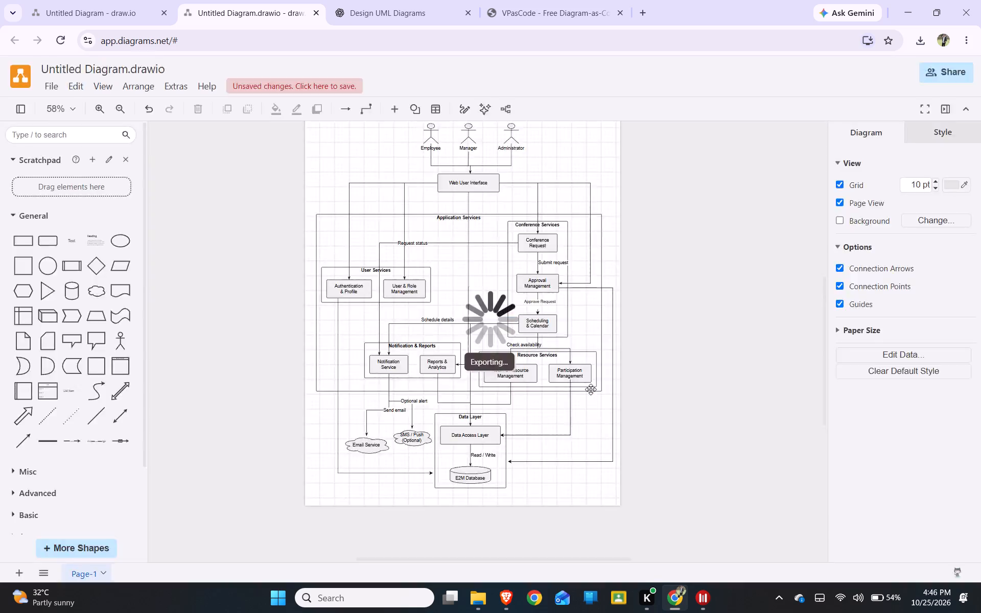
left_click(588, 337)
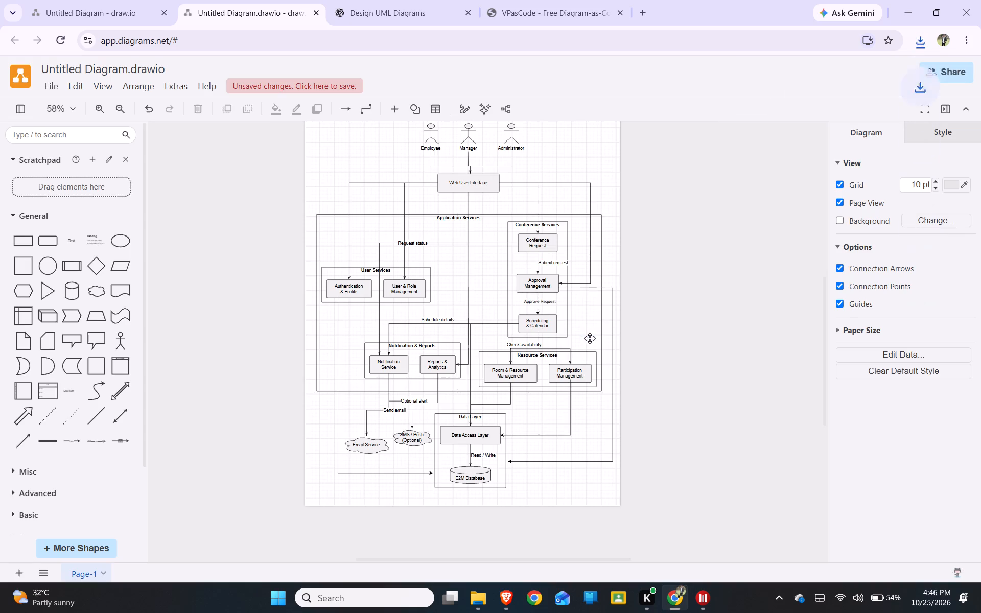
Open the downloaded WebP image in Google Chrome just this once, look it over, and close its tab.
left_click(815, 76)
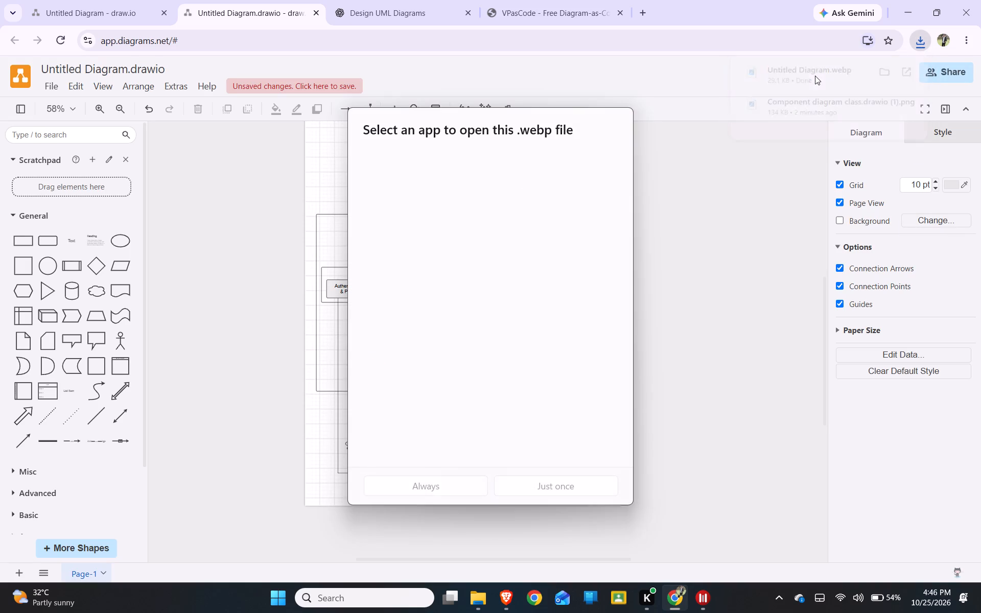
left_click(426, 193)
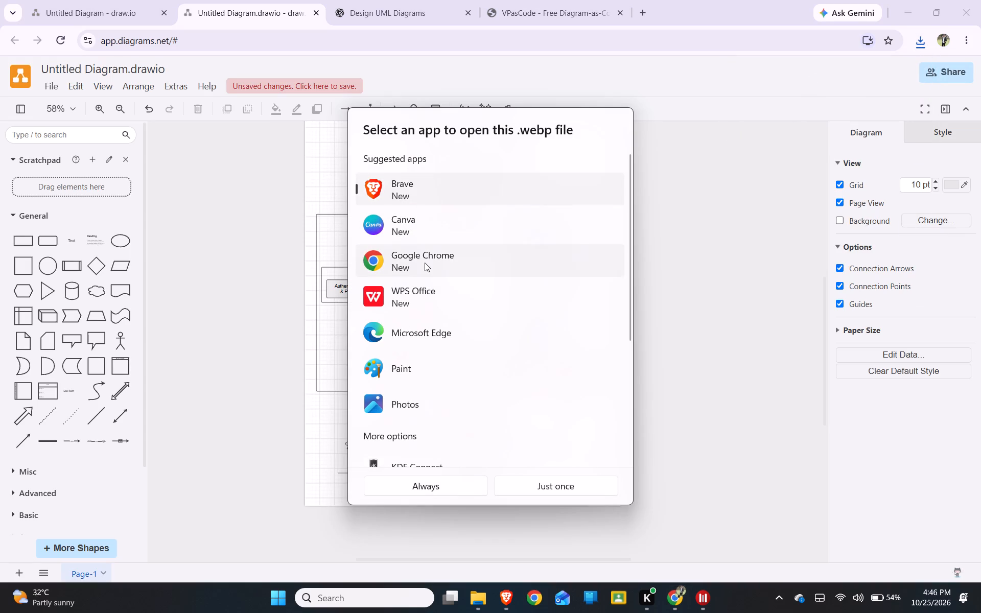
left_click(425, 263)
left_click(535, 483)
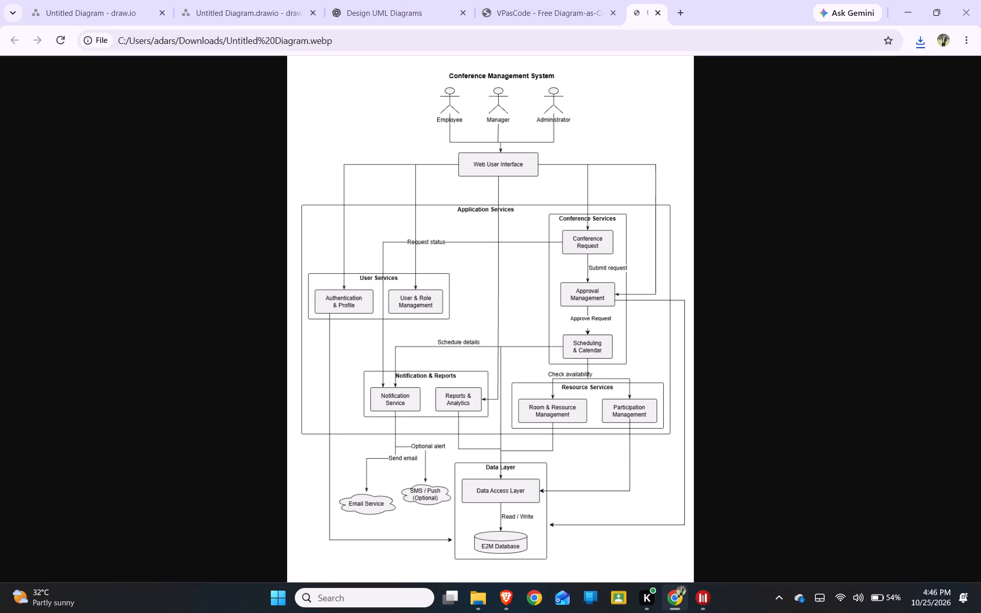
scroll(615, 192, "down", 4)
scroll(588, 235, "up", 5)
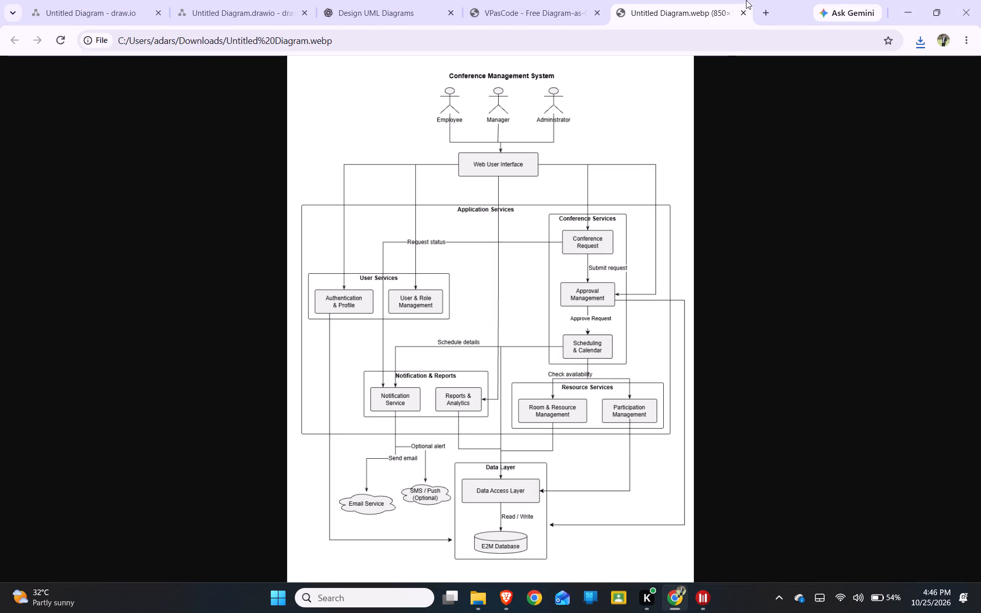
left_click(743, 16)
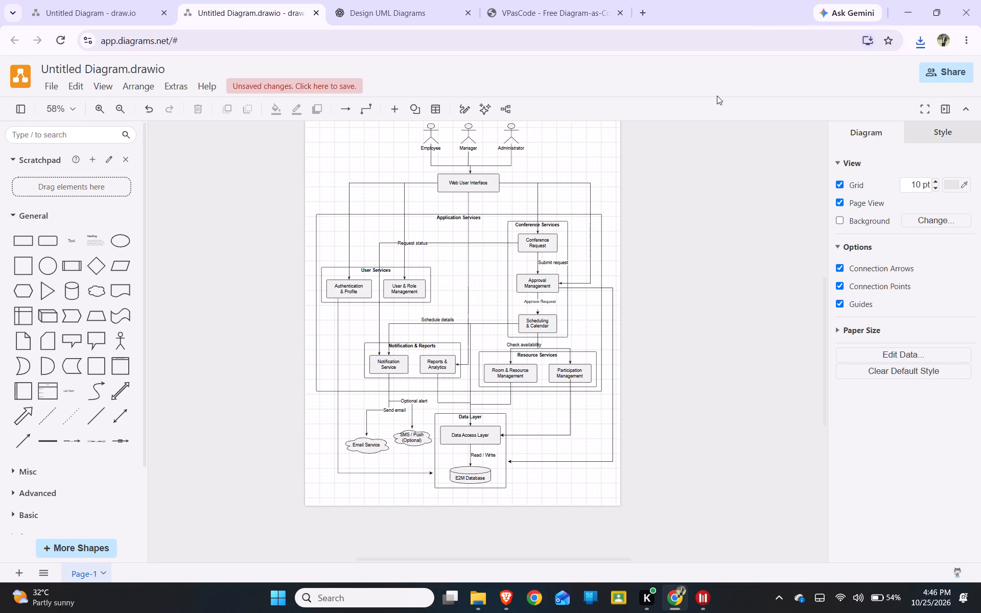
Export the diagram as JSON with a copy of the diagram included, and download the file.
left_click(53, 84)
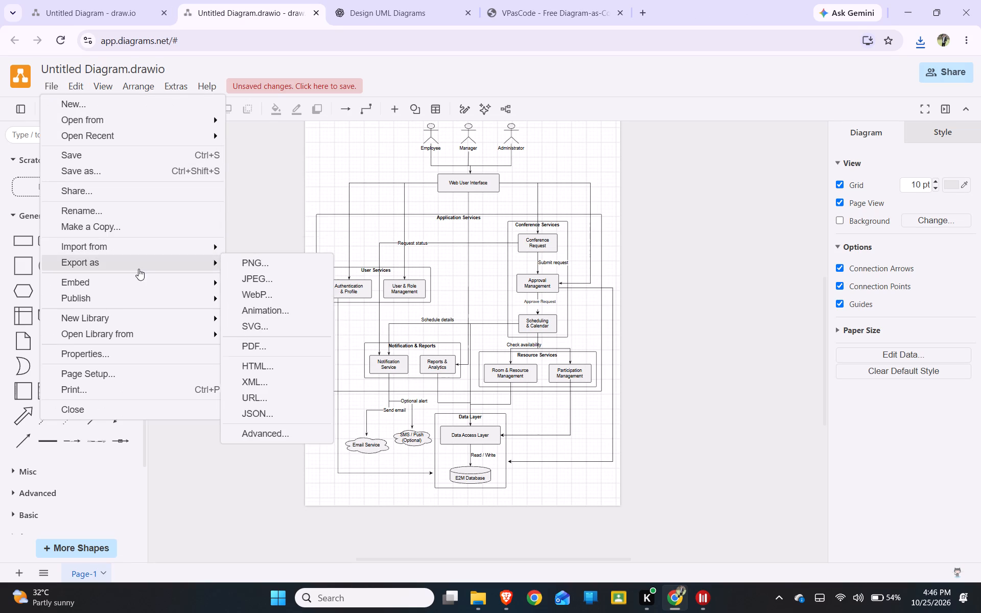
left_click(138, 263)
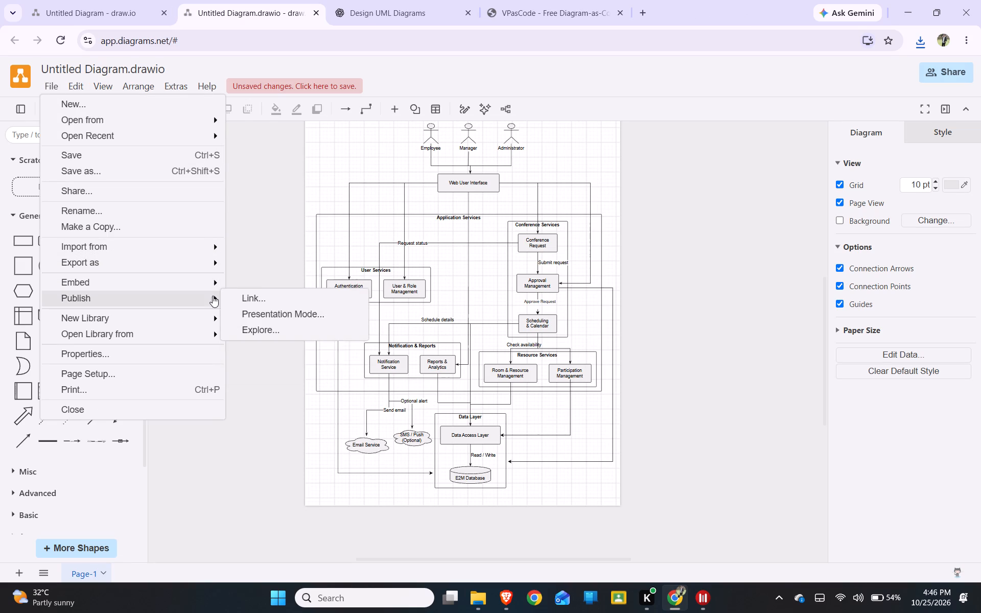
left_click(204, 262)
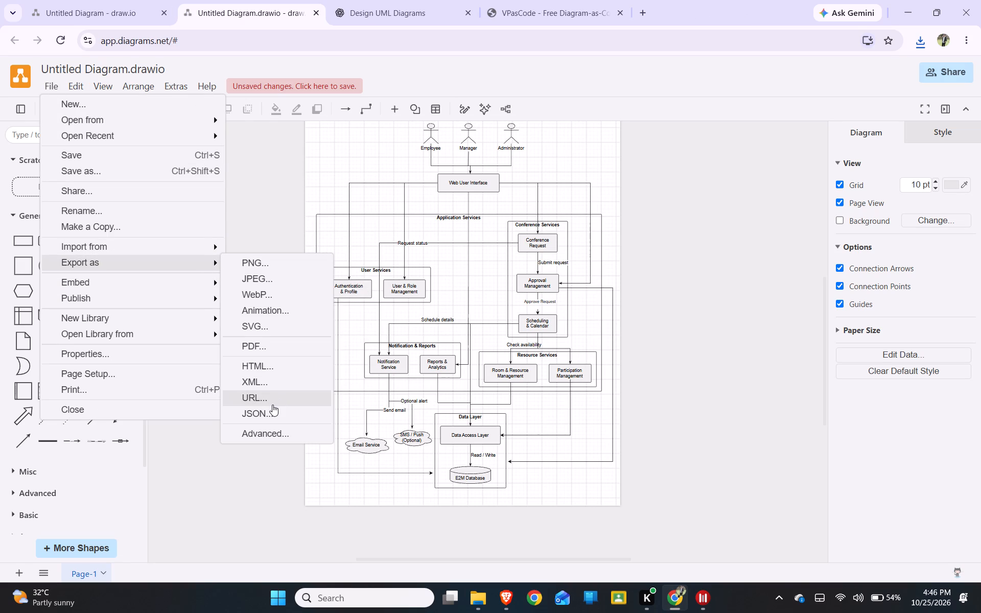
left_click(271, 416)
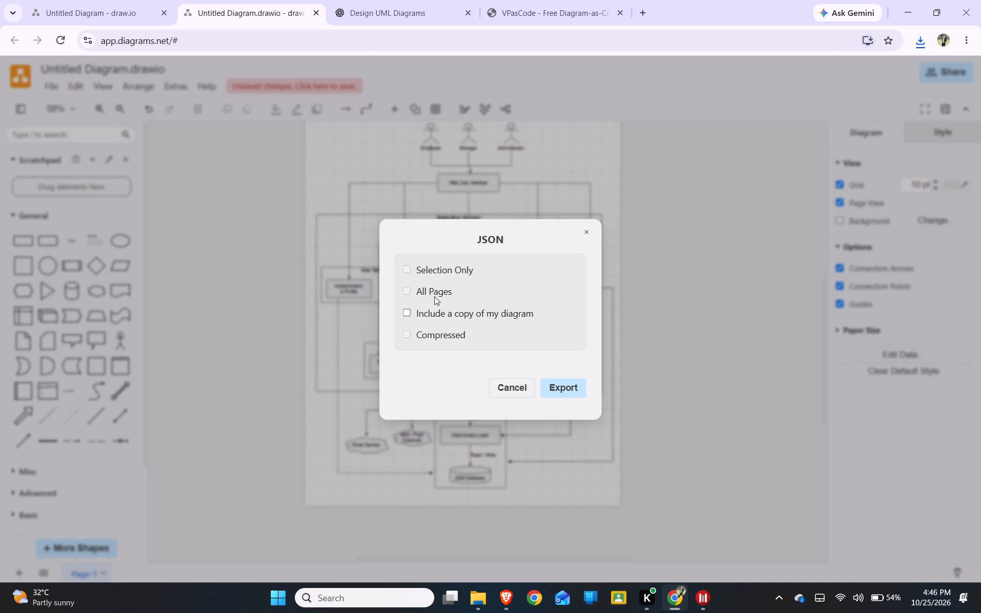
left_click(430, 312)
left_click(568, 386)
left_click(589, 347)
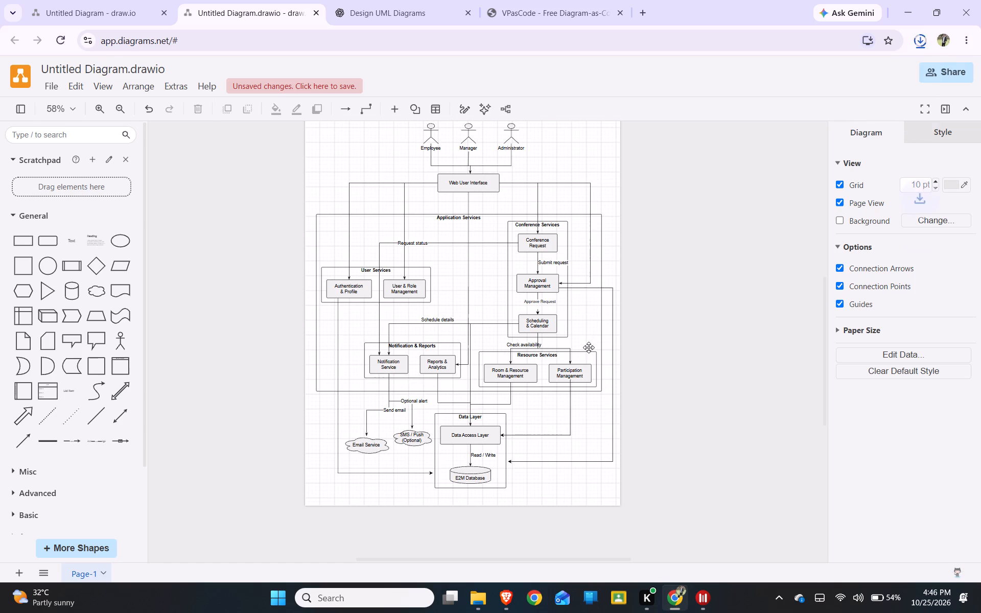
Open the downloaded JSON file in VS Code, look through its contents, and close the editor.
double_click(861, 66)
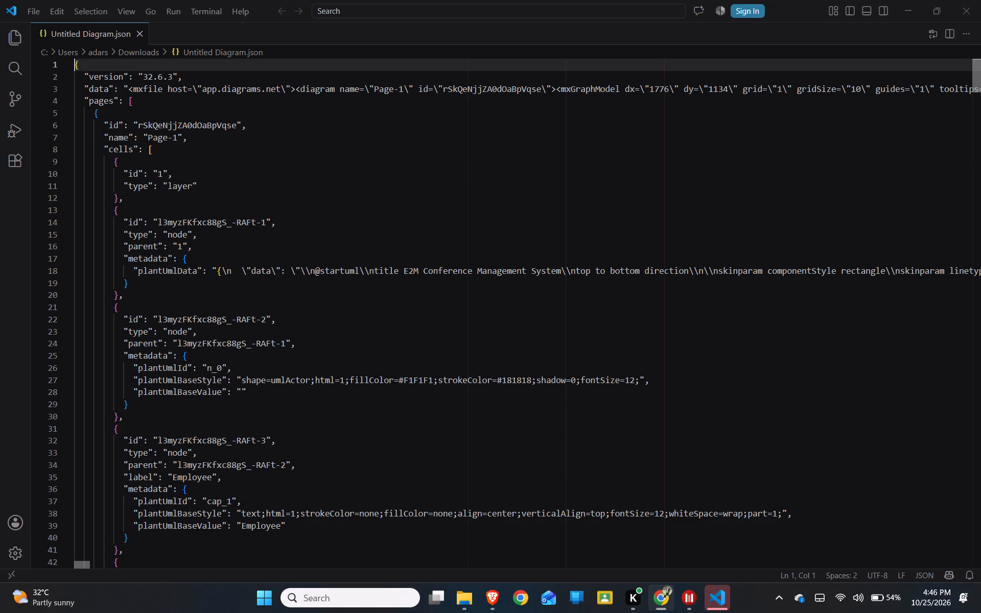
scroll(224, 280, "down", 4)
scroll(281, 273, "up", 12)
left_click(980, 0)
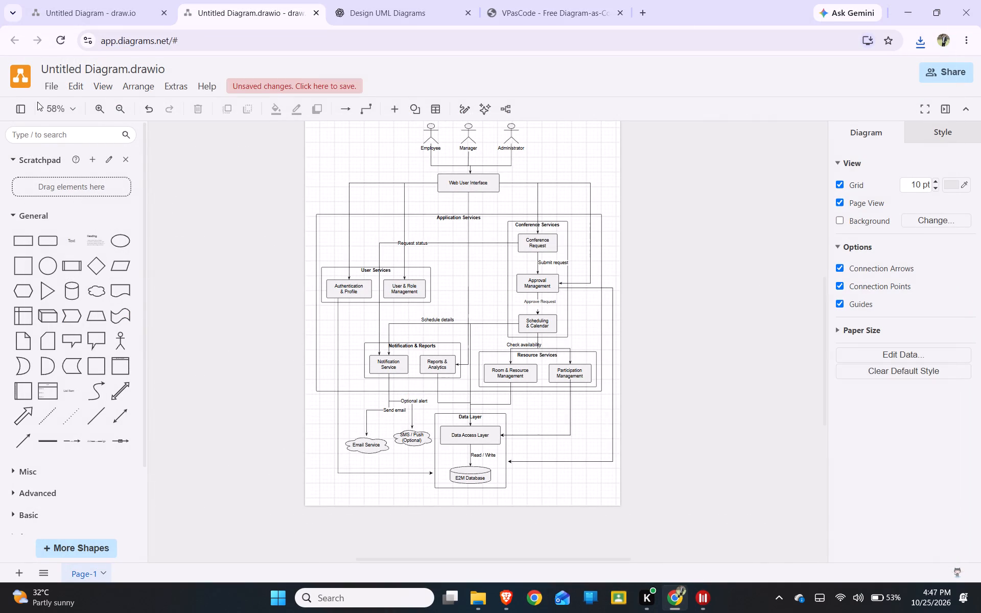
Export the diagram as uncompressed XML and download it as Untitled Diagram.drawio.xml.
left_click(53, 84)
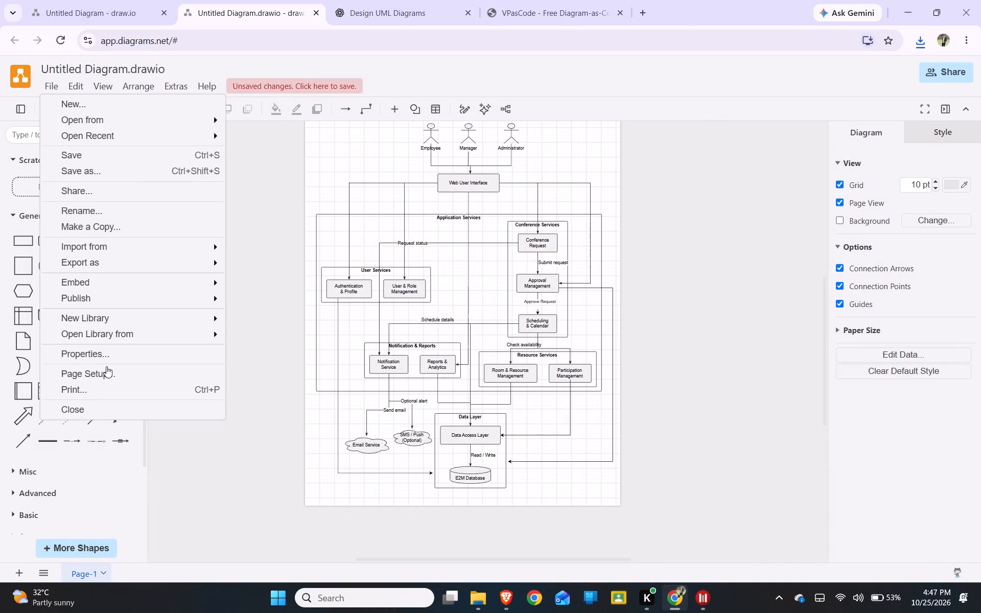
left_click(127, 264)
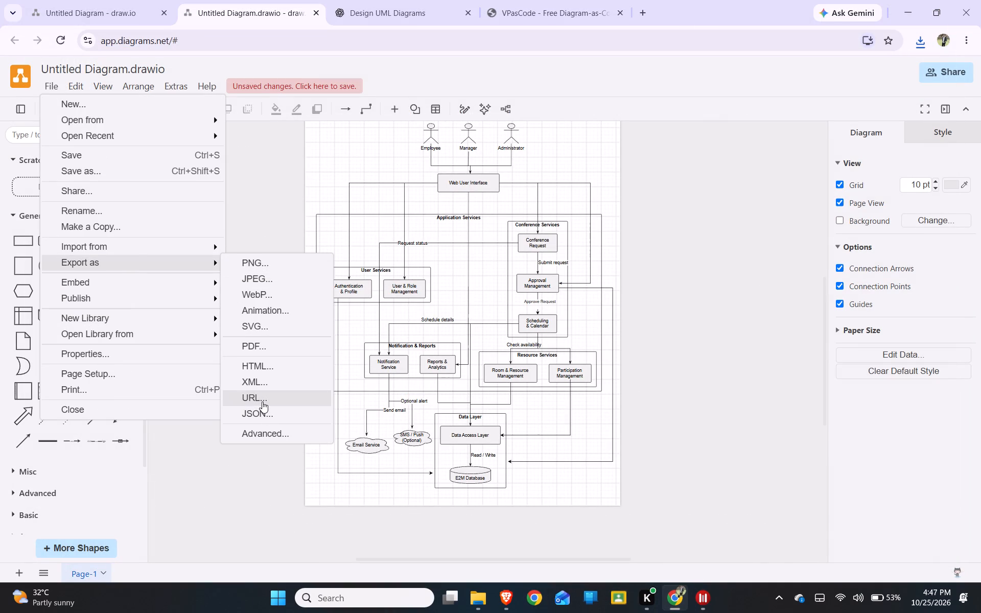
left_click(266, 382)
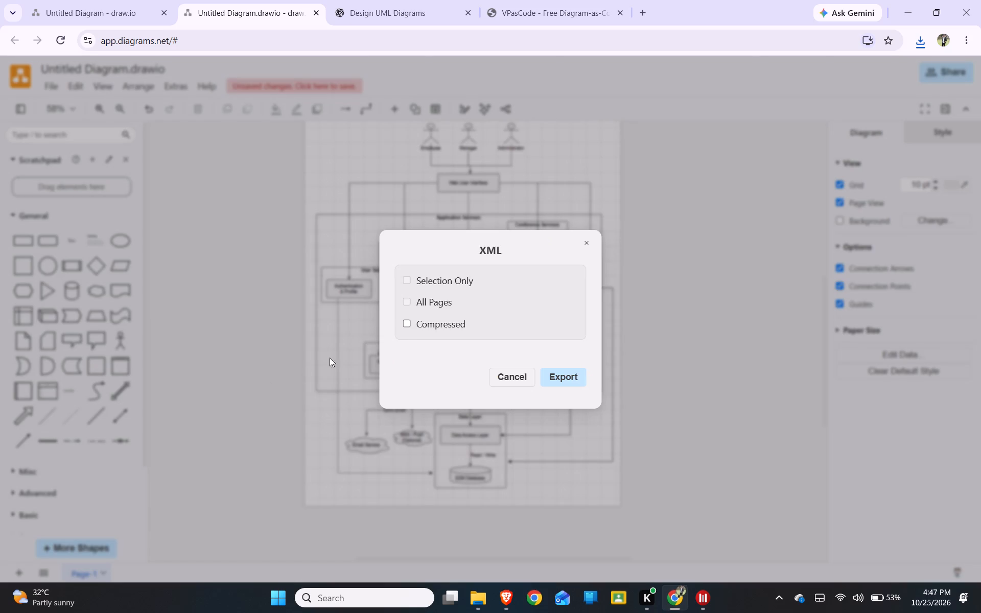
left_click(422, 284)
left_click(566, 376)
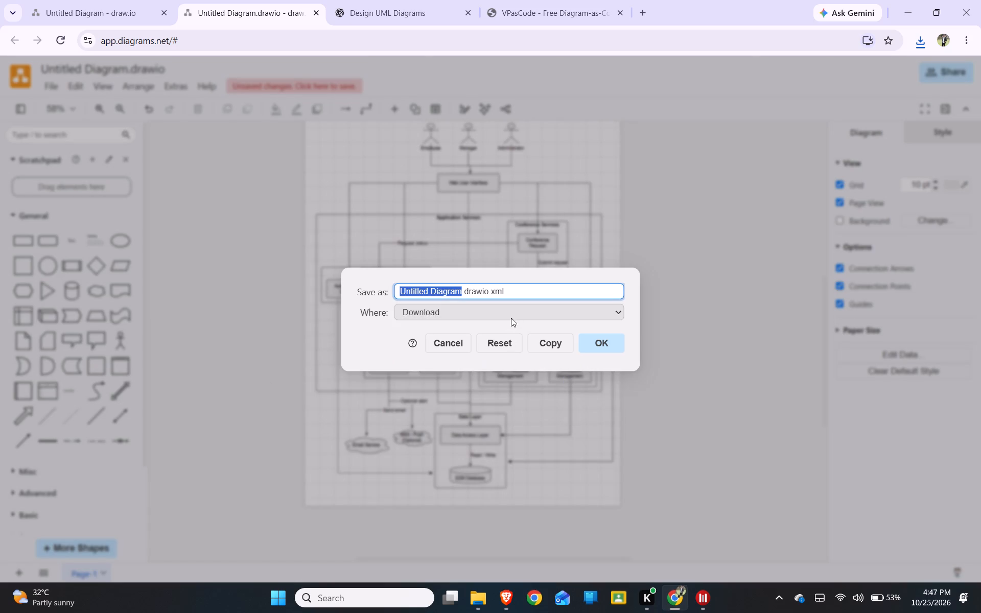
left_click(518, 316)
left_click(740, 413)
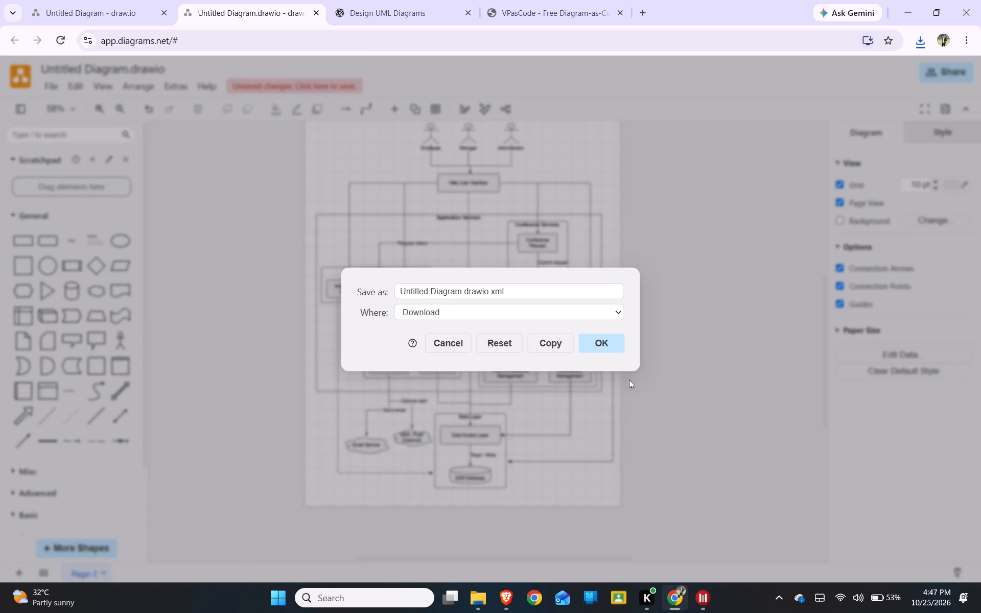
left_click(605, 347)
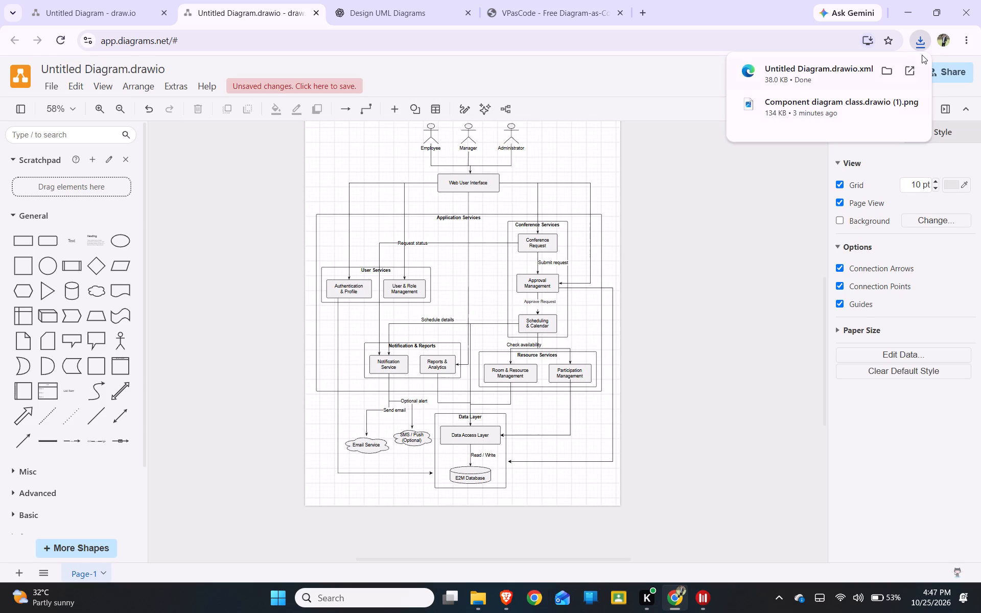
Open the downloaded XML file in Microsoft Edge, look over its document tree, and close the browser.
double_click(843, 76)
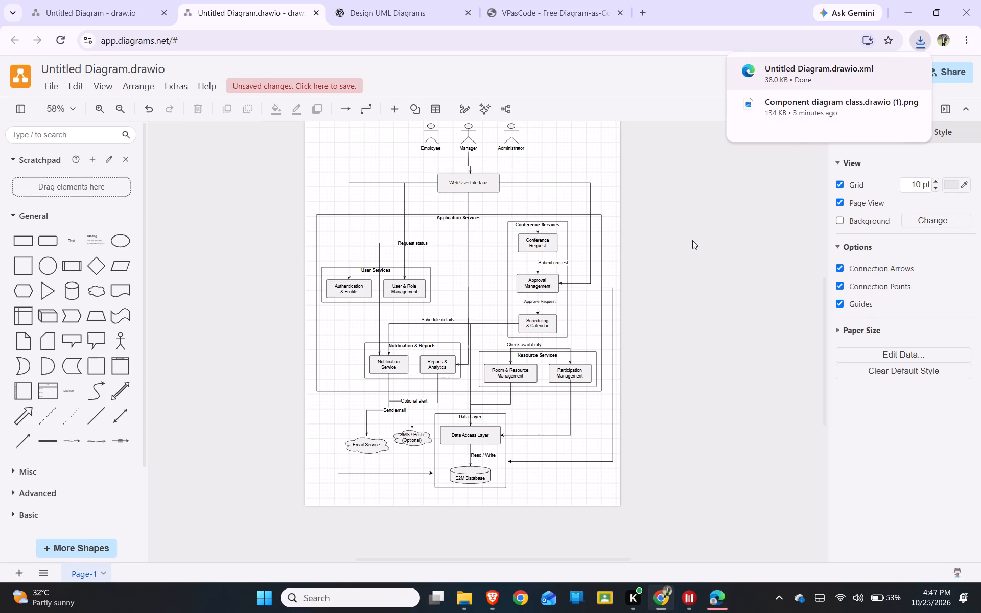
double_click(779, 76)
left_click(809, 80)
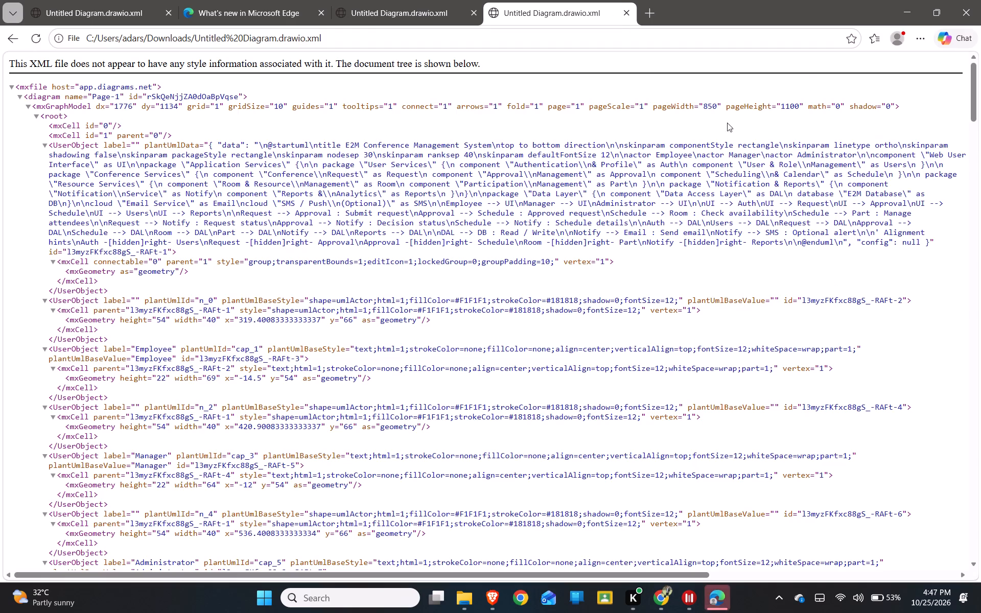
left_click(627, 15)
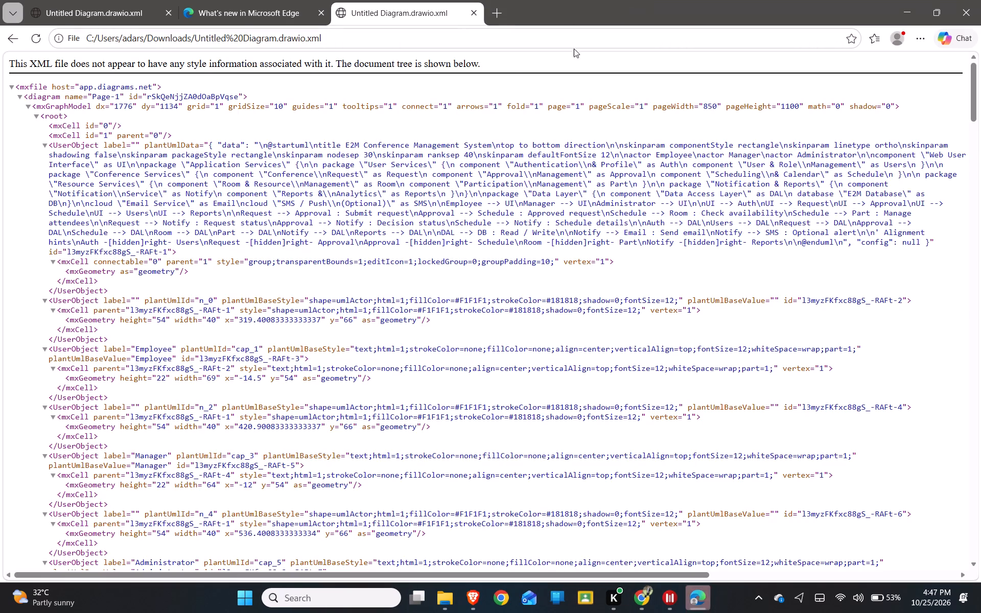
left_click(472, 11)
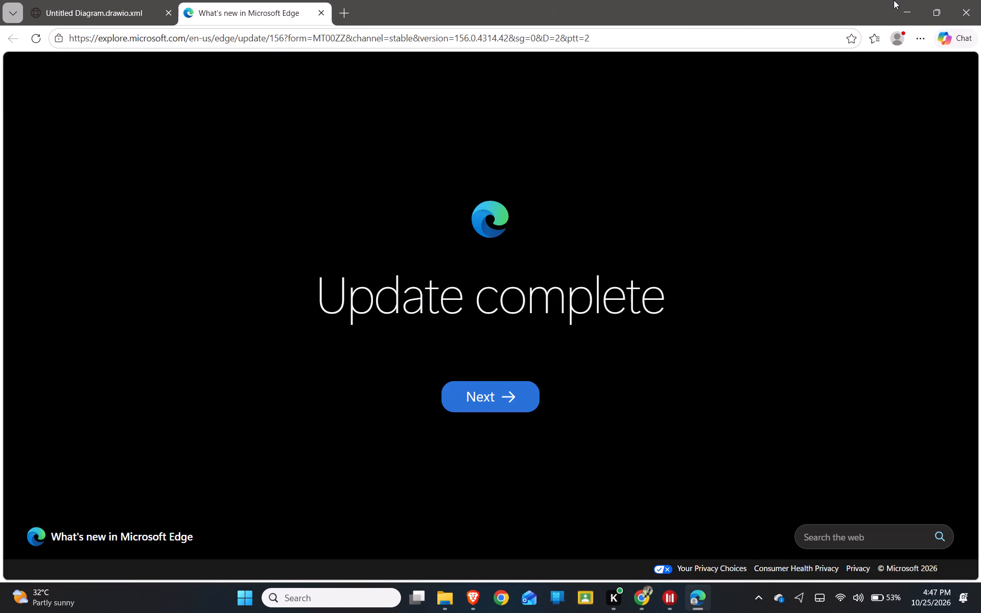
left_click(961, 0)
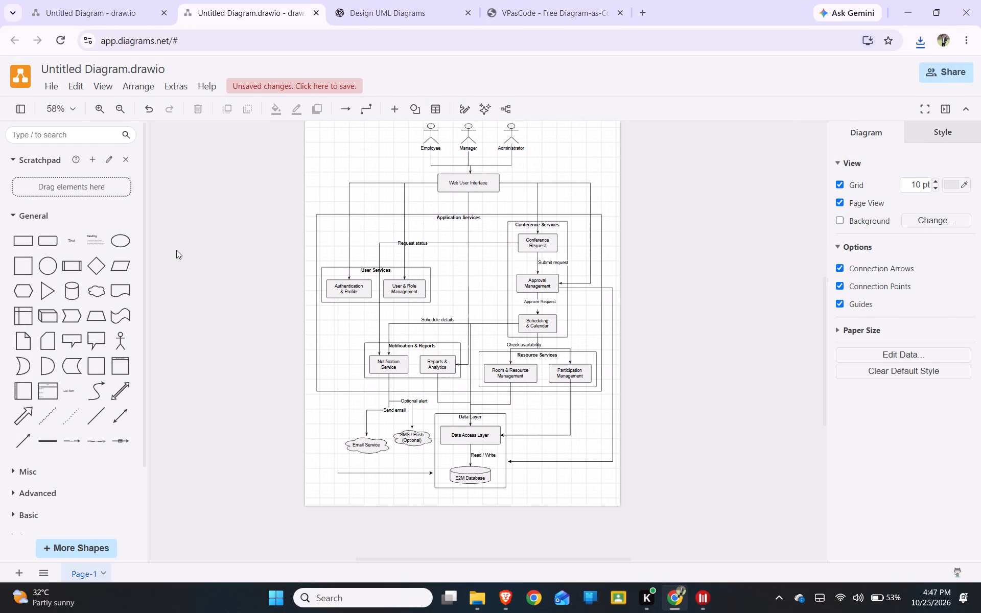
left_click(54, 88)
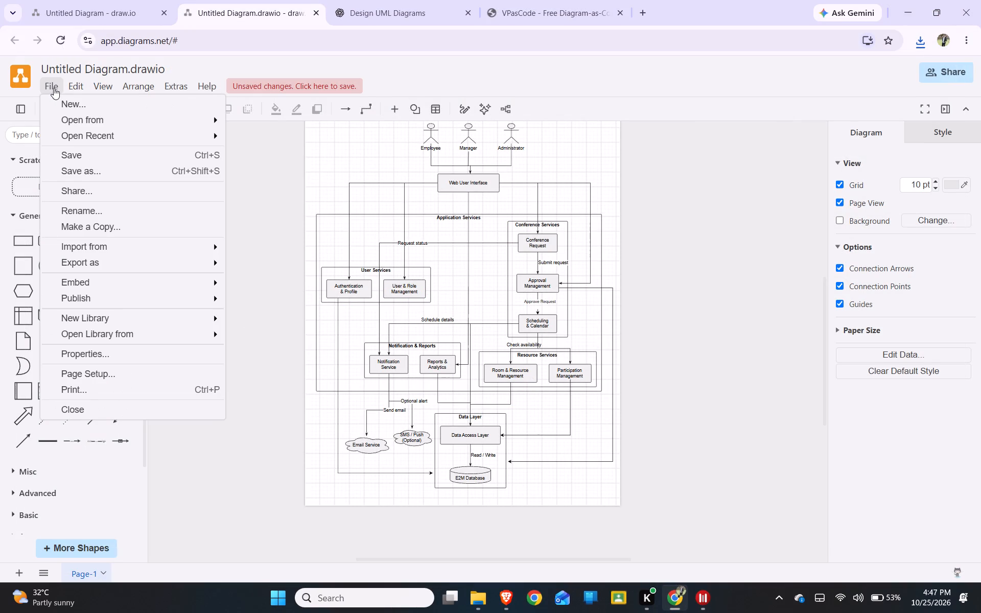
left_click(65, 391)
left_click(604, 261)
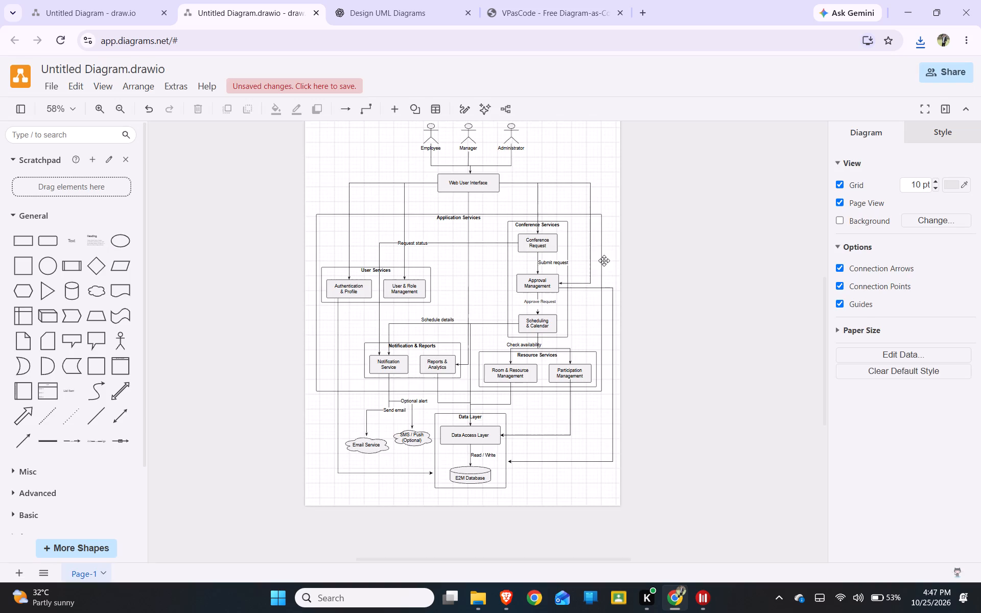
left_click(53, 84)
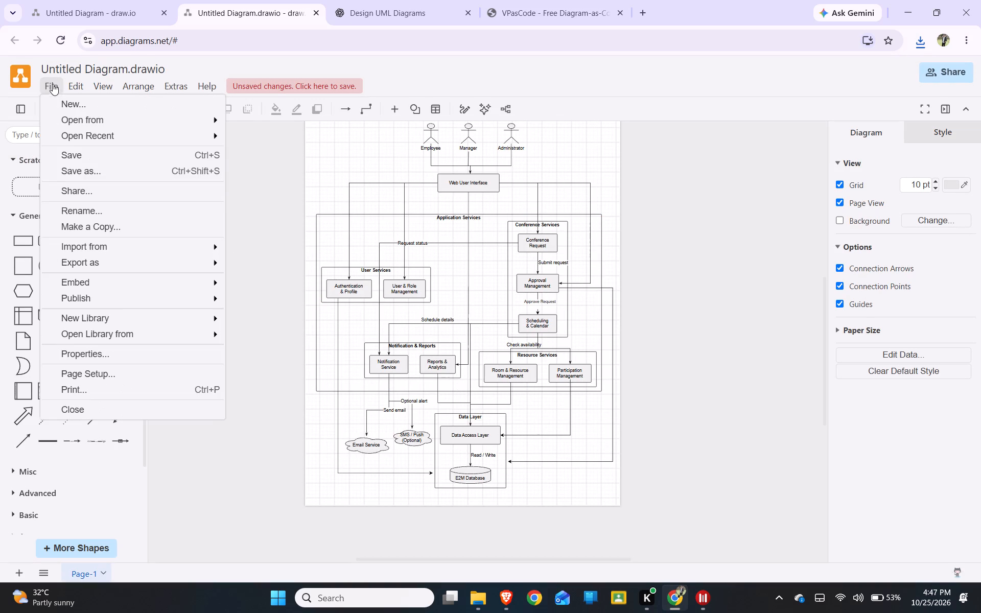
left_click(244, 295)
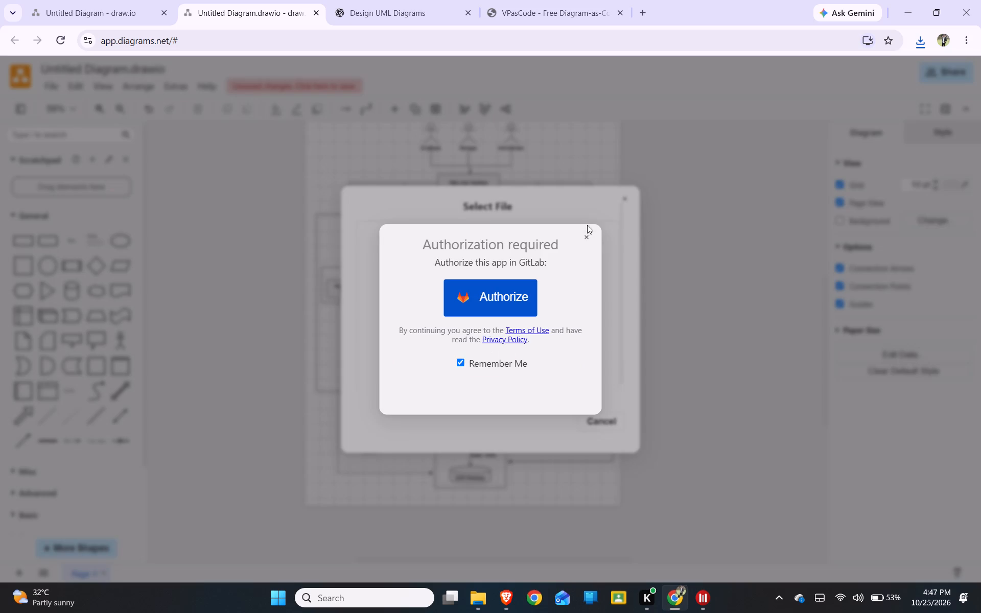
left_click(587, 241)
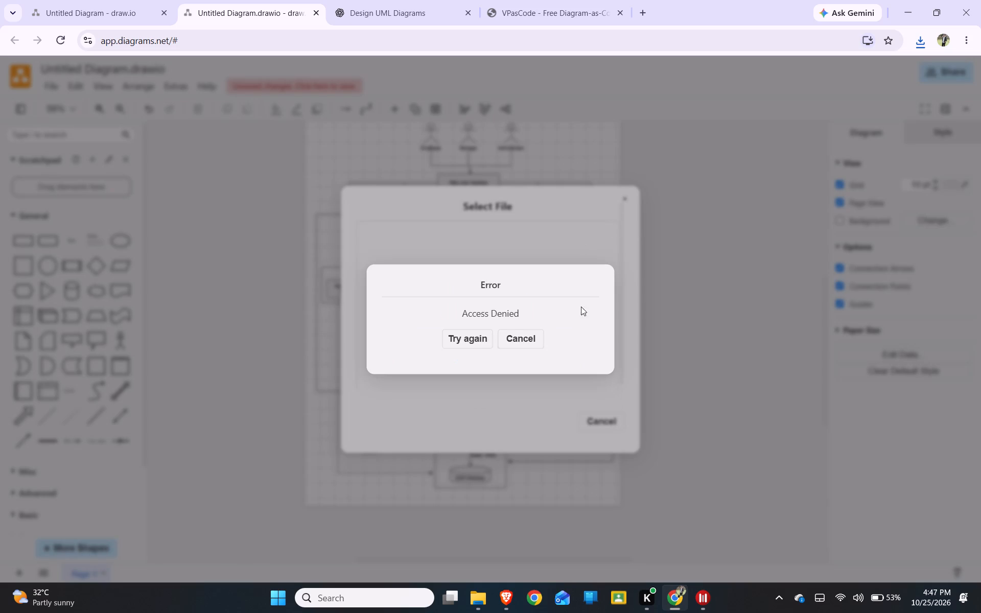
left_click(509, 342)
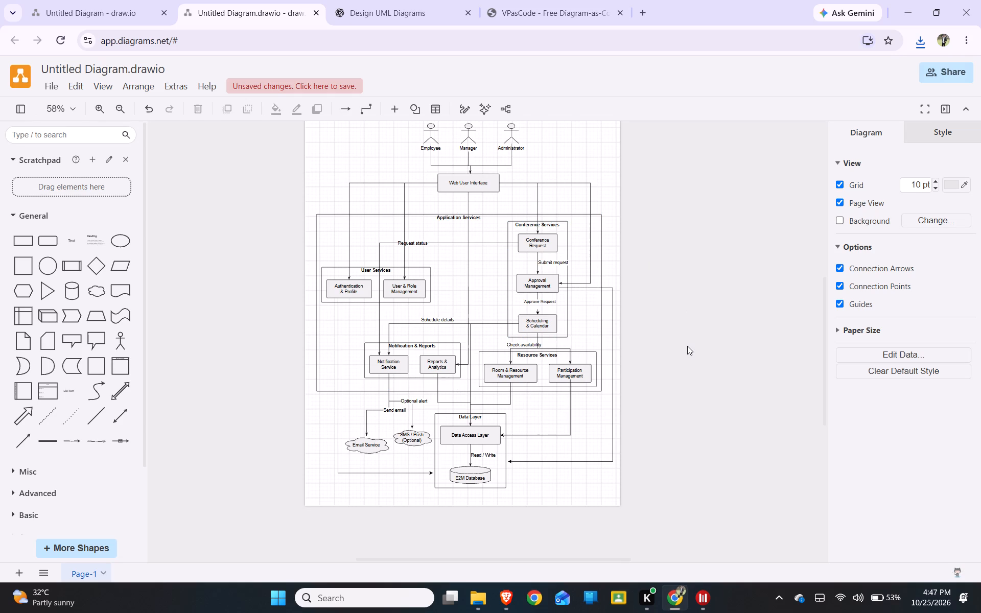
Save the diagram as Component class.drawio in XML File (.drawio) format, with Download as the destination.
key("ctrl+s")
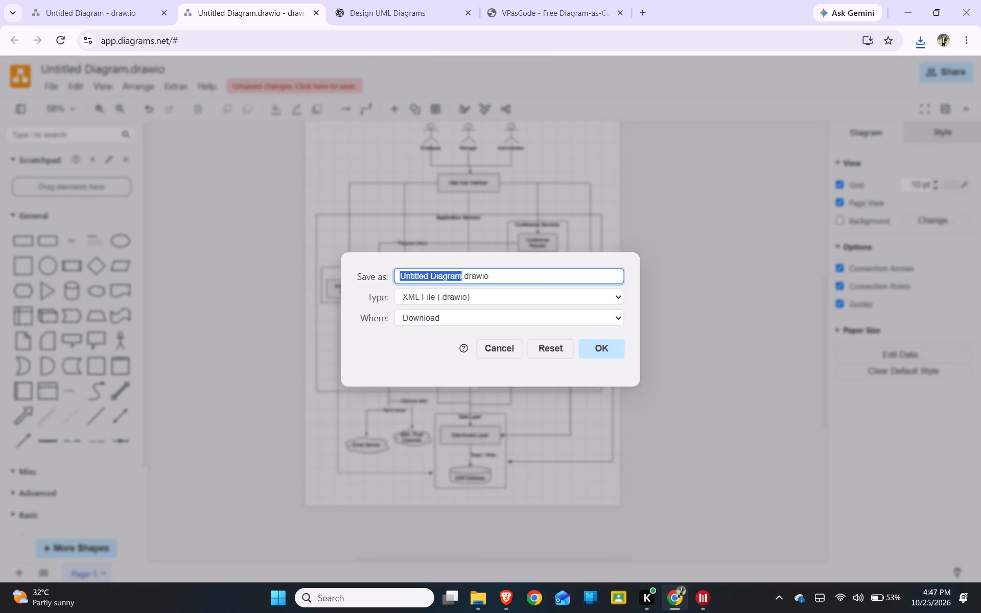
type("Component d")
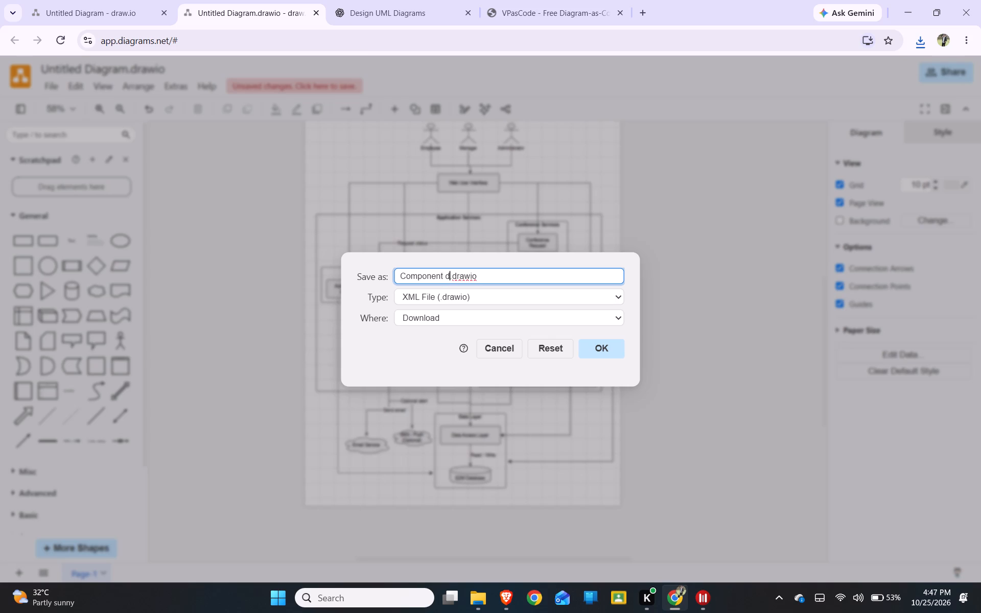
key("BackSpace")
type("class")
key("Return")
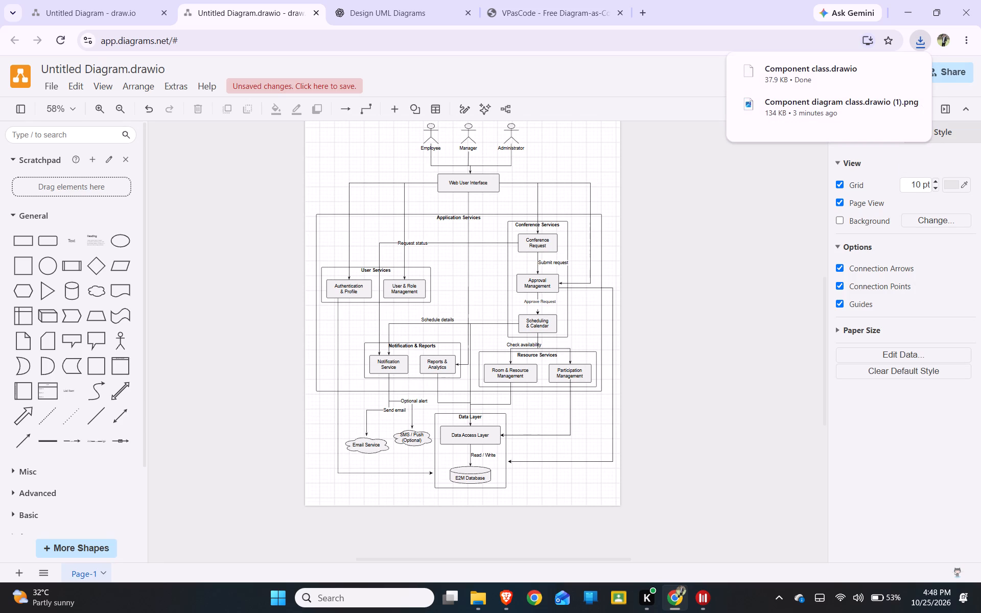
Open the downloaded Component class.drawio file in Visual Studio Code just this once.
double_click(874, 73)
double_click(843, 63)
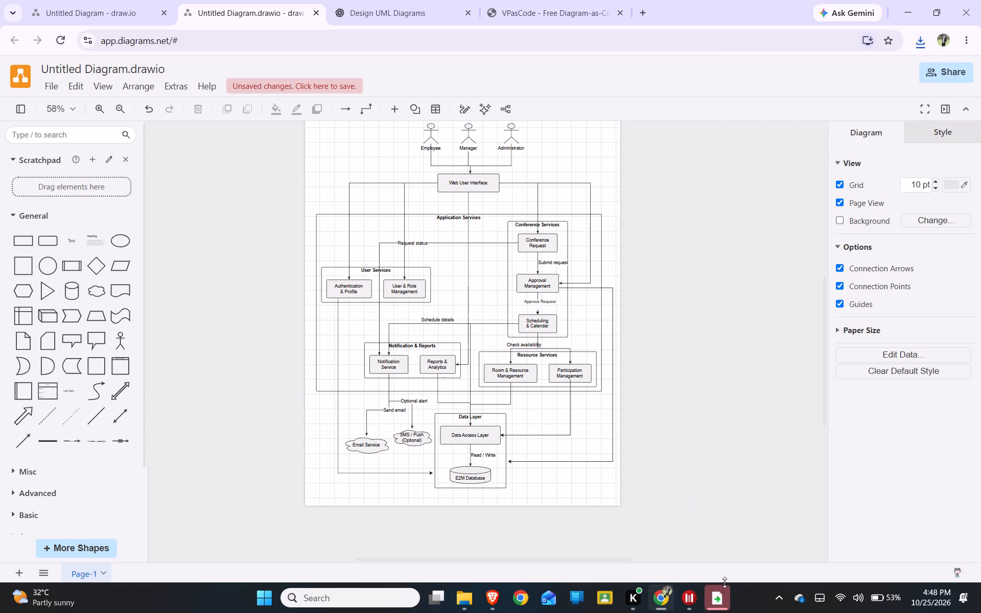
left_click(714, 601)
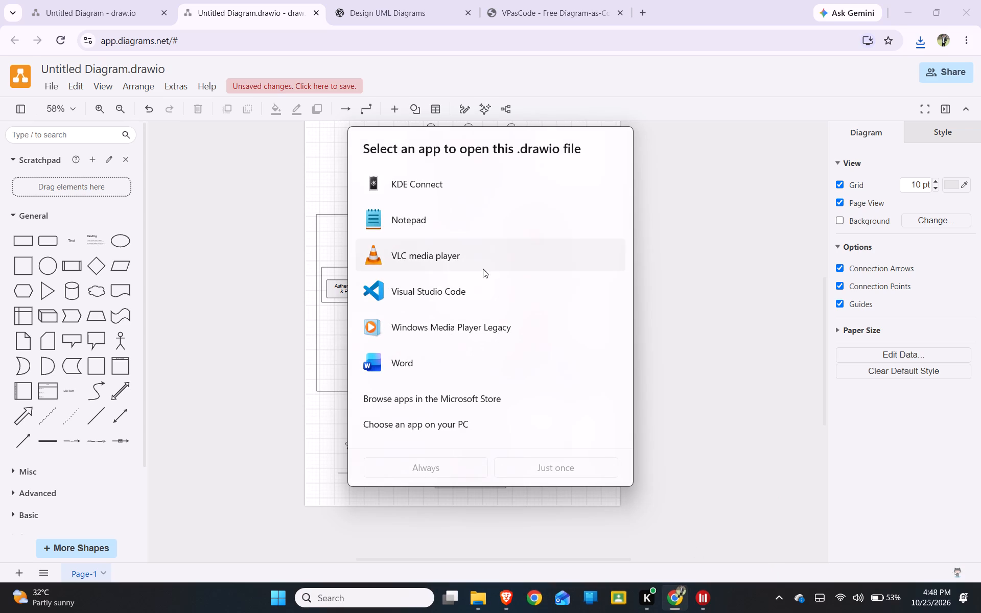
left_click(472, 287)
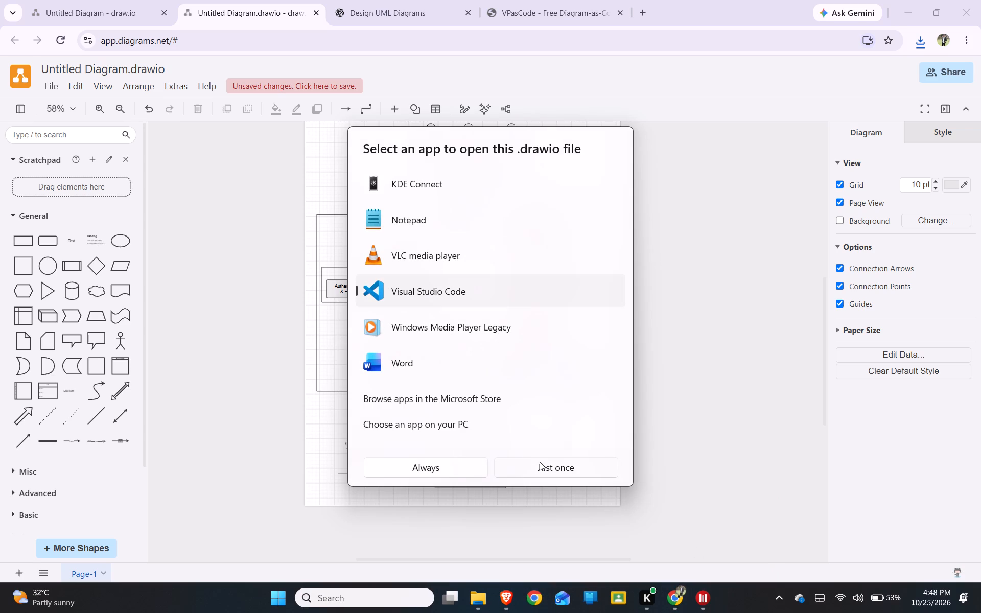
left_click(540, 462)
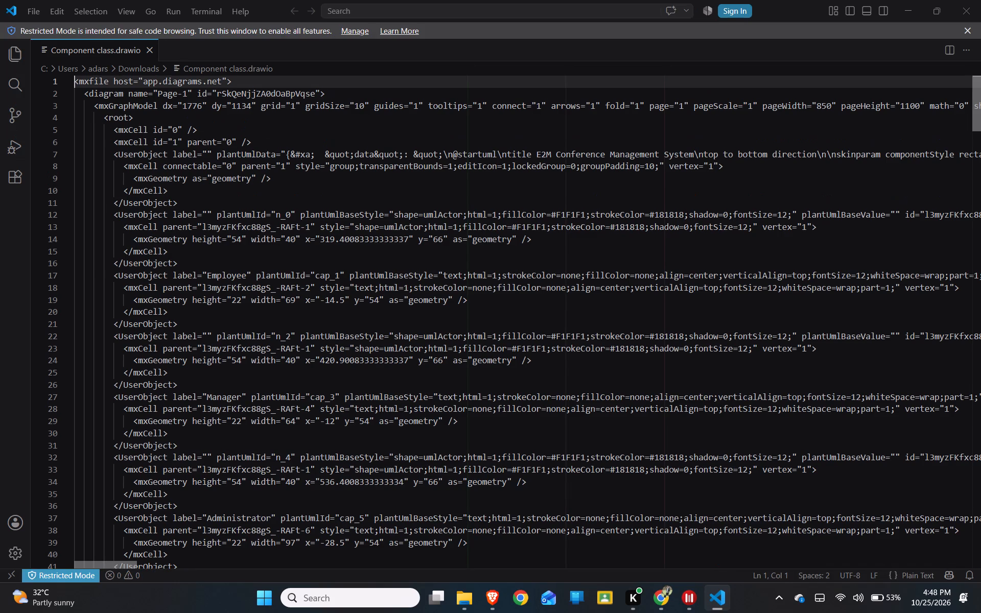
Dismiss the Restricted Mode banner and examine the XML source of Component class.drawio from start to end and back.
scroll(430, 316, "down", 4)
scroll(430, 316, "down", 20)
scroll(430, 316, "down", 3)
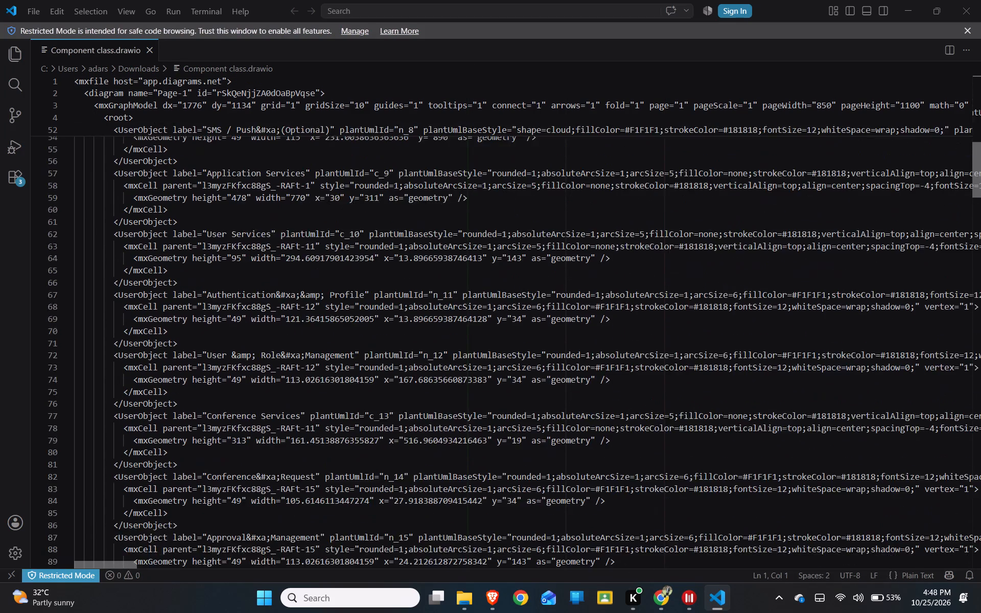
scroll(430, 316, "down", 20)
scroll(430, 316, "down", 16)
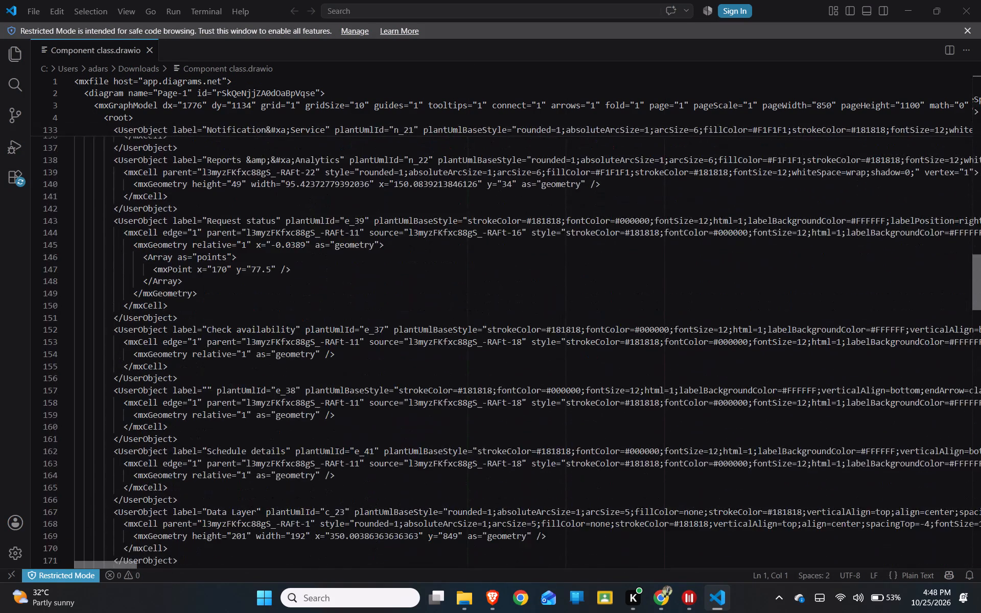
scroll(430, 316, "down", 4)
left_click(968, 32)
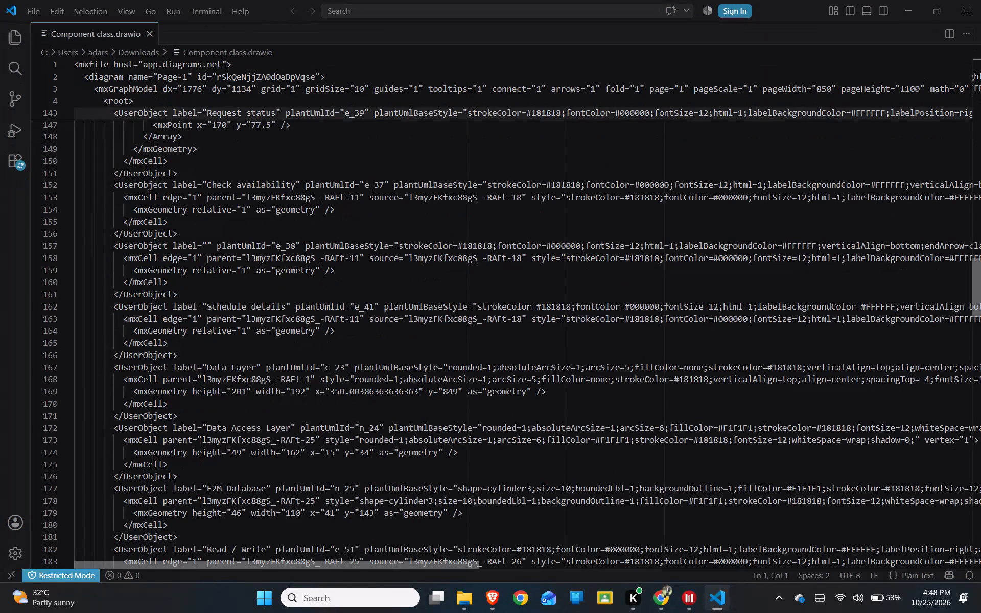
scroll(408, 252, "down", 20)
scroll(408, 252, "down", 20)
scroll(408, 252, "down", 5)
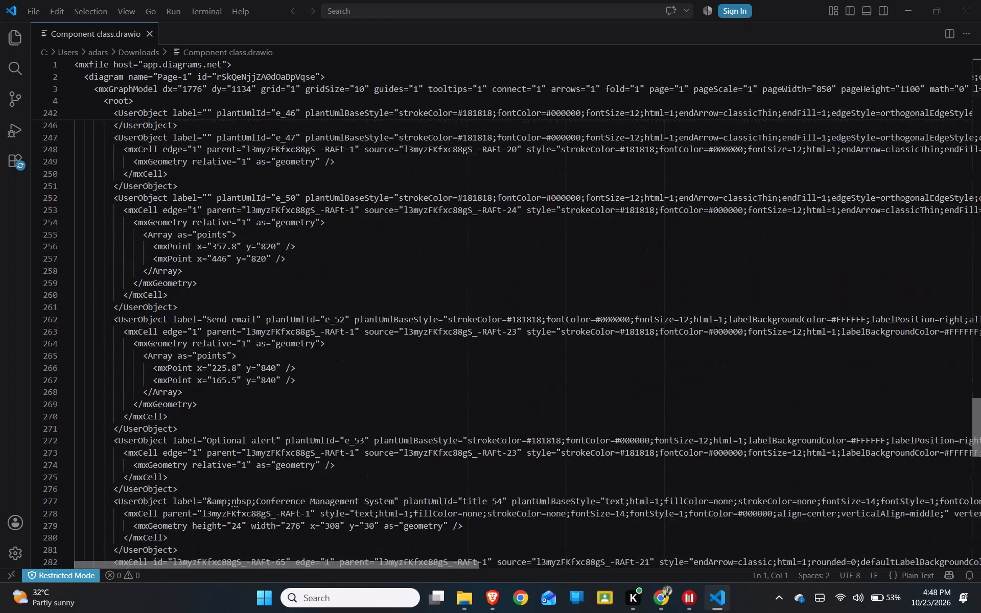
scroll(408, 254, "down", 20)
scroll(408, 254, "down", 20)
scroll(408, 254, "down", 6)
scroll(408, 254, "up", 7)
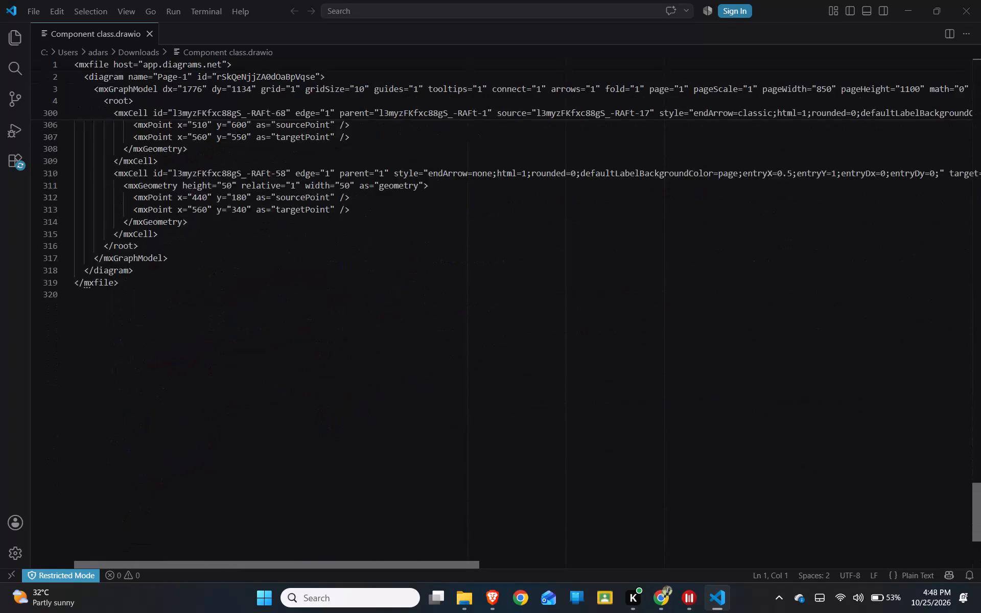
scroll(408, 254, "up", 20)
scroll(408, 254, "up", 20)
scroll(408, 254, "up", 20)
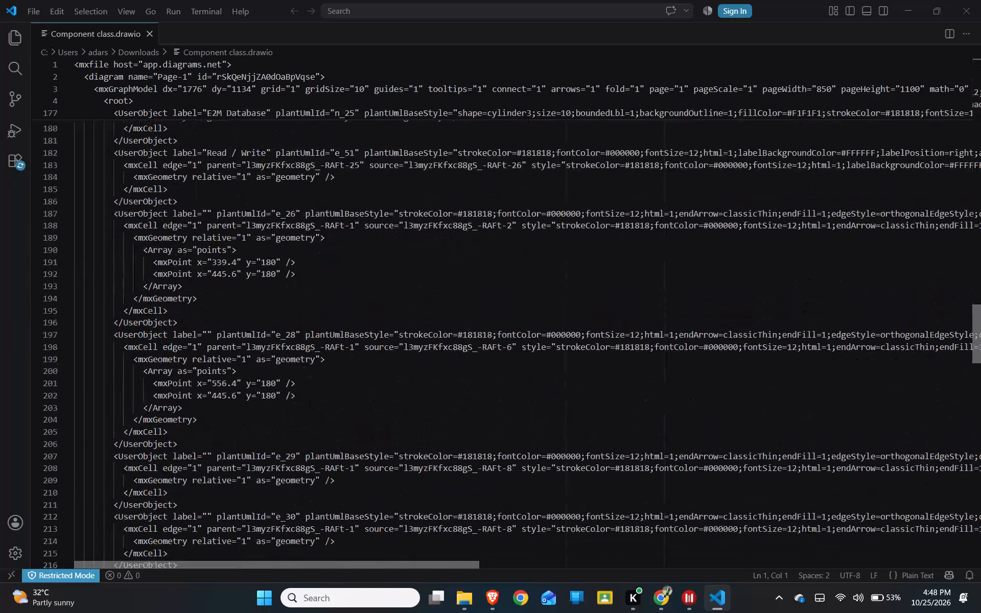
scroll(408, 254, "up", 20)
scroll(408, 254, "up", 20)
scroll(408, 254, "up", 20)
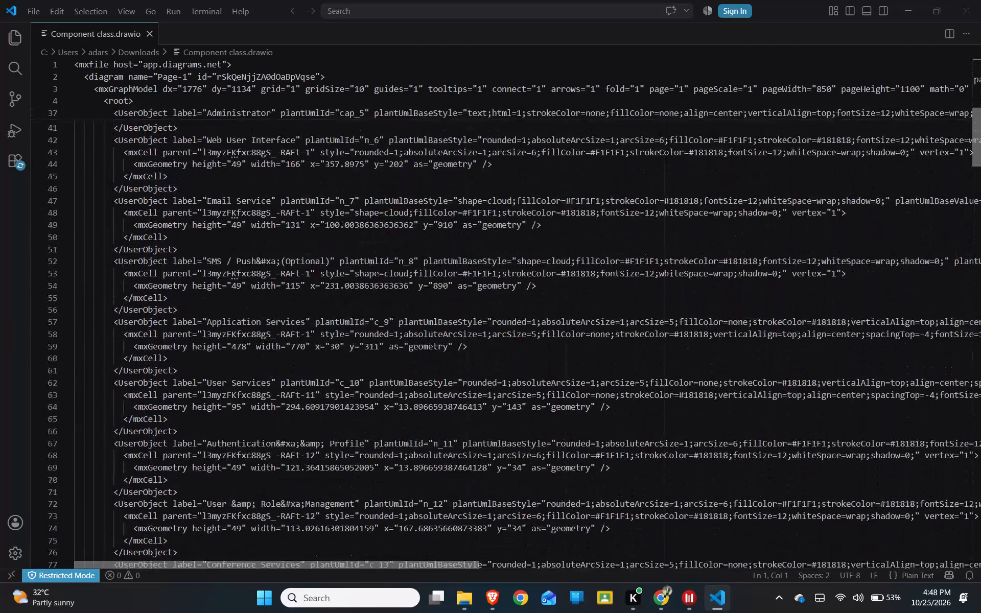
scroll(408, 254, "up", 20)
scroll(408, 254, "up", 20)
scroll(408, 254, "up", 12)
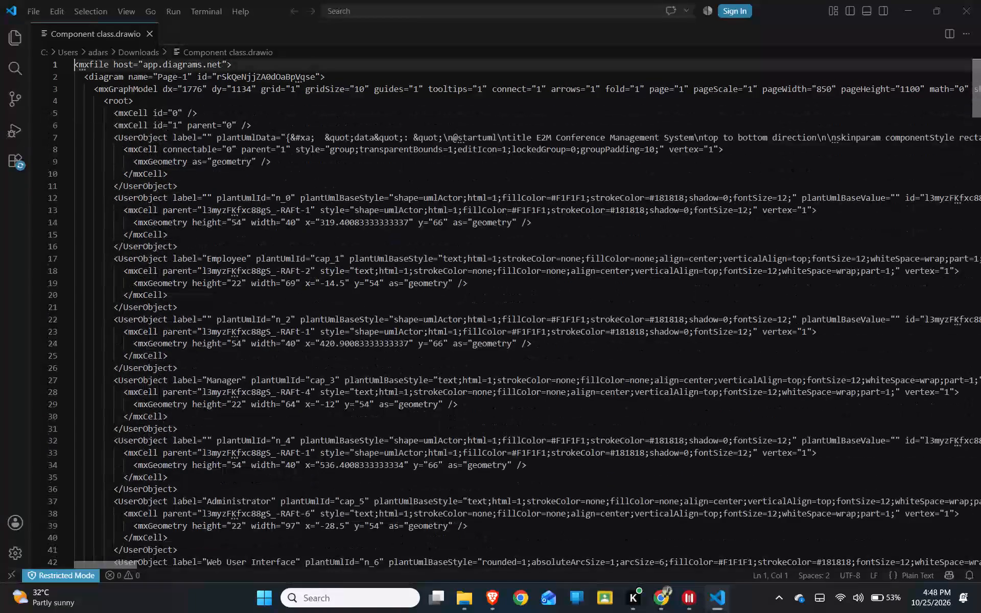
Close Visual Studio Code and return to the diagram in Chrome.
left_click(980, 0)
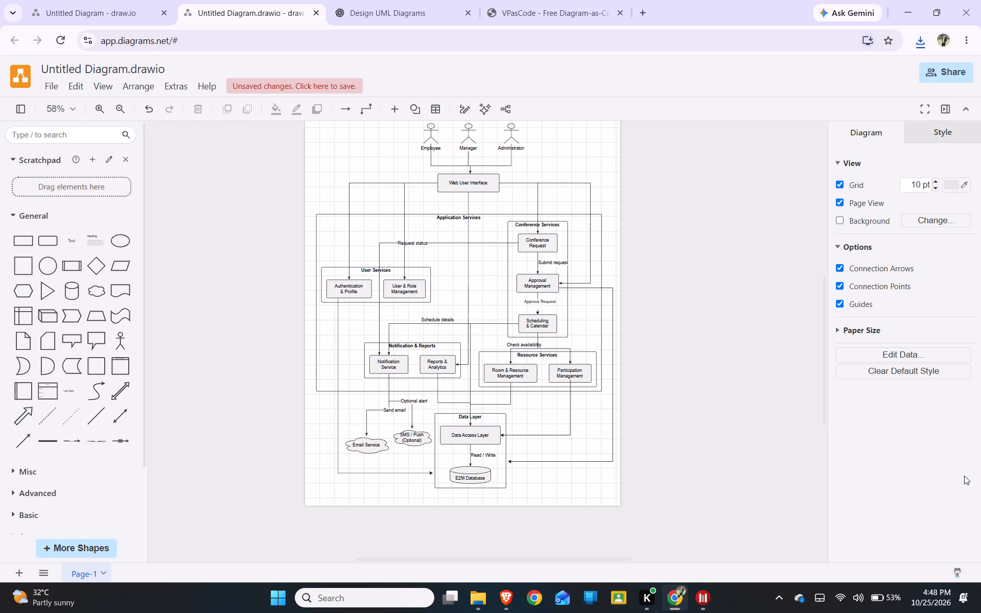
Examine the file types offered for saving the diagram and the image formats offered by the advanced export, dismissing both dialogs.
left_click(57, 86)
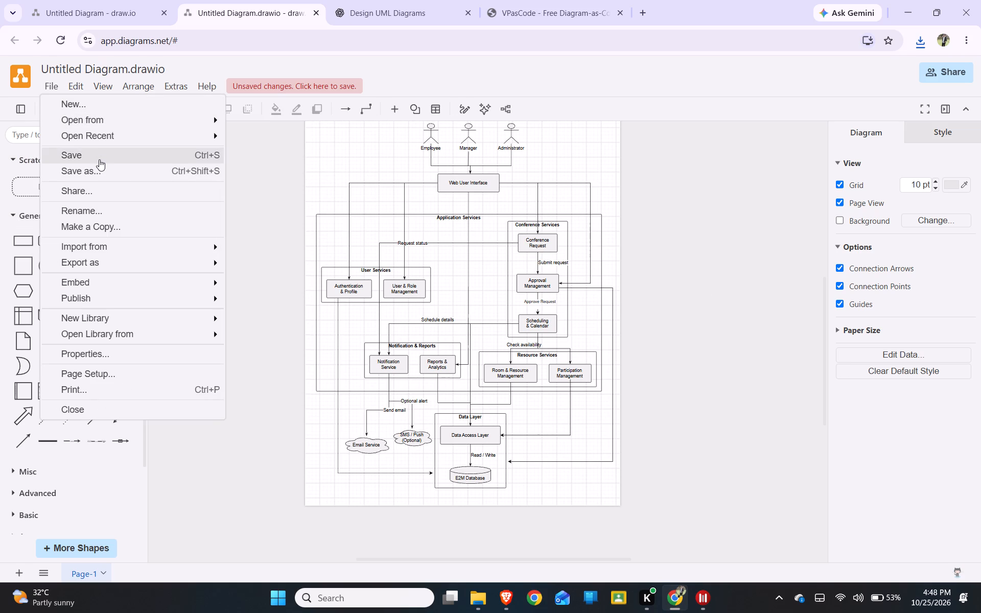
left_click(99, 157)
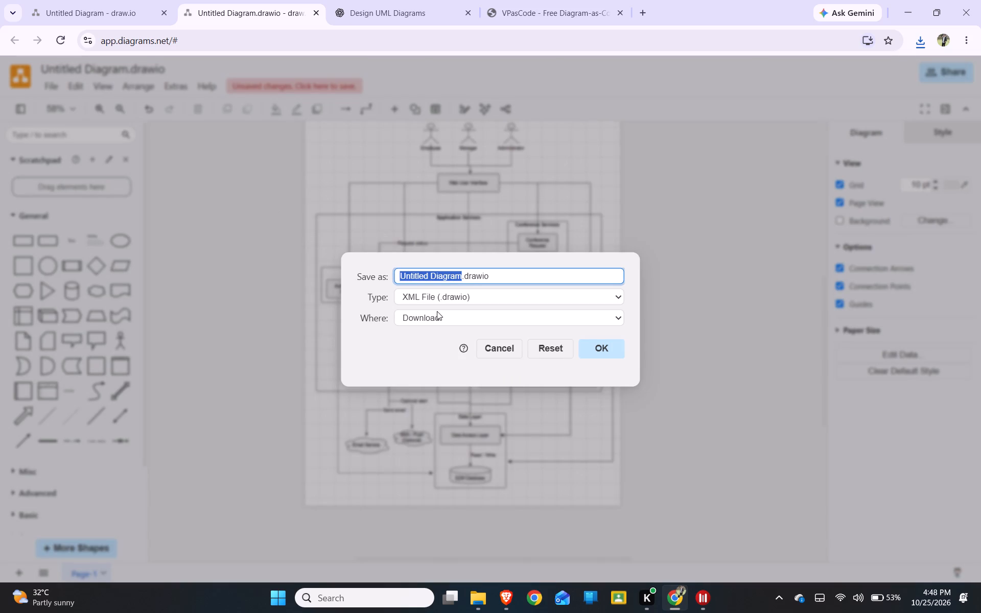
left_click(438, 294)
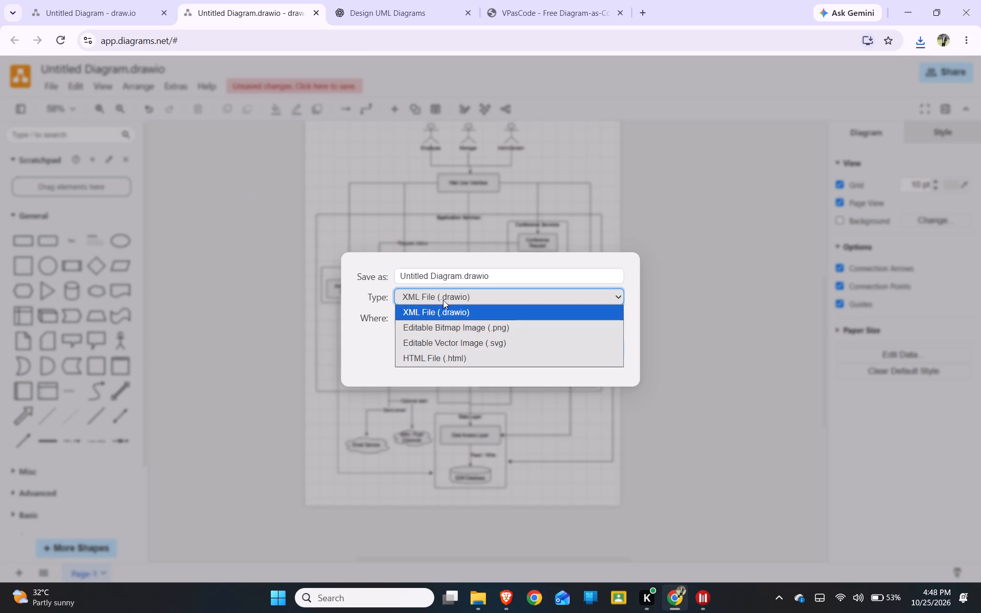
left_click(682, 324)
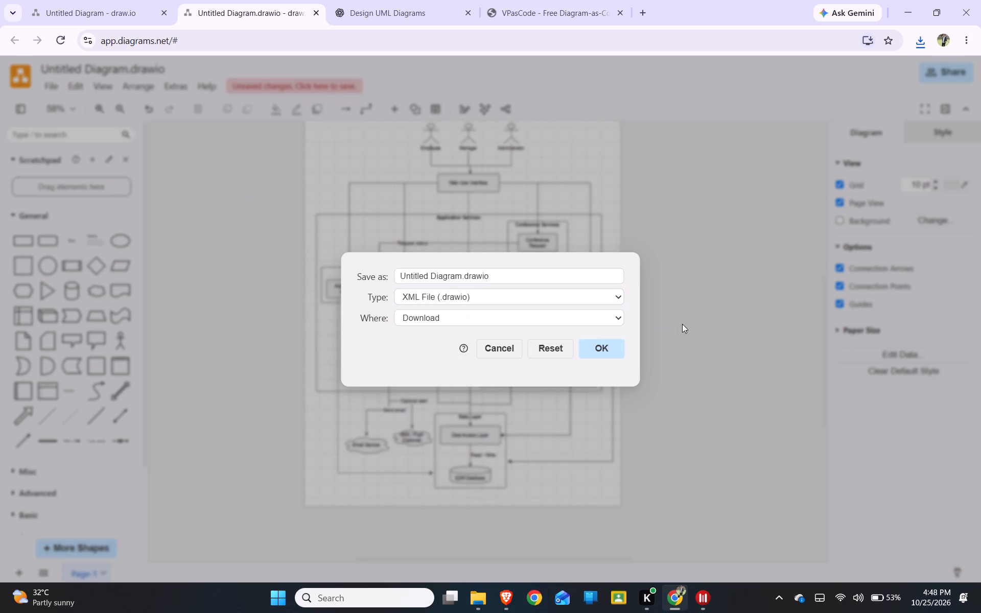
left_click(498, 349)
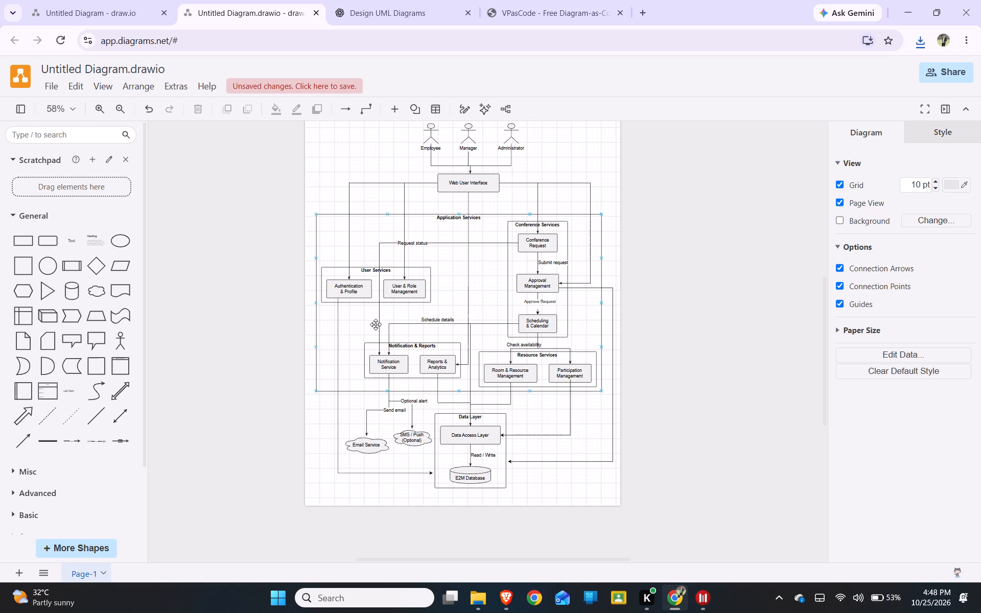
left_click(58, 87)
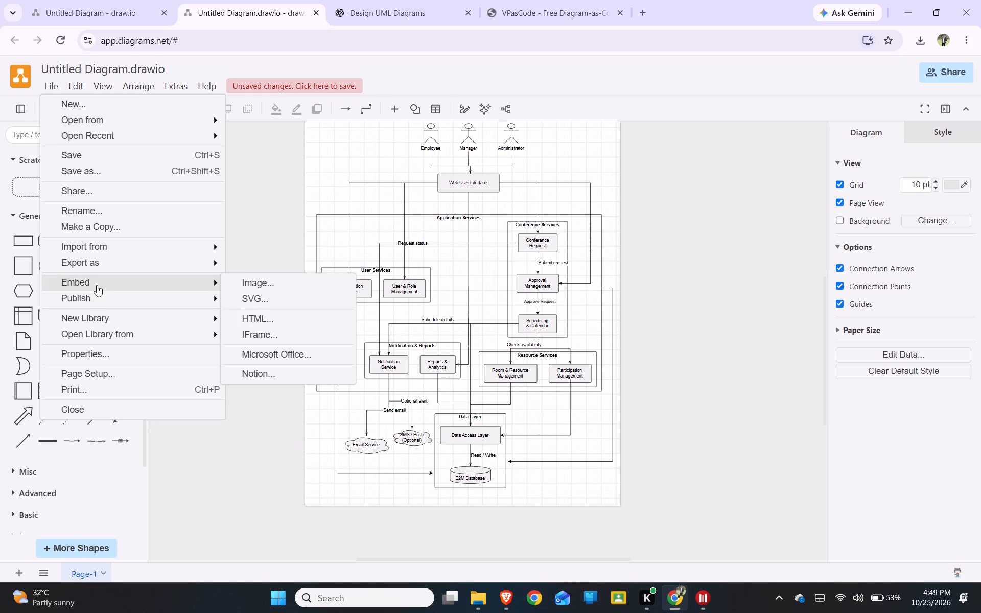
left_click(96, 268)
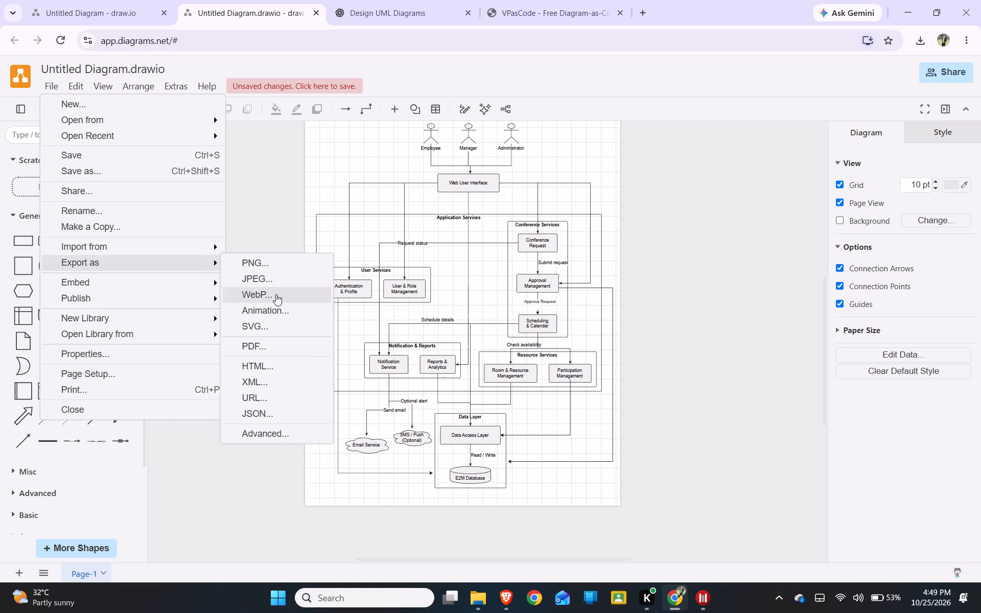
left_click(272, 430)
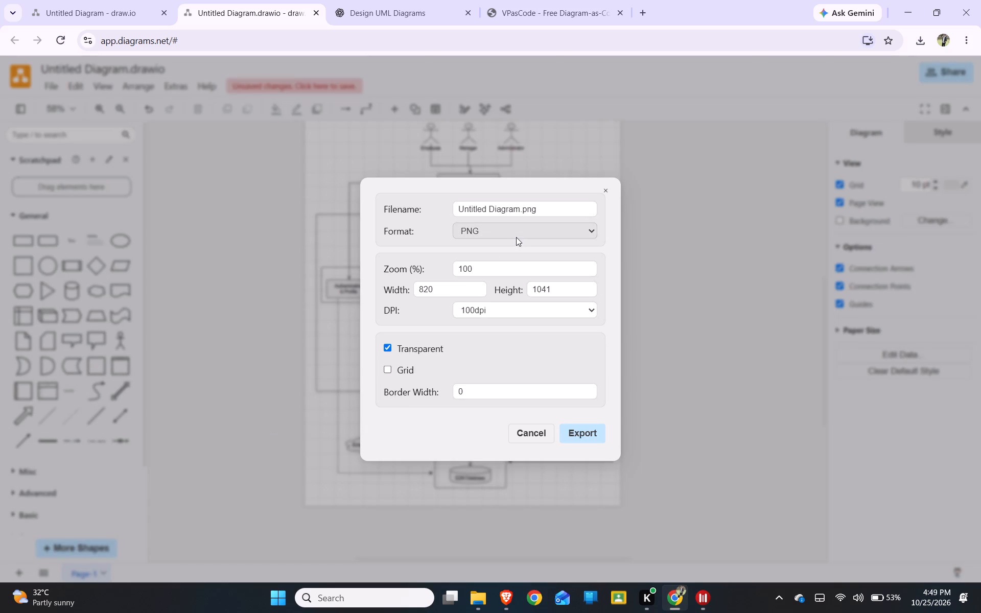
left_click(516, 237)
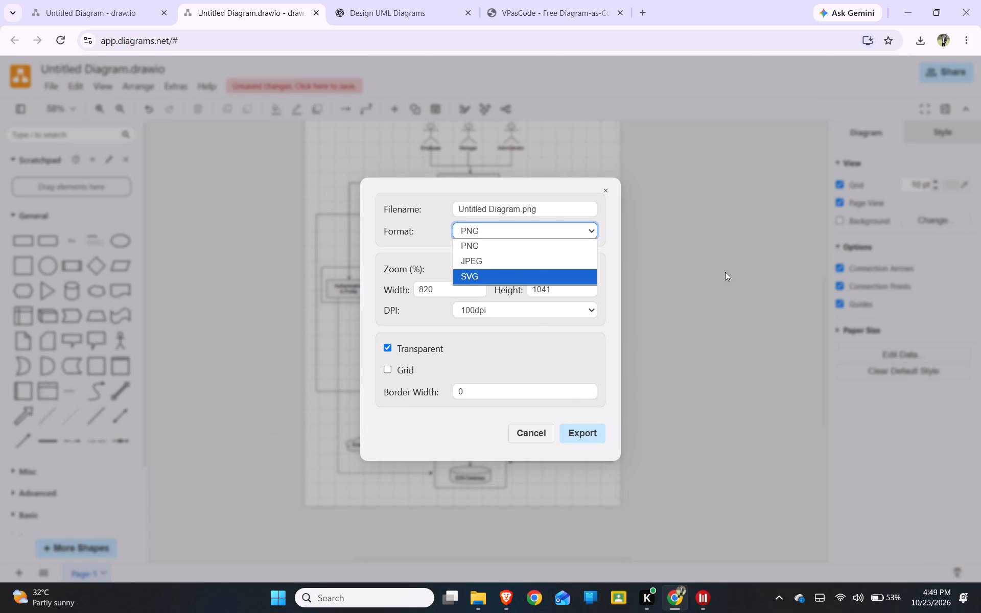
left_click(725, 272)
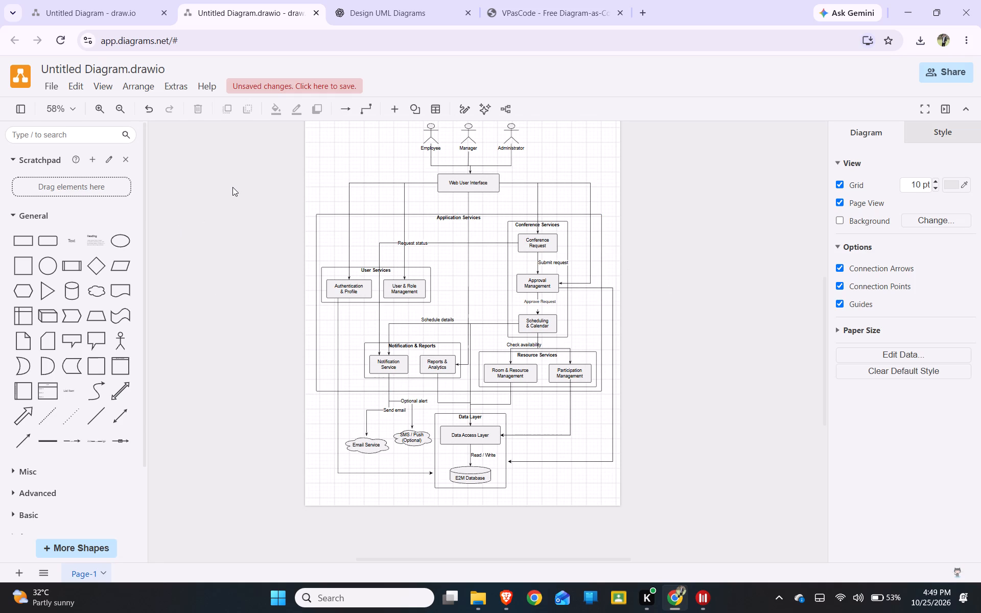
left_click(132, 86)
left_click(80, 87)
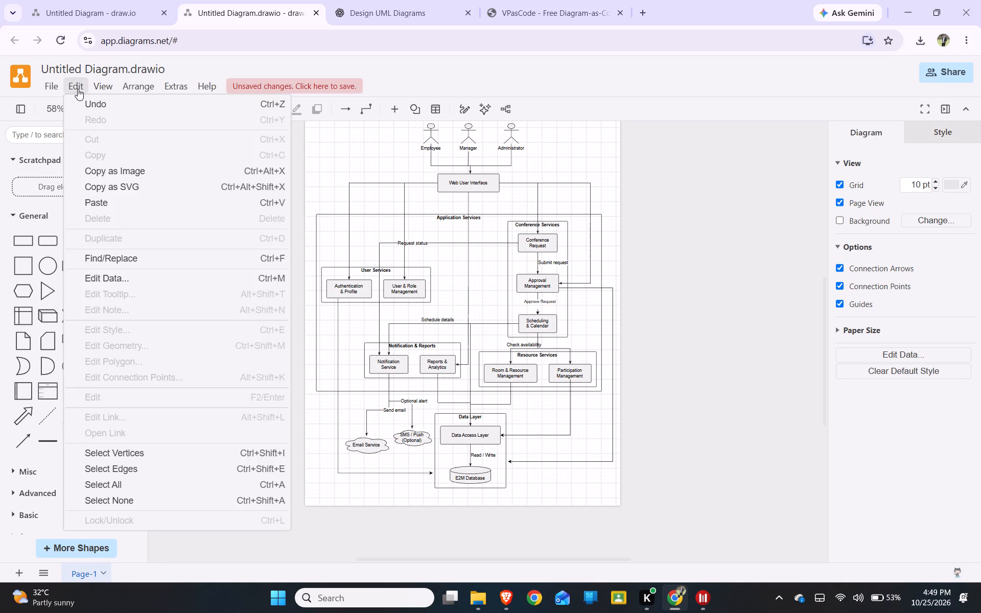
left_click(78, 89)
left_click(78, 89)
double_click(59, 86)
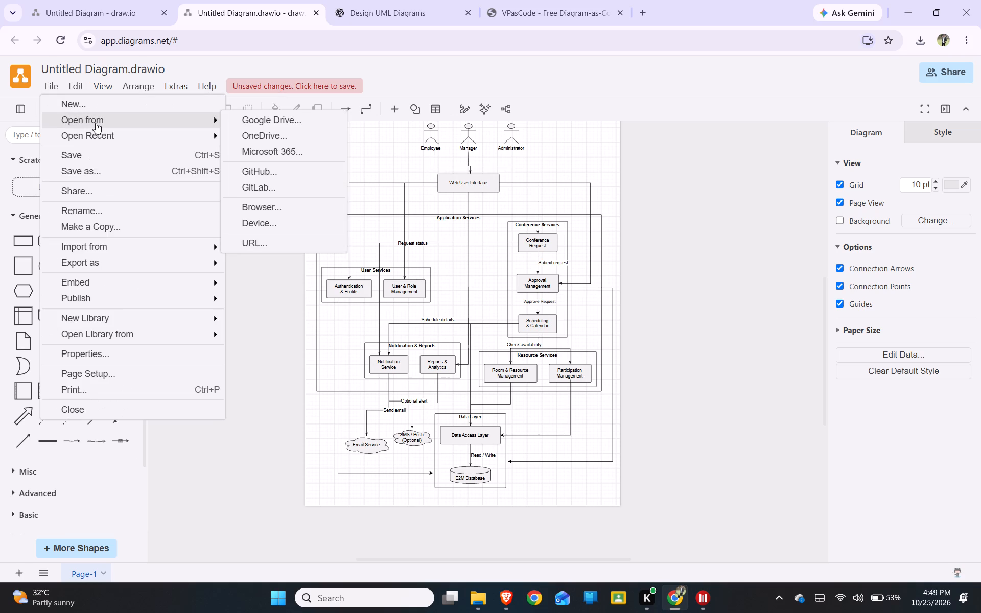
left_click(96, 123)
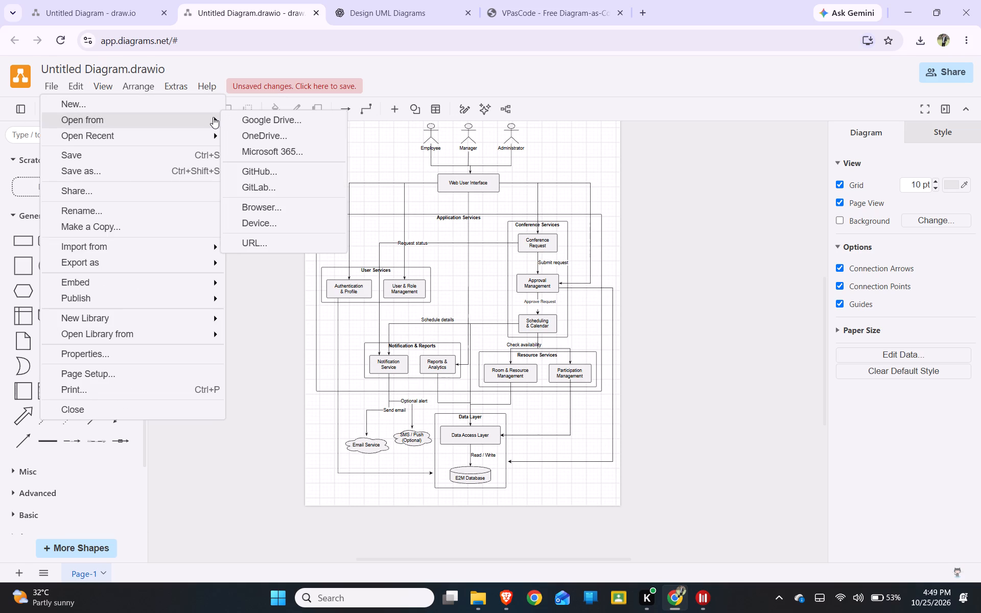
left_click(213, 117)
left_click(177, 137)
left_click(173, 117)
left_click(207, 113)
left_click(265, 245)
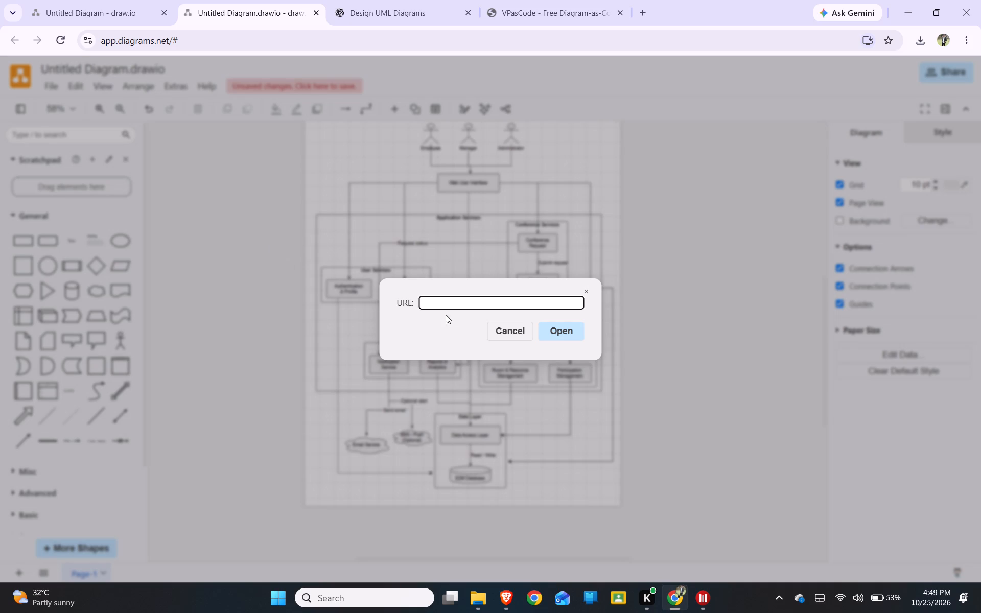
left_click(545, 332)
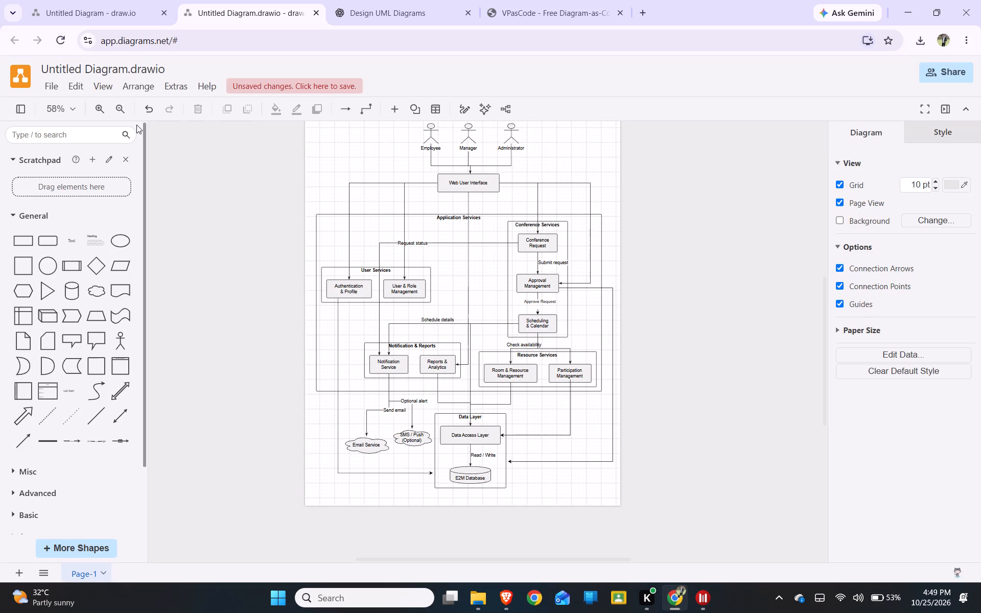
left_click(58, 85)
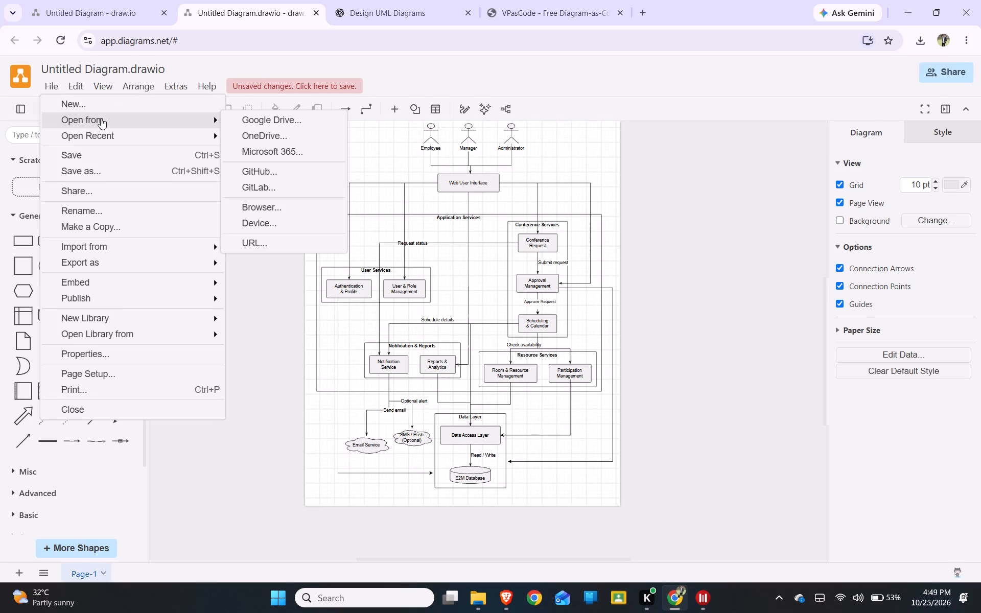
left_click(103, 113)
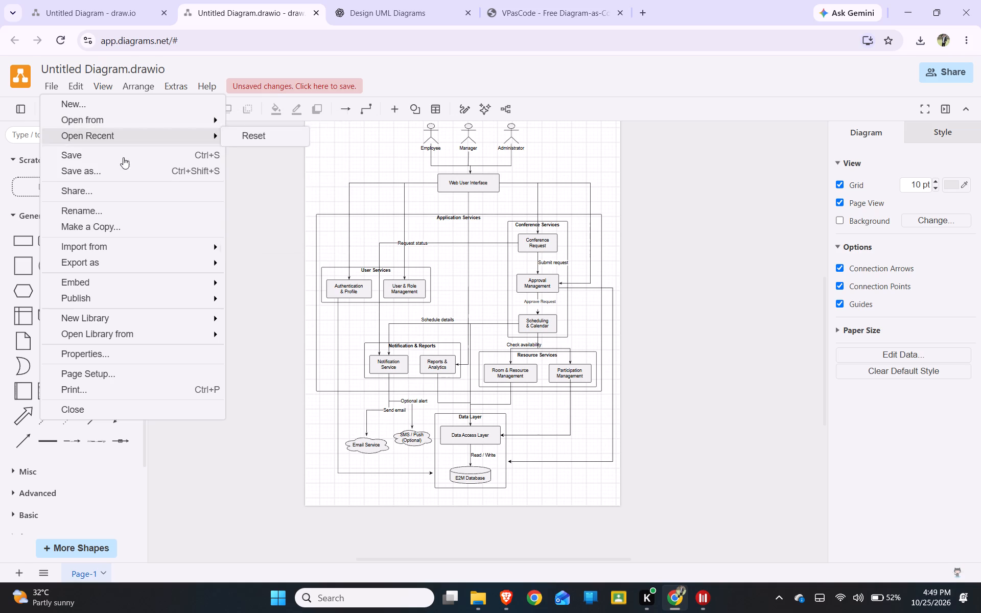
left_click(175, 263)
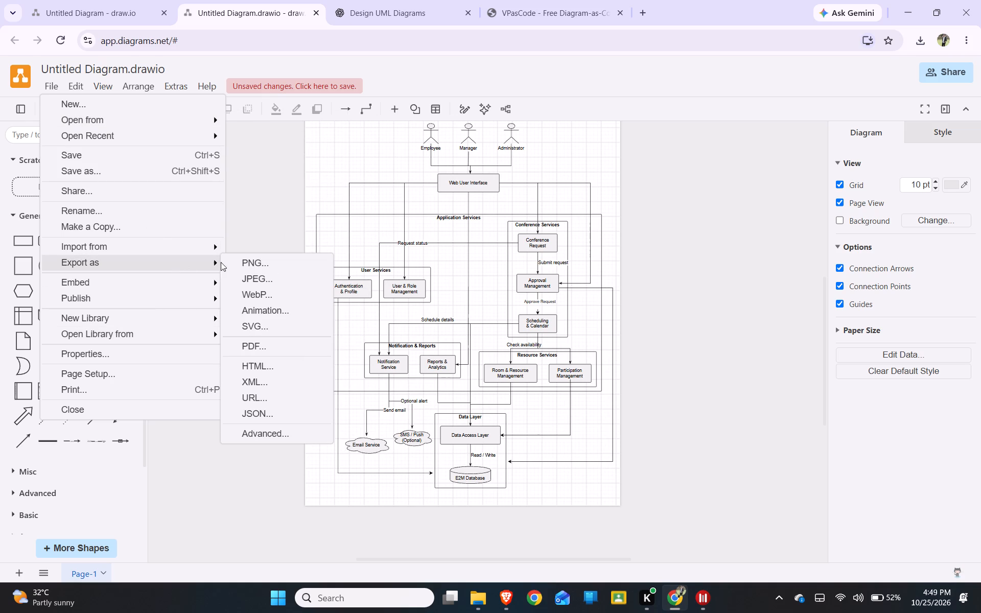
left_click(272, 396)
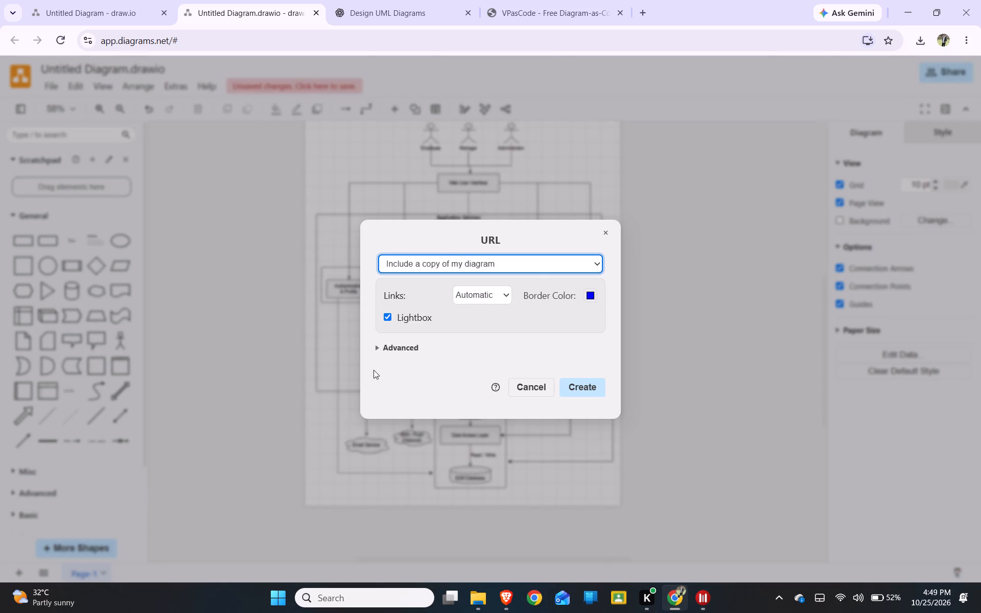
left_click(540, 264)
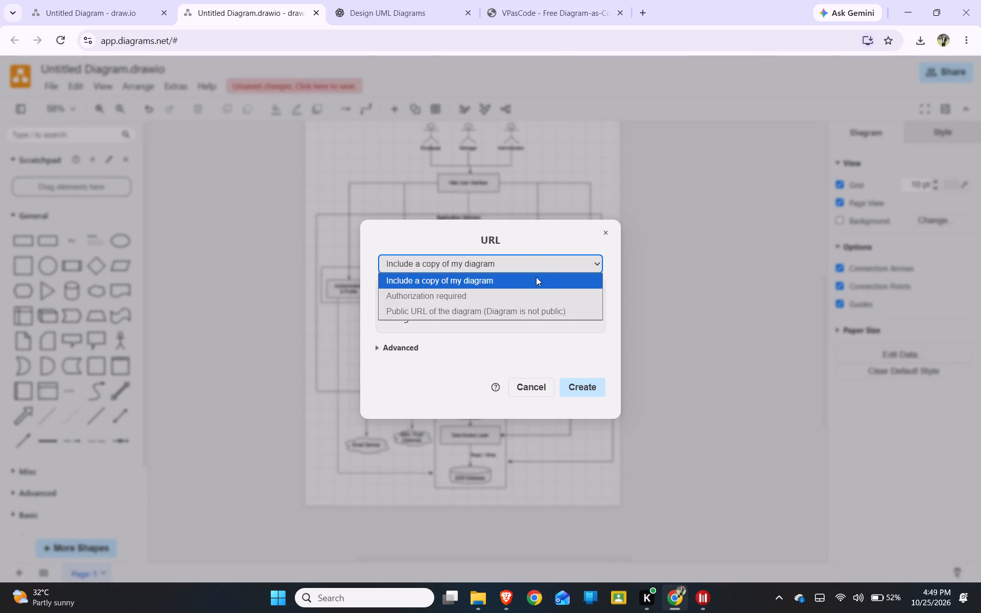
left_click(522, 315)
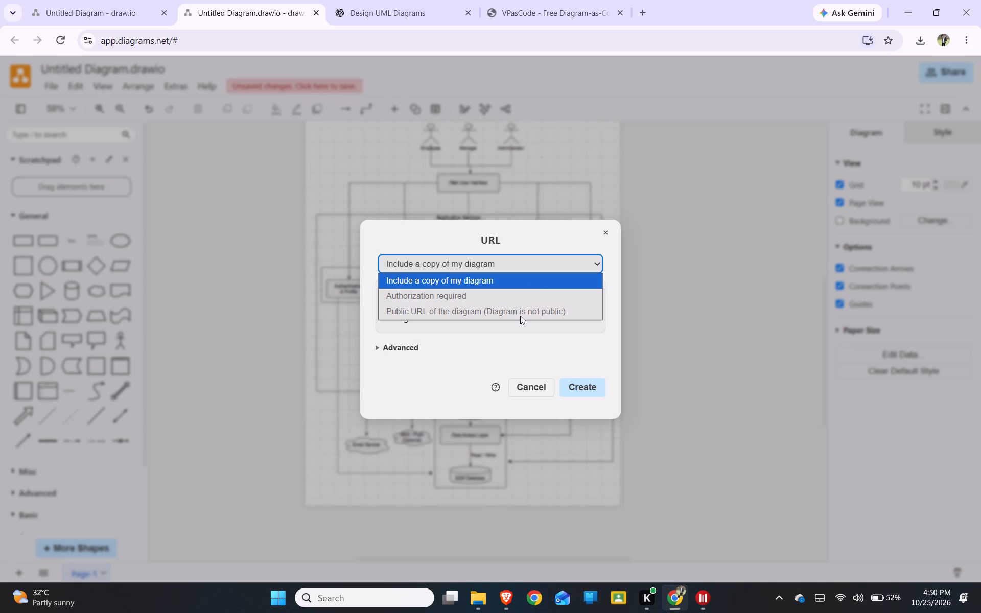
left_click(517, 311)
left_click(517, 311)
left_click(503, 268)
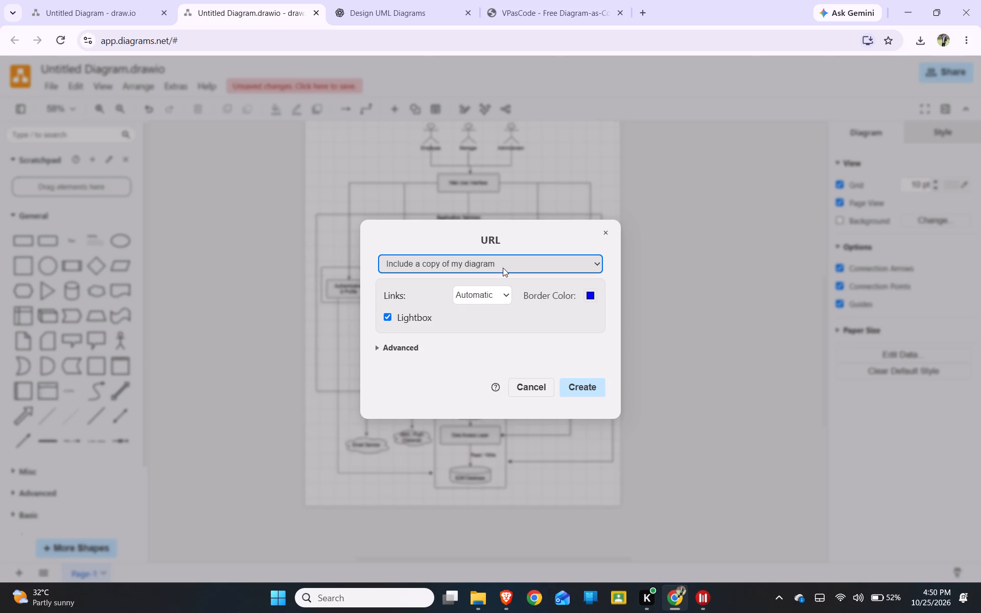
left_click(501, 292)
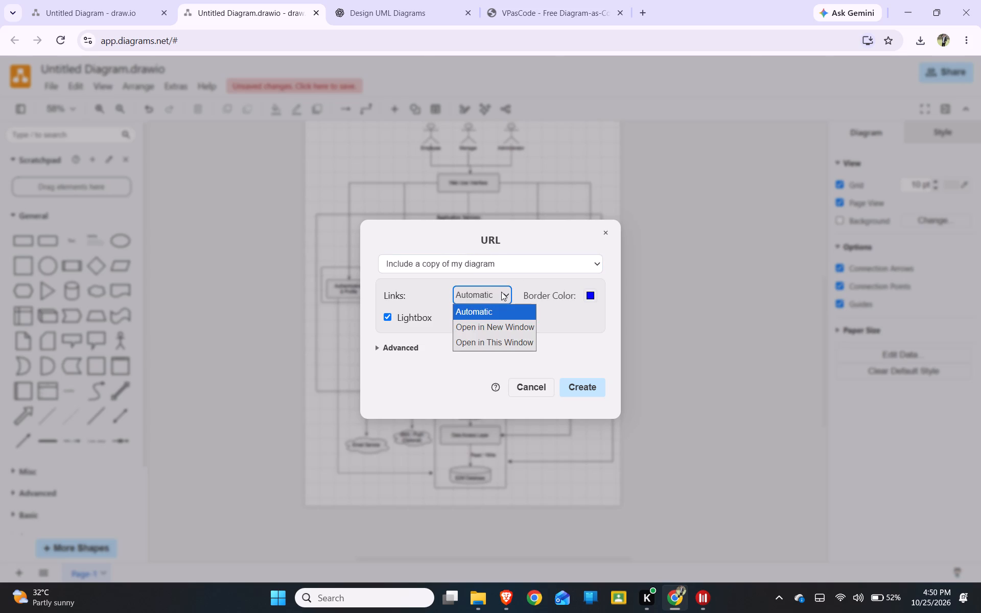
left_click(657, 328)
Export the diagram as a URL that includes a copy of the diagram, downloading it as URL COMPONENT.txt.
left_click(57, 84)
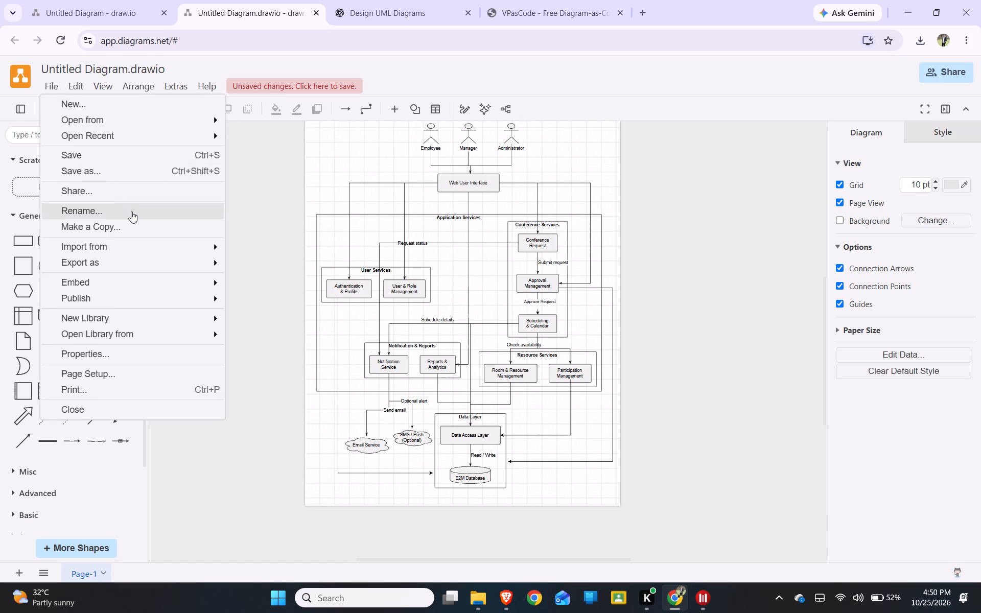
left_click(150, 255)
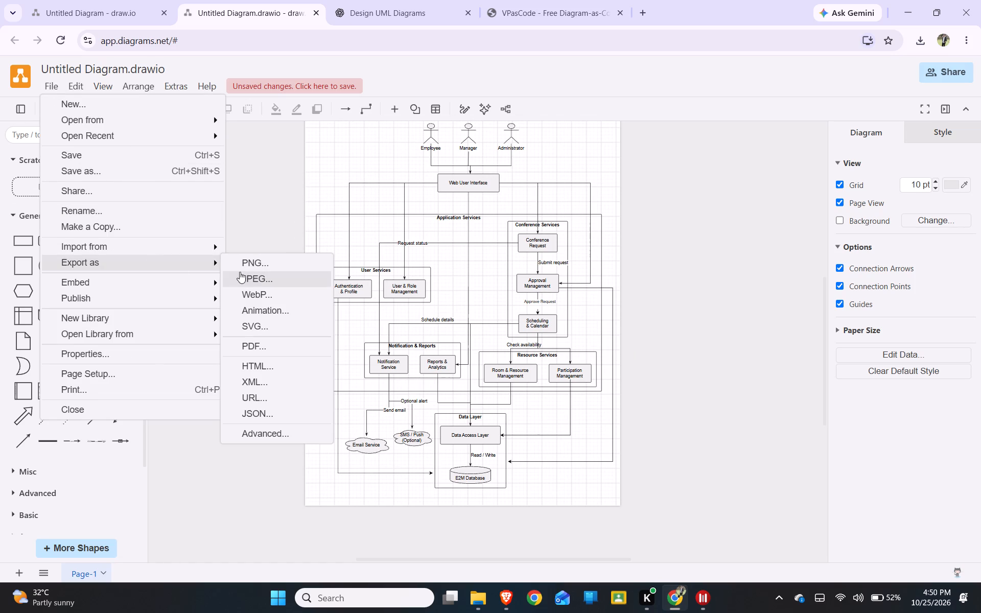
left_click(267, 396)
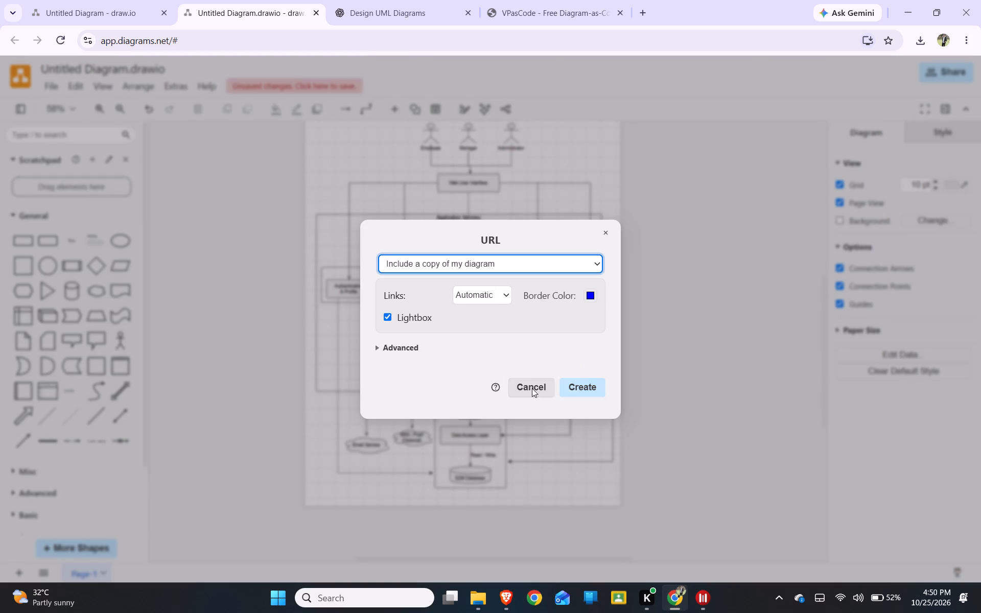
left_click(574, 391)
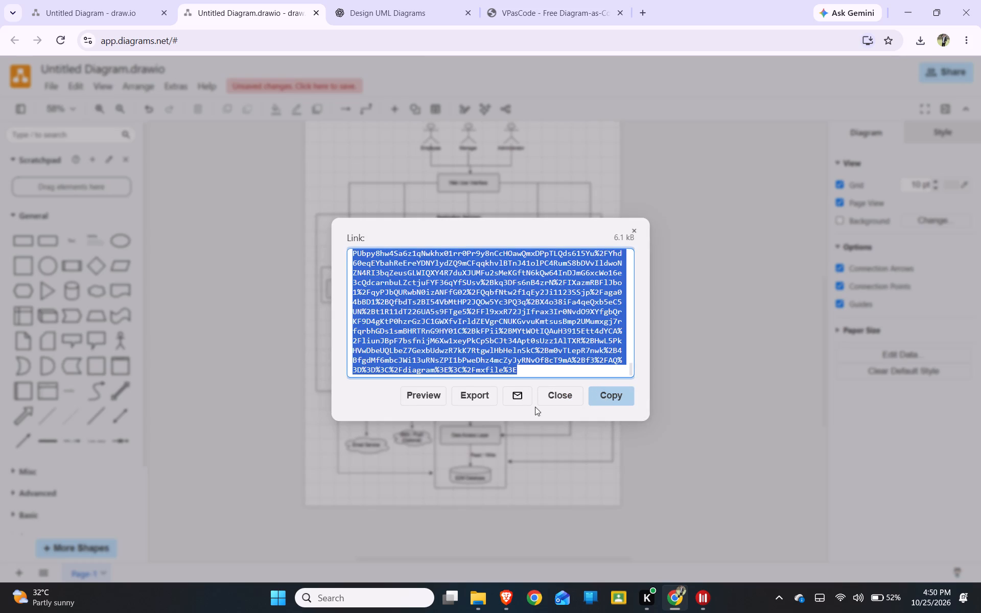
left_click(484, 398)
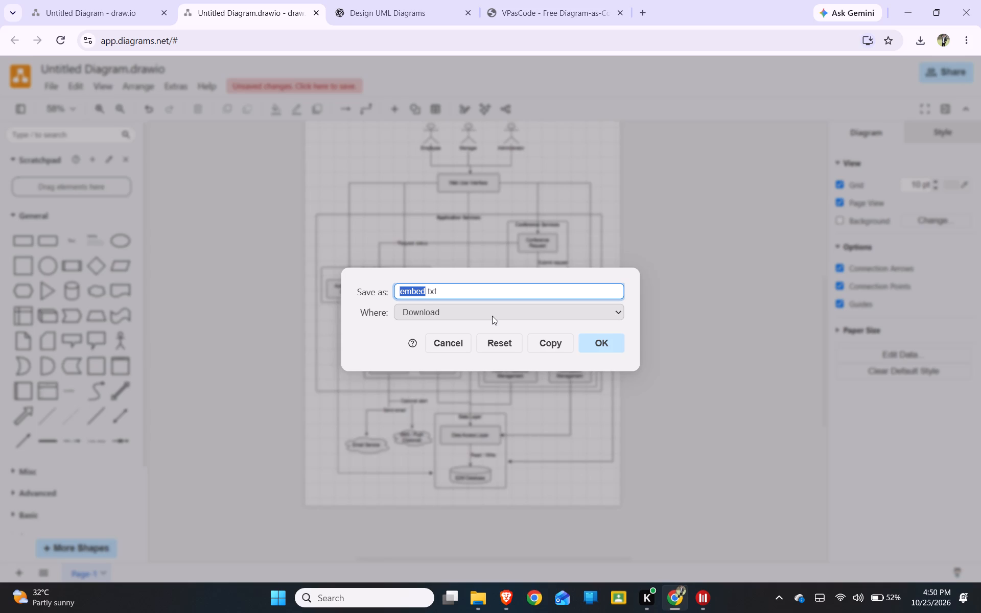
type("URL")
key("space")
type("COMPONENT")
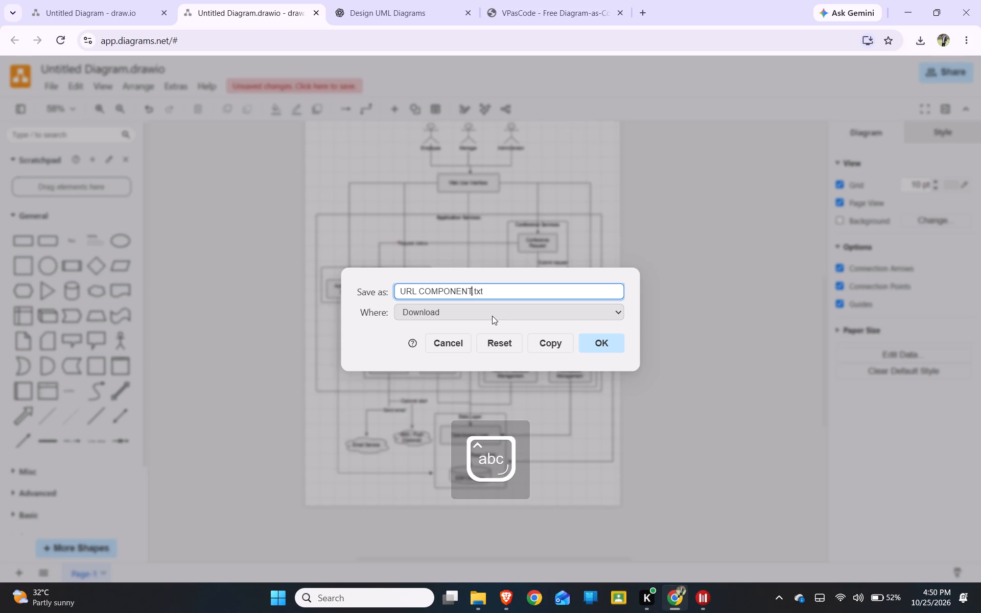
key("Return")
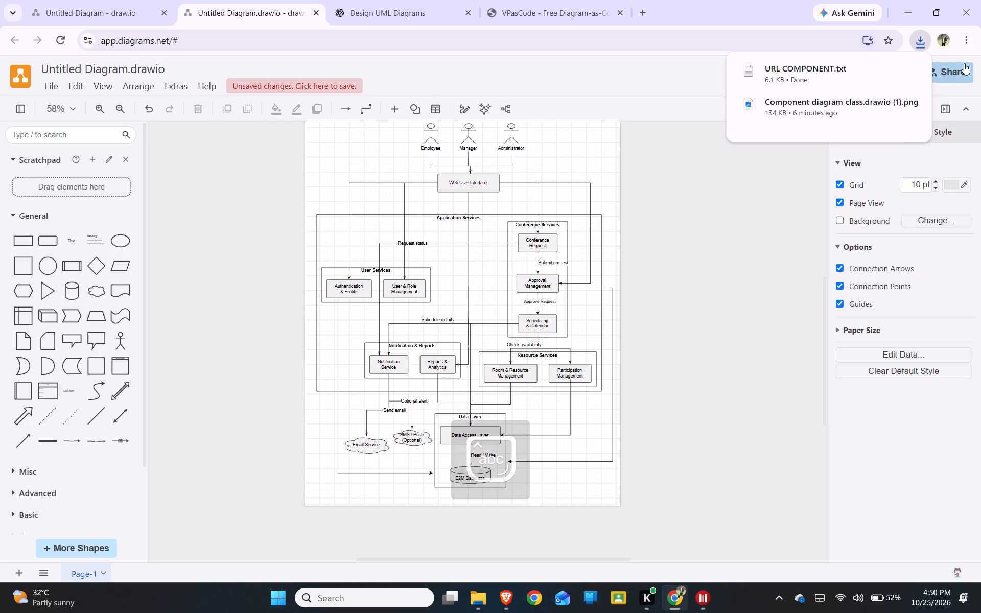
Open the downloaded URL COMPONENT.txt in Notepad just this once, examine the exported link through to its end, and close Notepad.
double_click(788, 71)
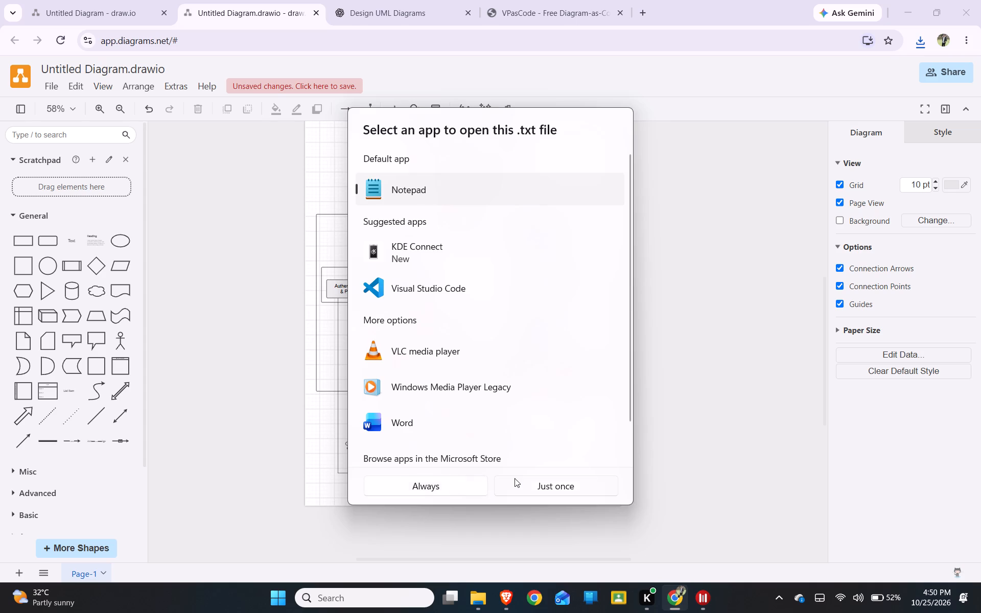
left_click(515, 478)
scroll(415, 201, "down", 6)
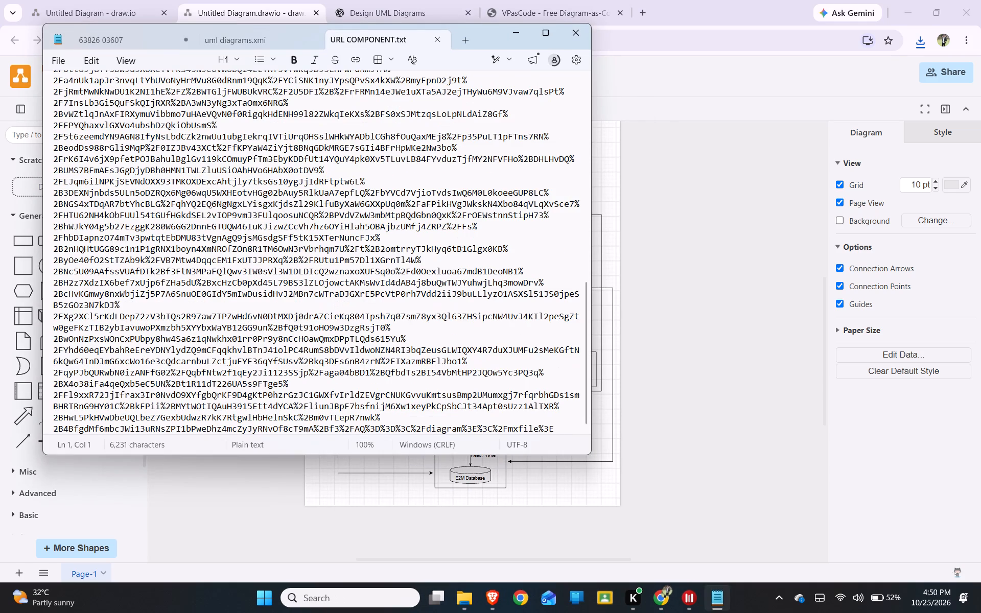
scroll(415, 201, "down", 20)
scroll(415, 201, "down", 3)
scroll(416, 230, "up", 8)
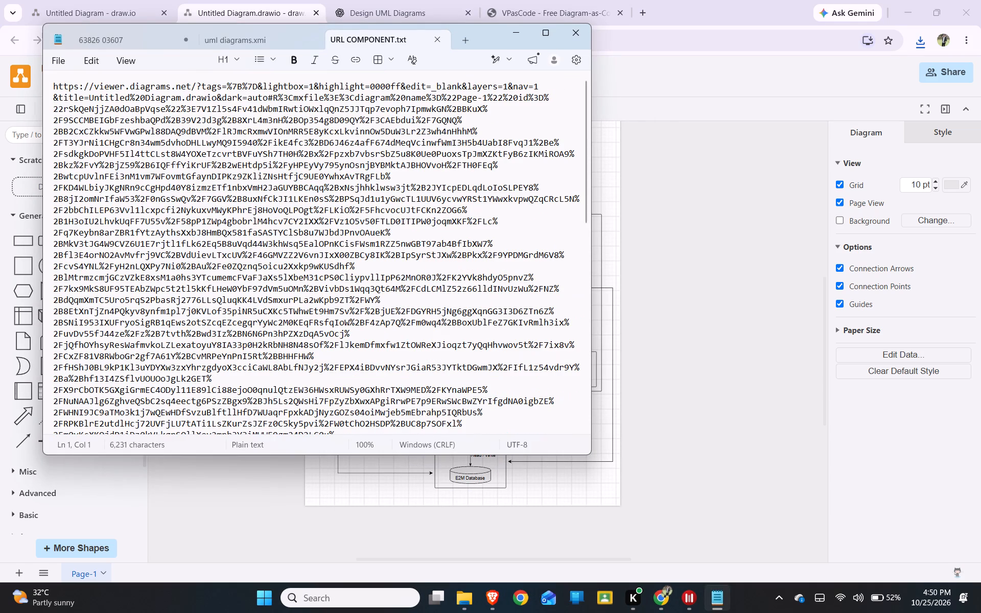
left_click(578, 31)
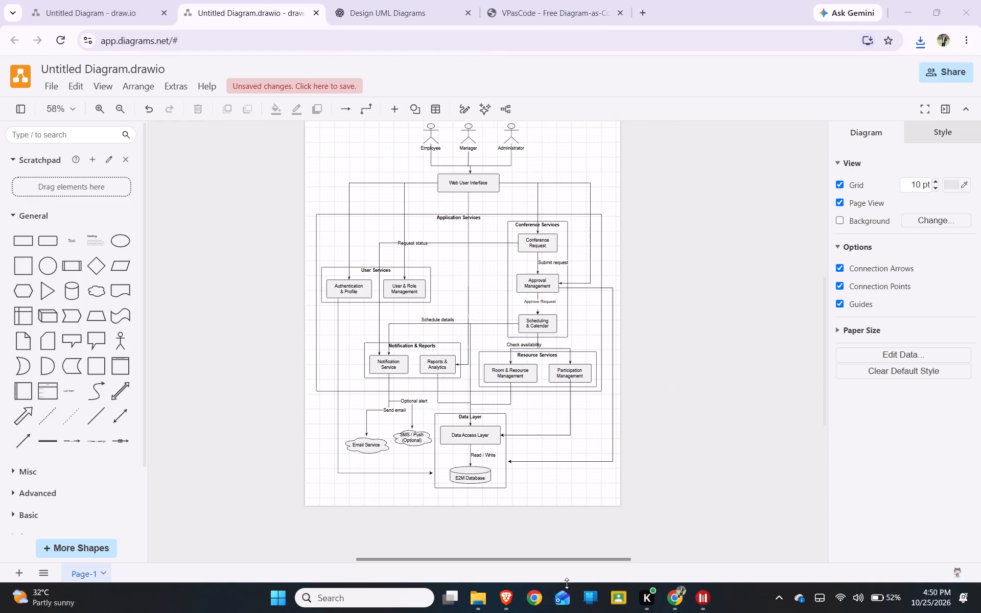
left_click(473, 593)
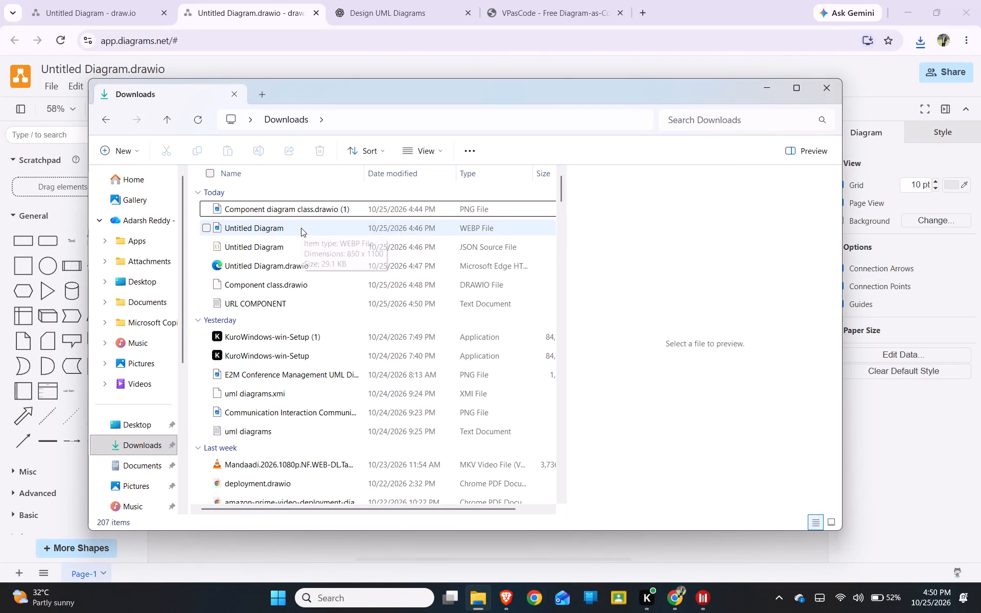
double_click(303, 303)
left_click(355, 337)
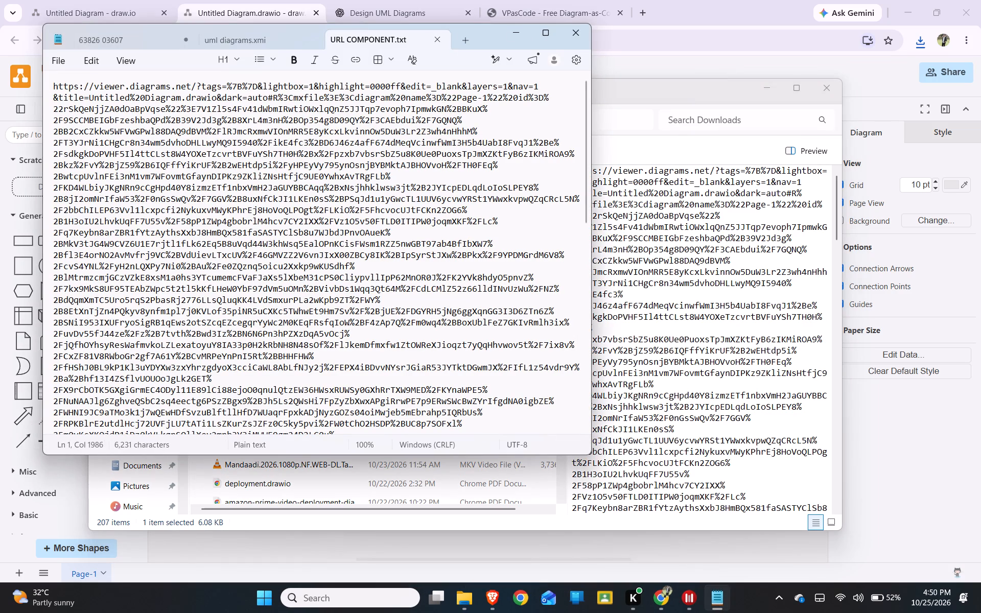
key("ctrl+a")
key("ctrl+c")
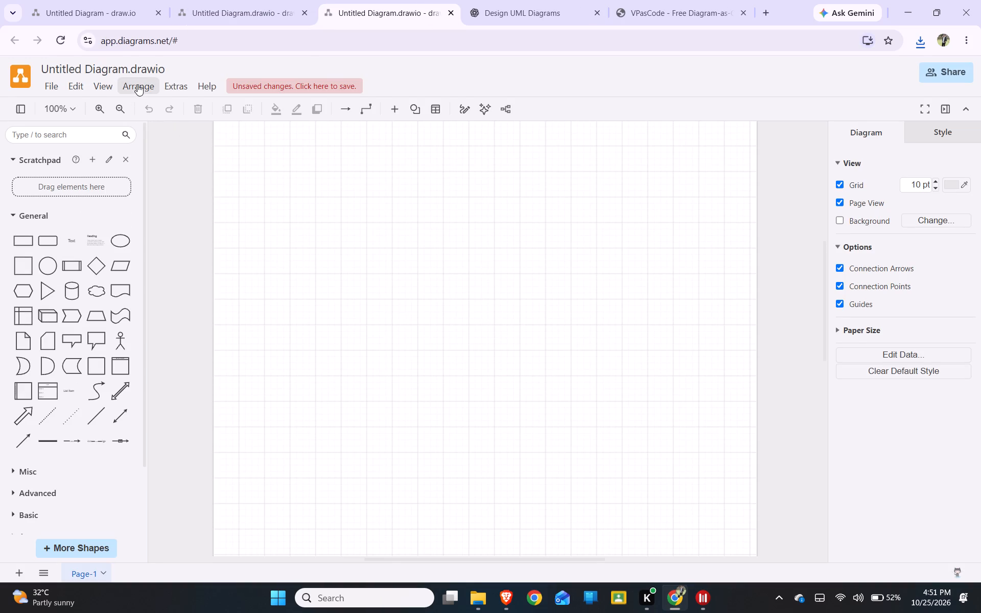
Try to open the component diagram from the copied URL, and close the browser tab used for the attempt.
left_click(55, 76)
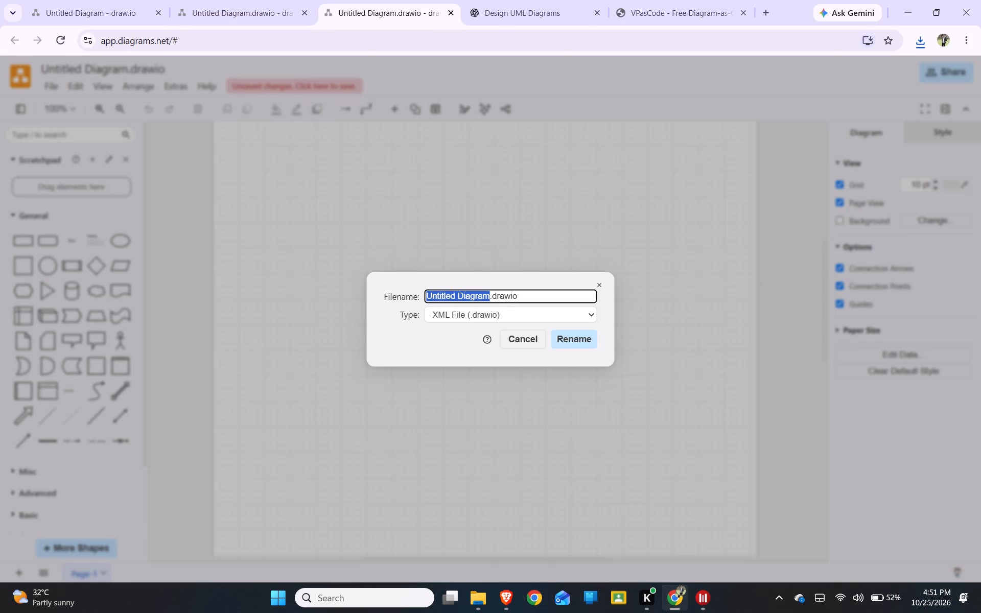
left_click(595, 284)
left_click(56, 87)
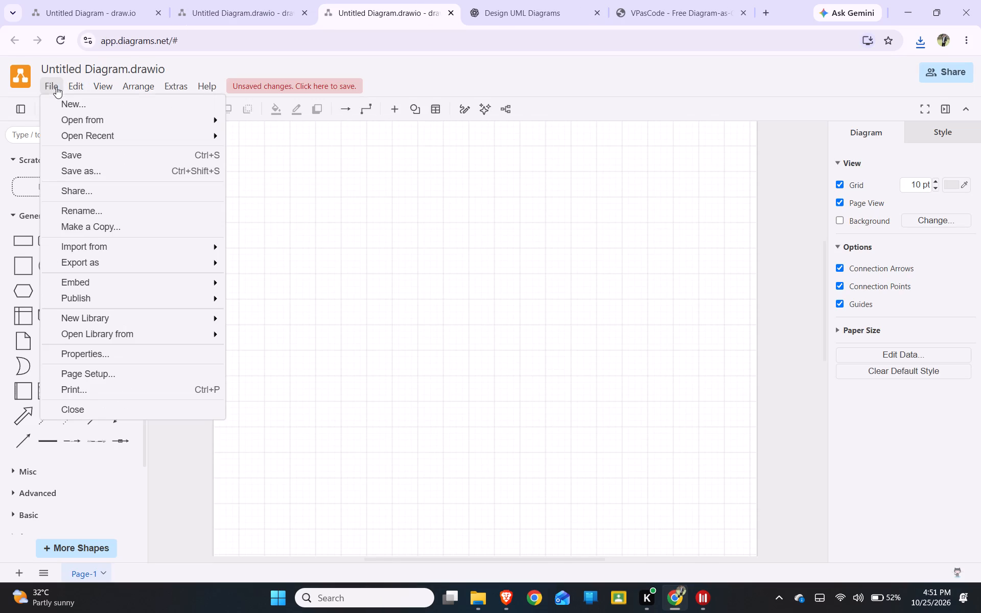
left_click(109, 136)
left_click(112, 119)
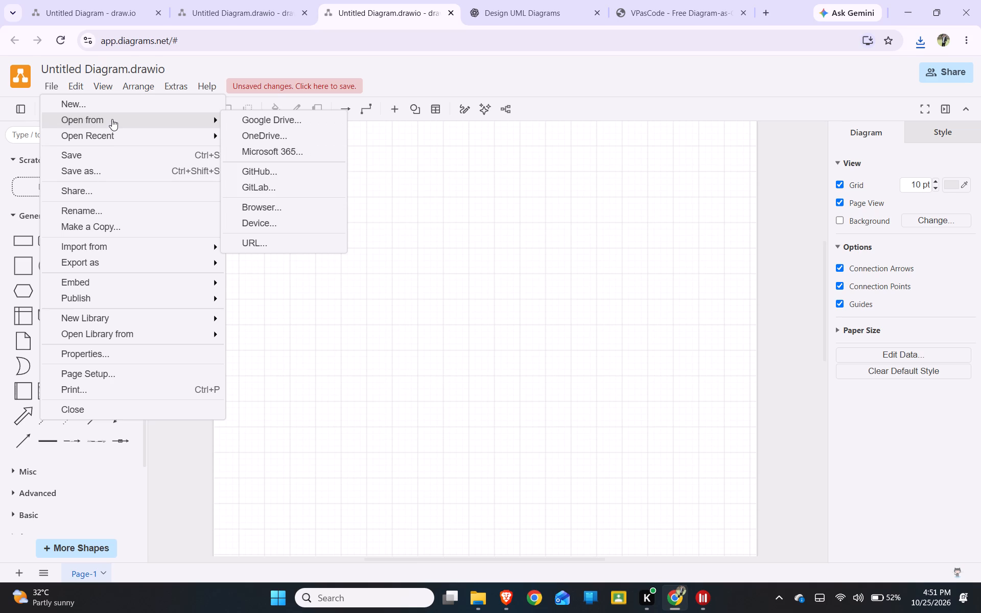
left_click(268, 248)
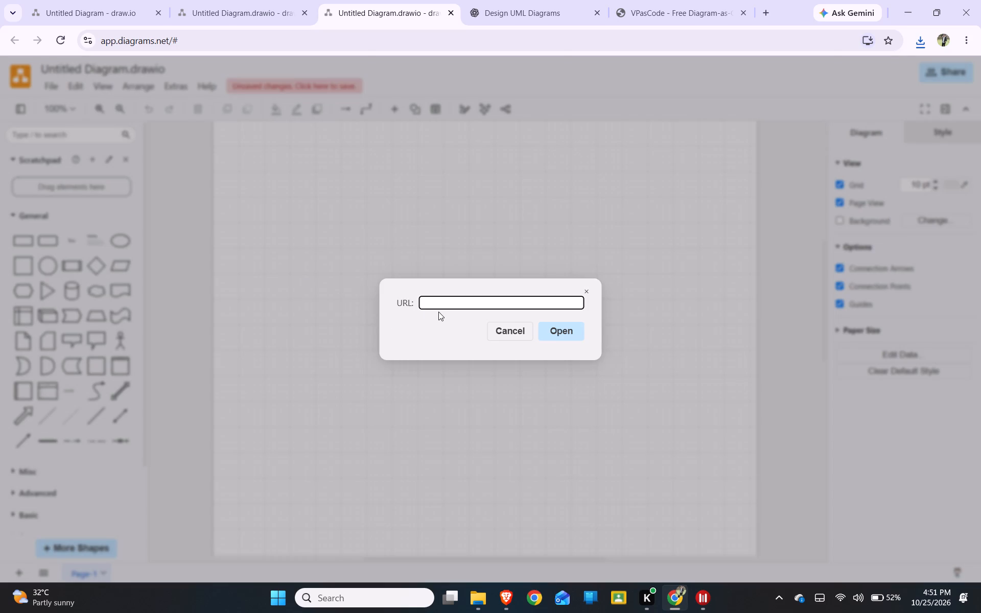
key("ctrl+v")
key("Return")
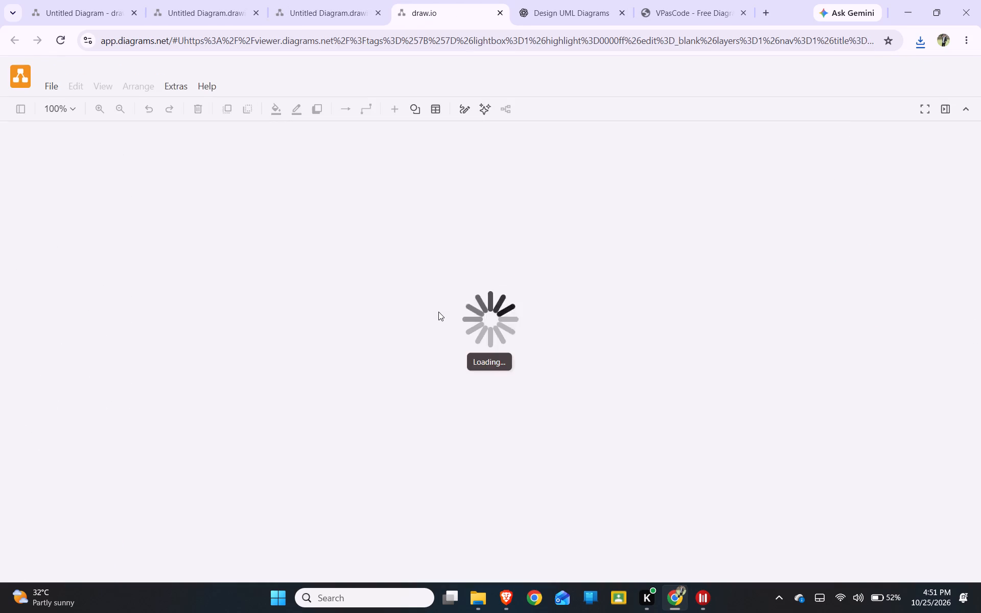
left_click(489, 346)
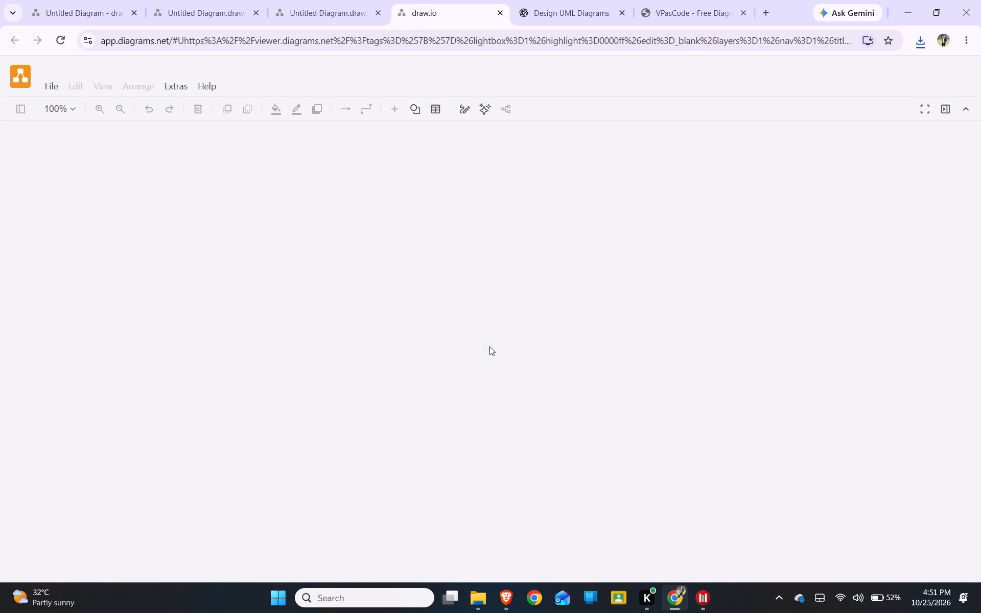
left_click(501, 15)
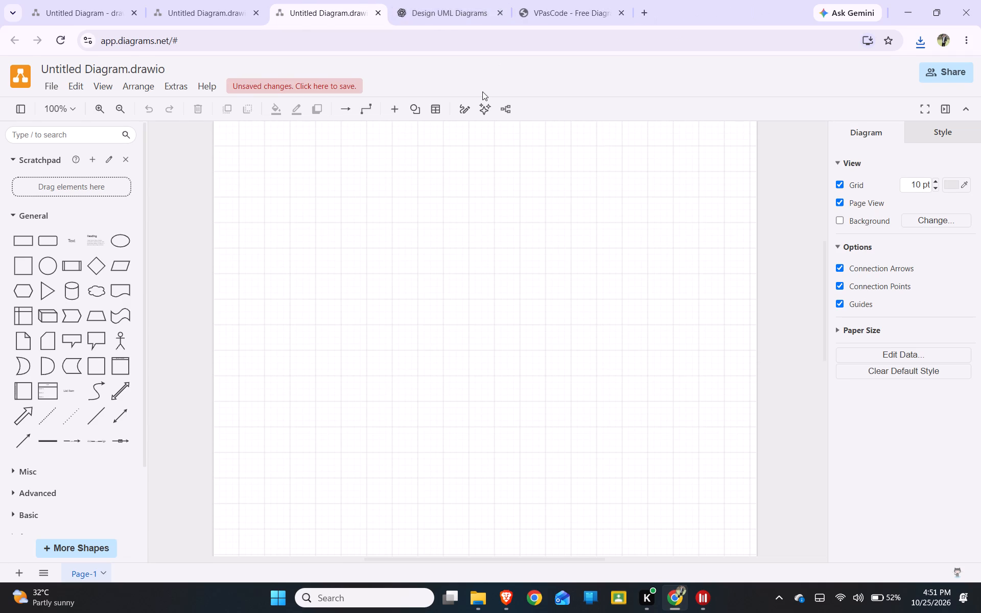
Return to the component diagram and dismiss the leftover new-diagram dialog.
left_click(270, 5)
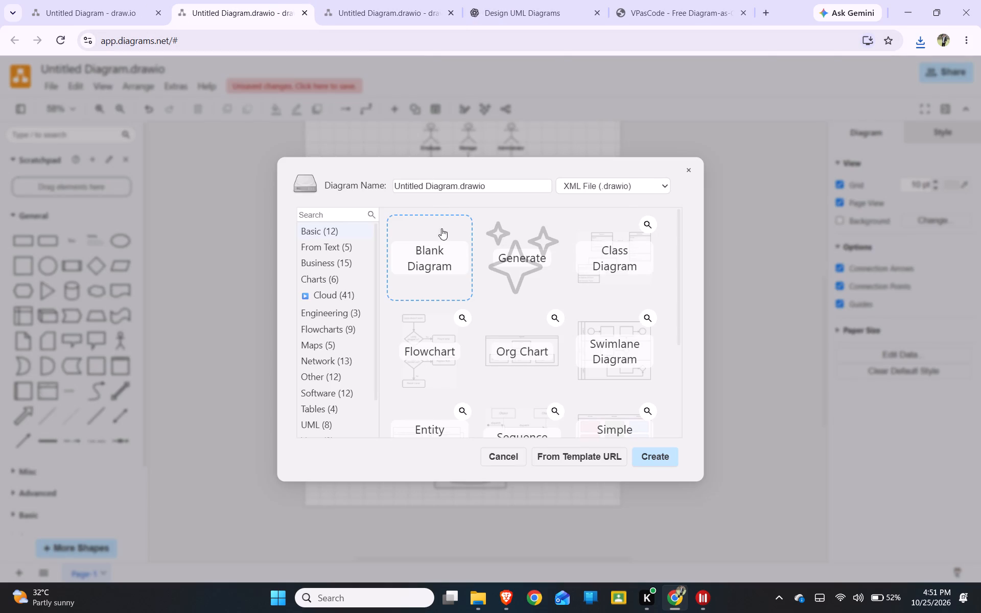
left_click(686, 174)
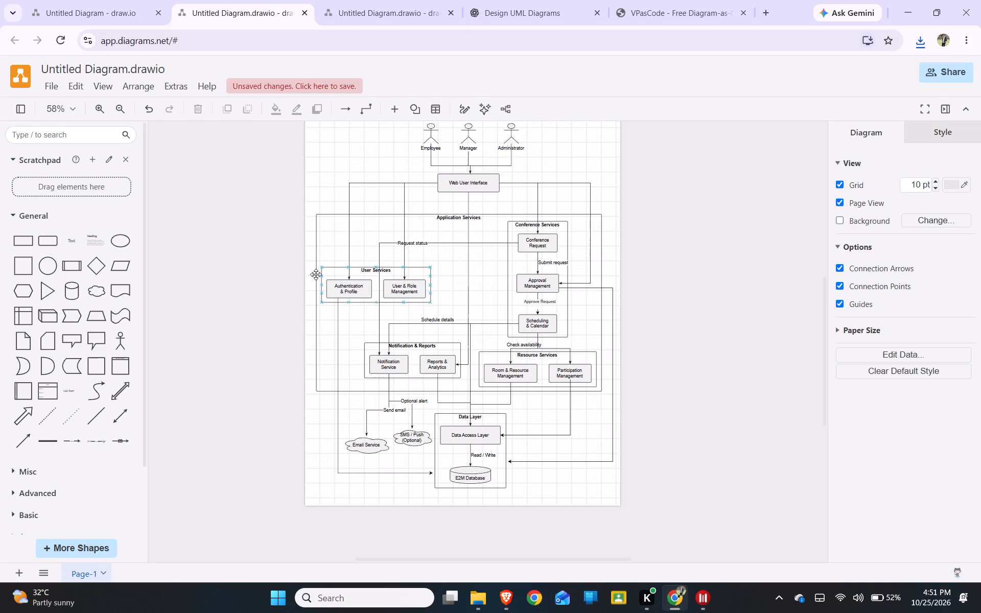
left_click(356, 12)
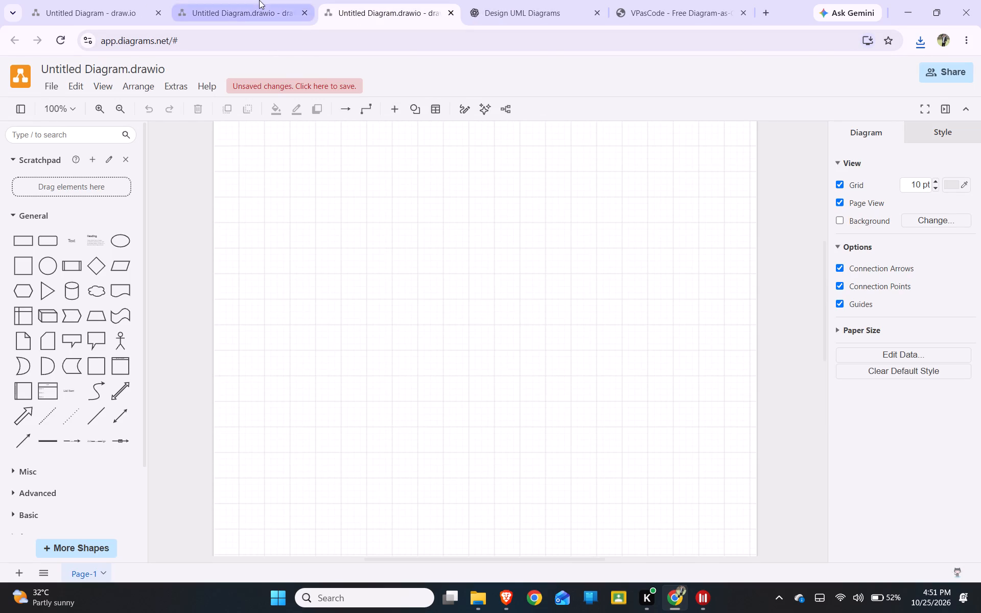
left_click(259, 0)
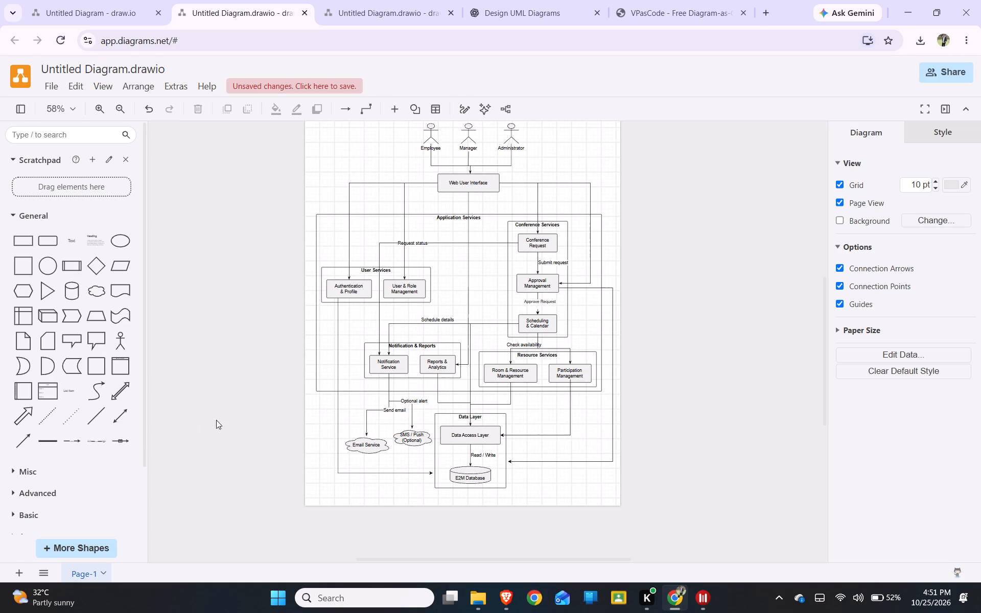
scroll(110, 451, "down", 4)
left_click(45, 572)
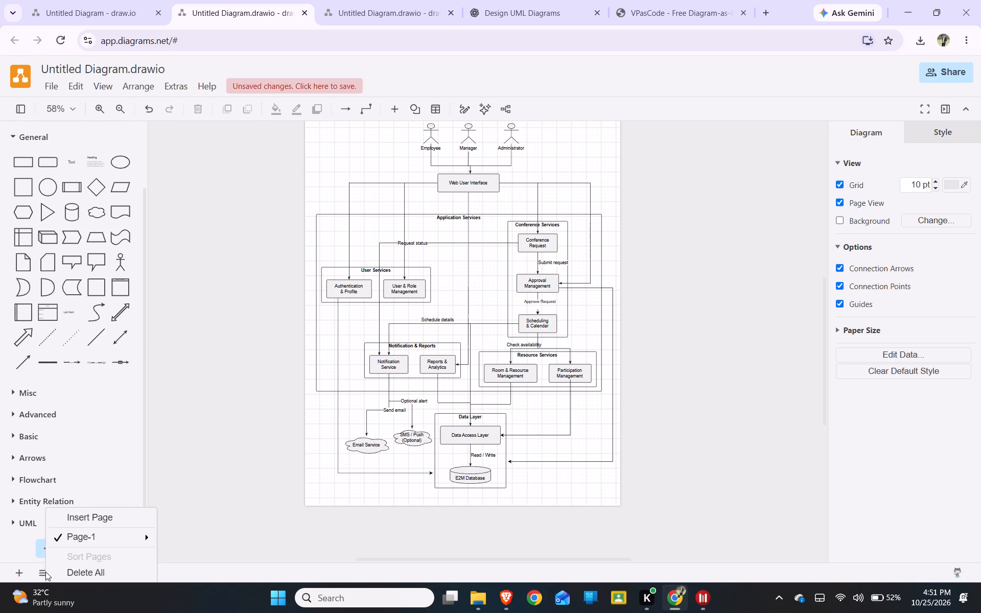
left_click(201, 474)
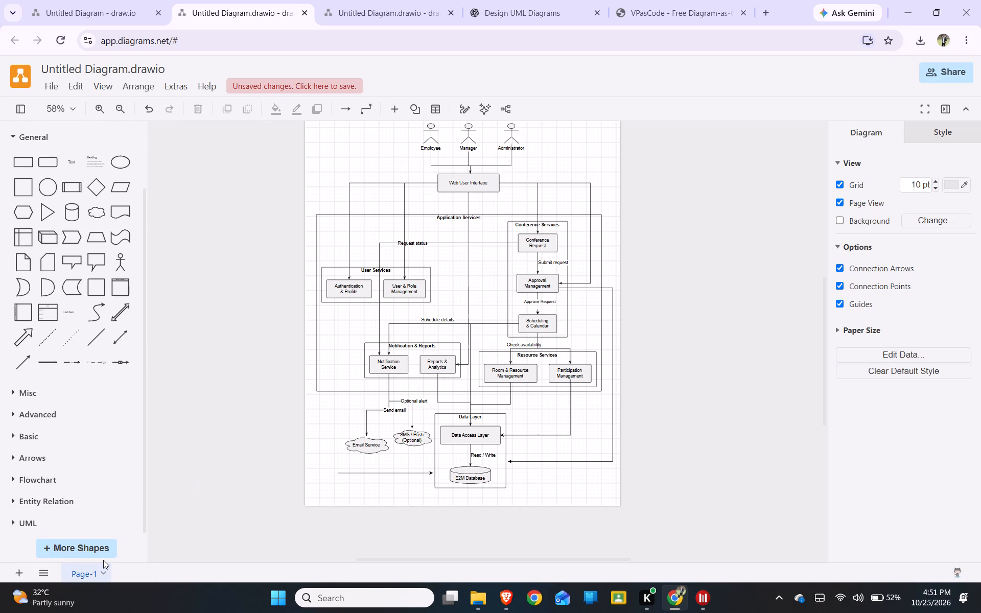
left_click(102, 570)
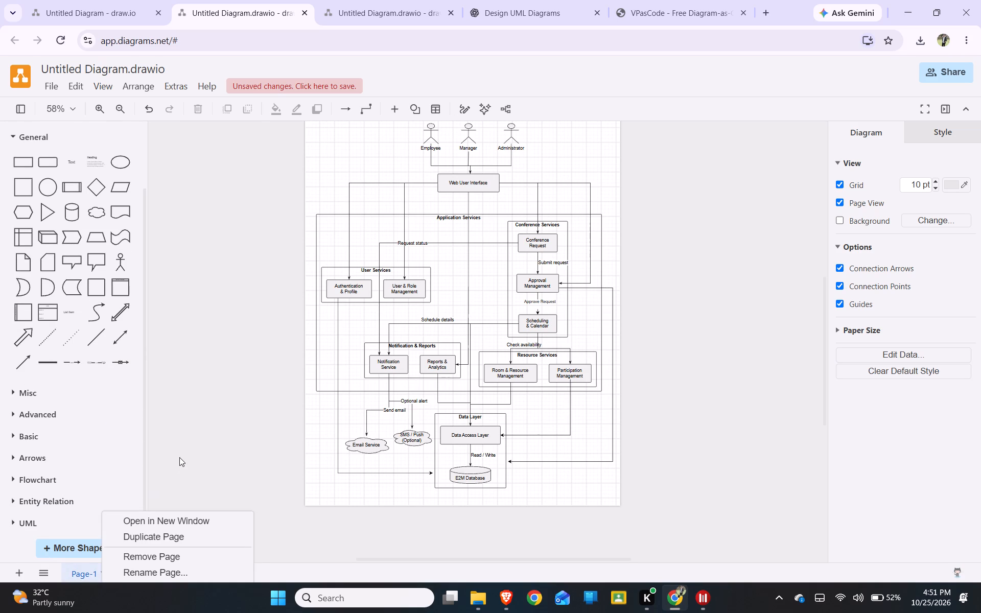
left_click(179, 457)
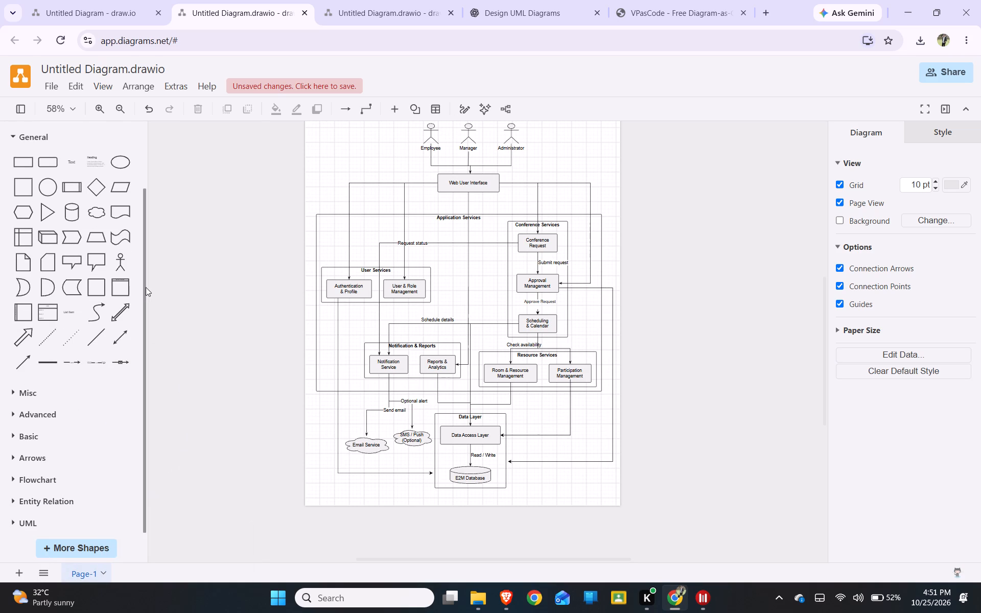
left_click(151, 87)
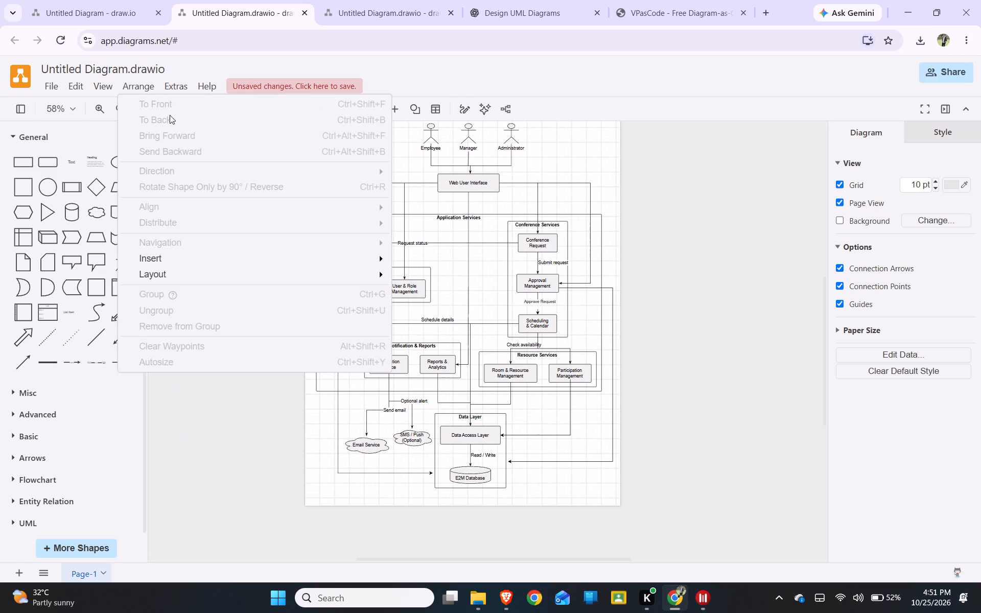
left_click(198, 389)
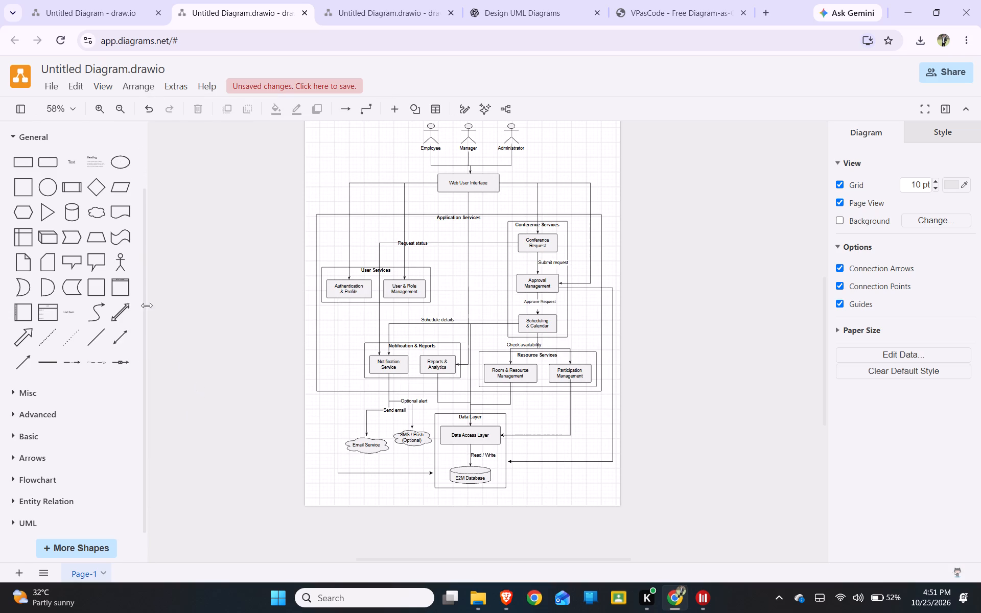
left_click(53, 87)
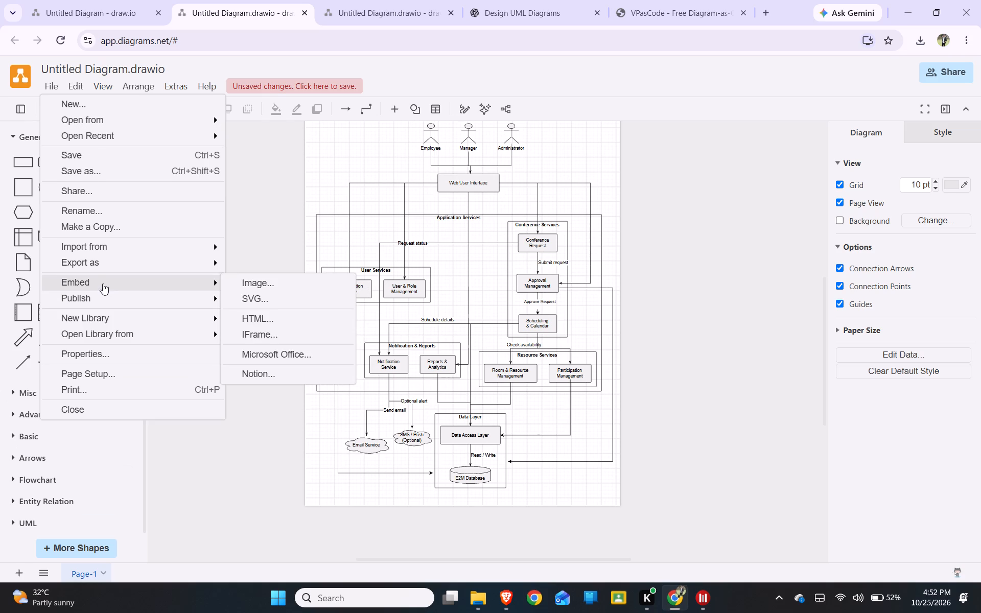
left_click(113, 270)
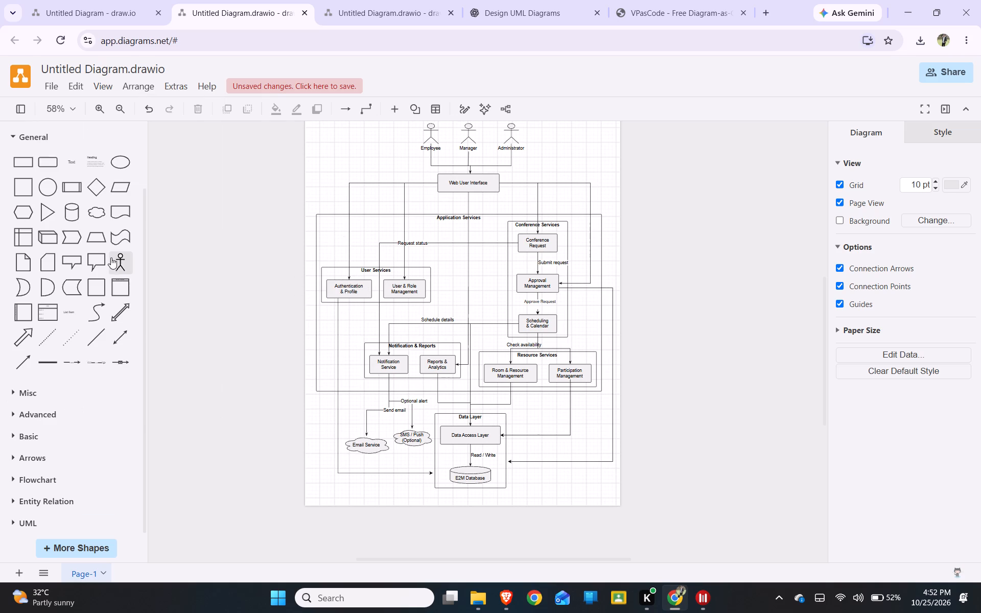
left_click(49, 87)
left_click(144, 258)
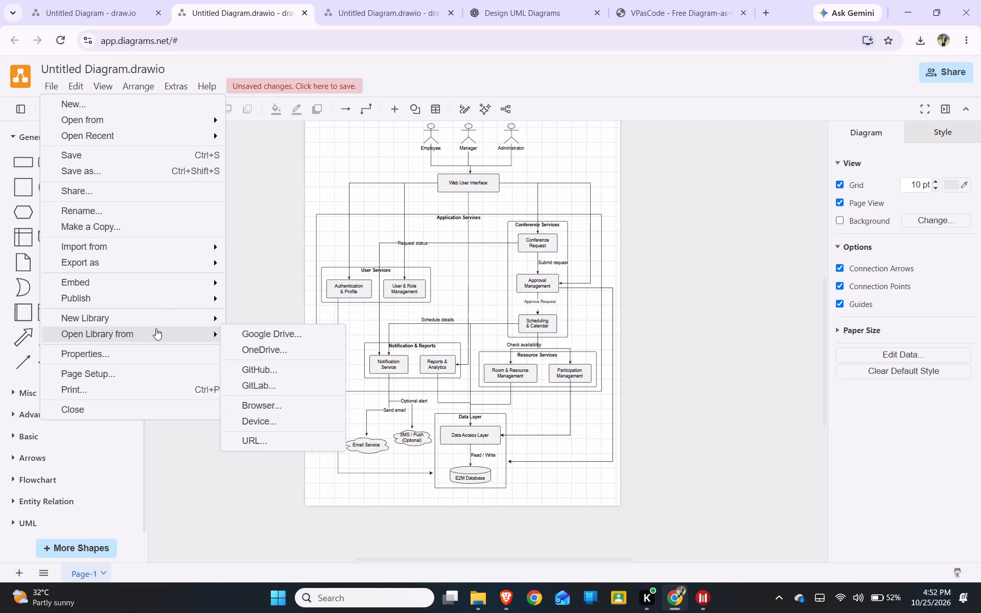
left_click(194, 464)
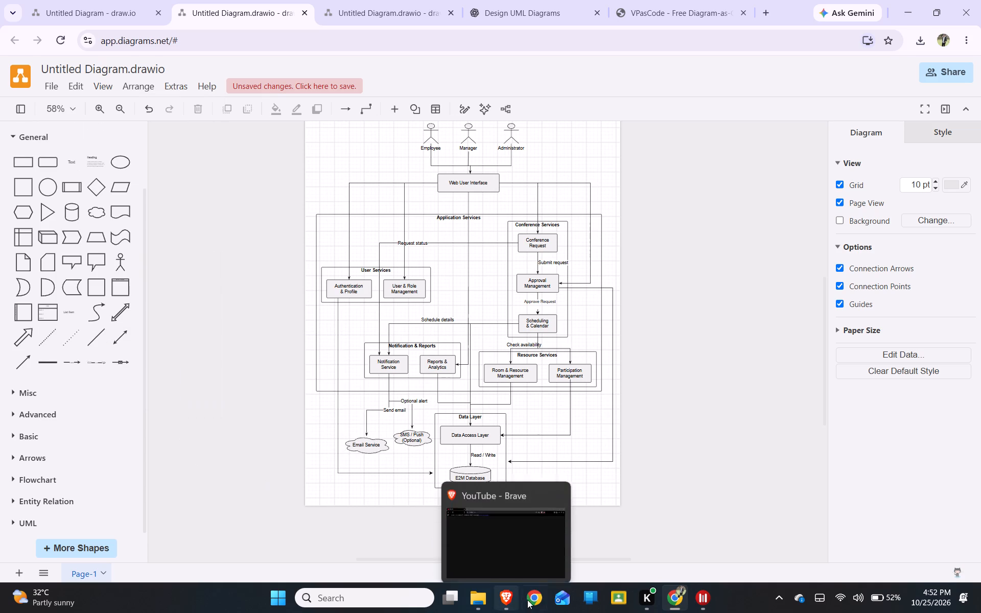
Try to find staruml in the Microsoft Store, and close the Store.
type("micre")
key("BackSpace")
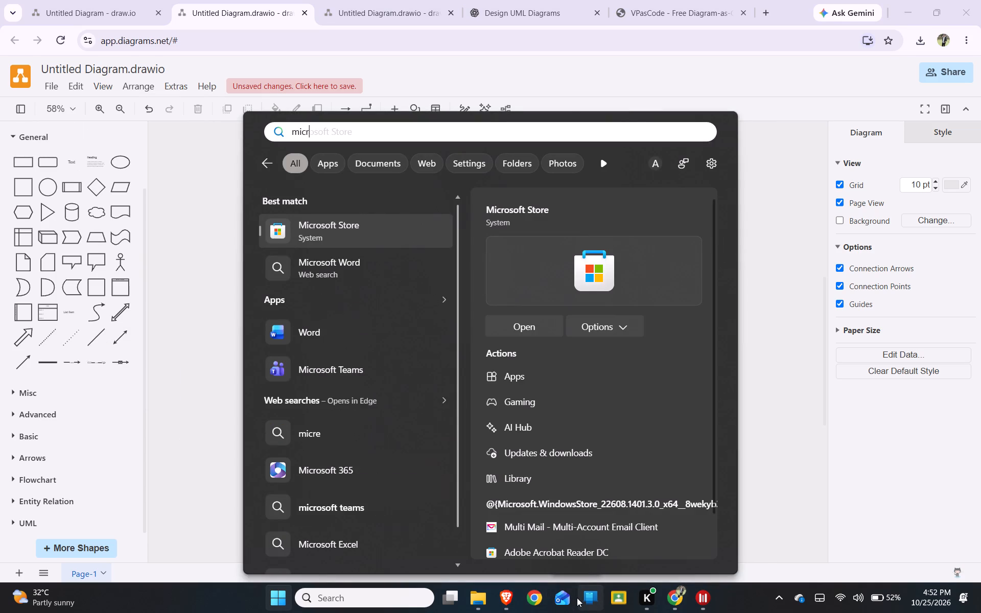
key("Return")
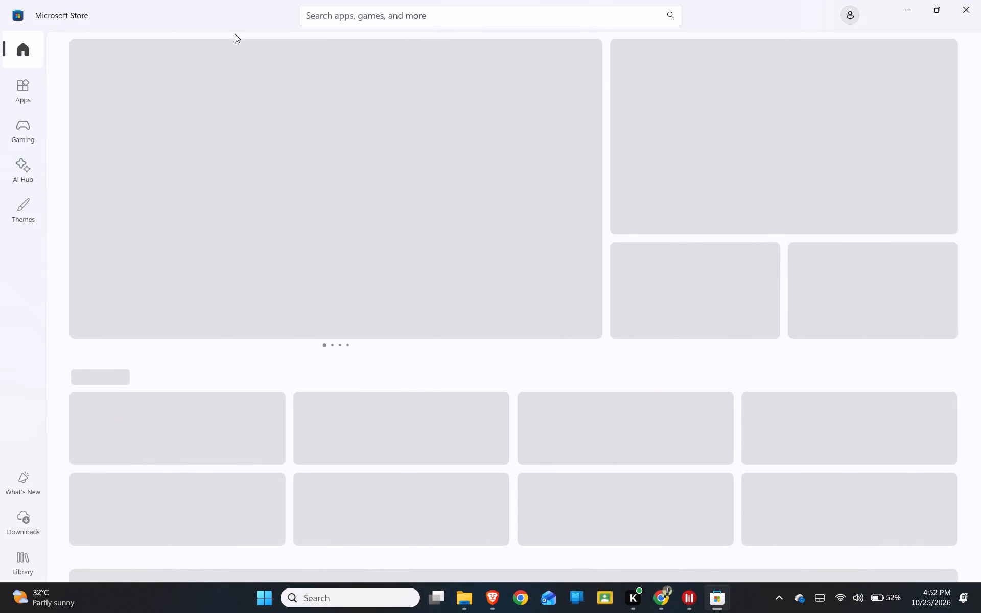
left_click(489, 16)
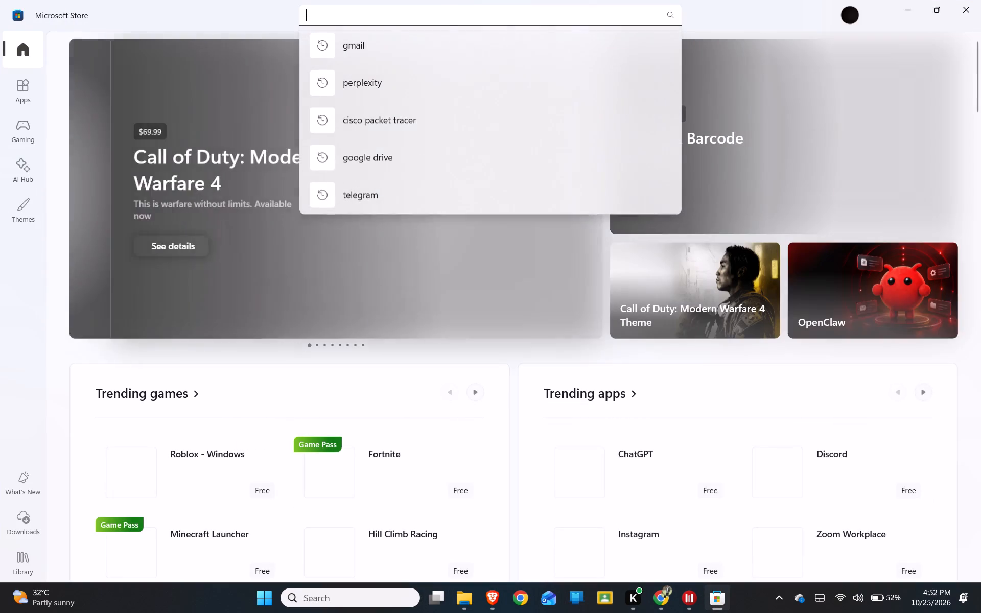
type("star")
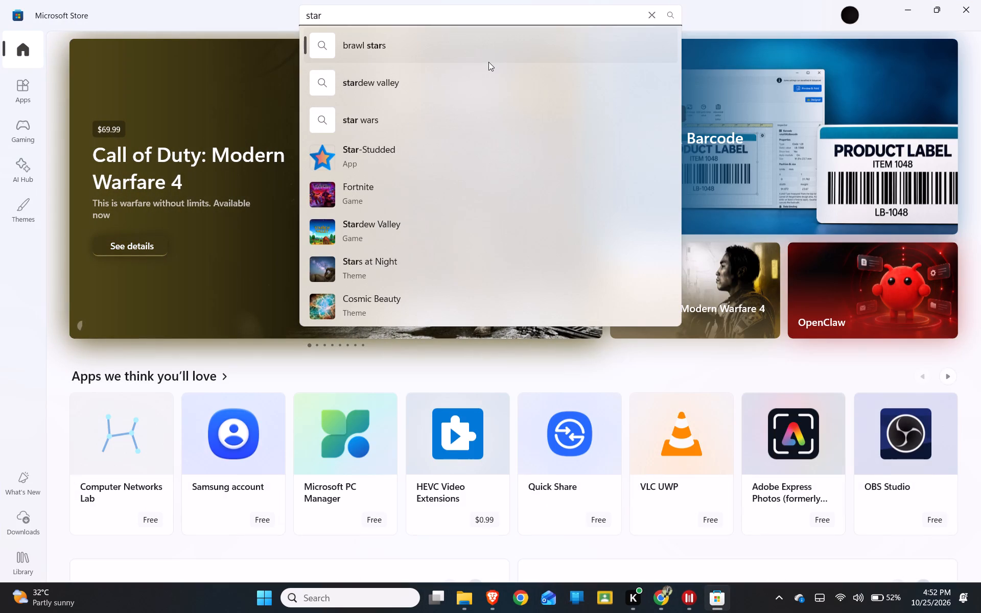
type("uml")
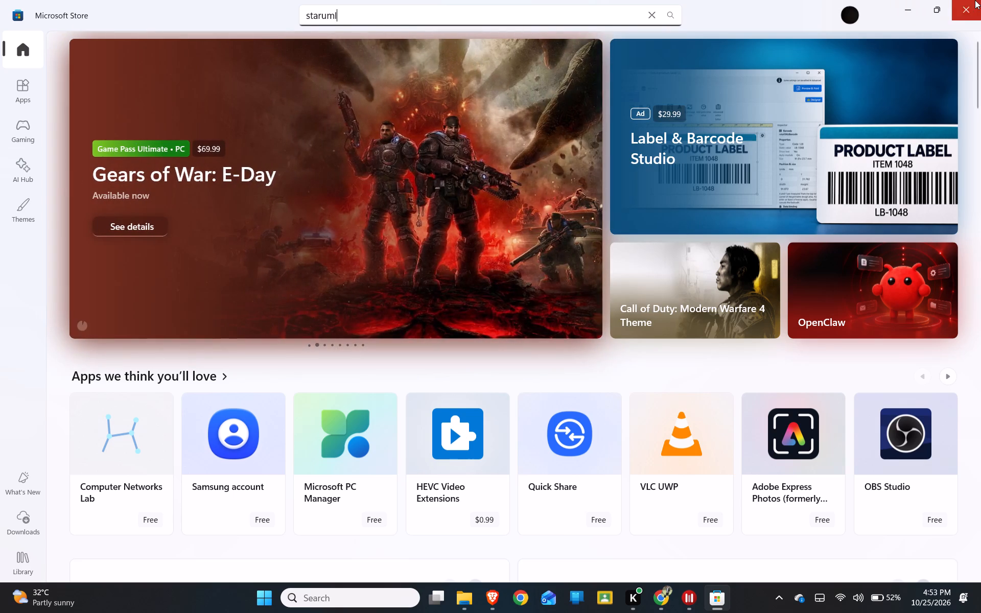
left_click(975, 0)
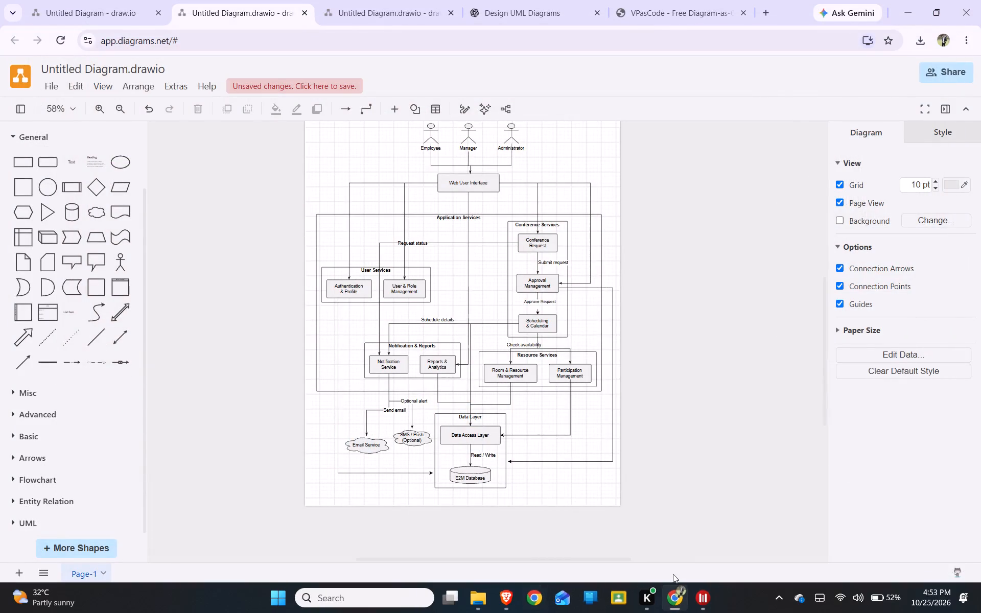
Find StarUML through a web search in a new browser tab and download its Windows (x86) installer from staruml.io.
left_click(765, 16)
type("star")
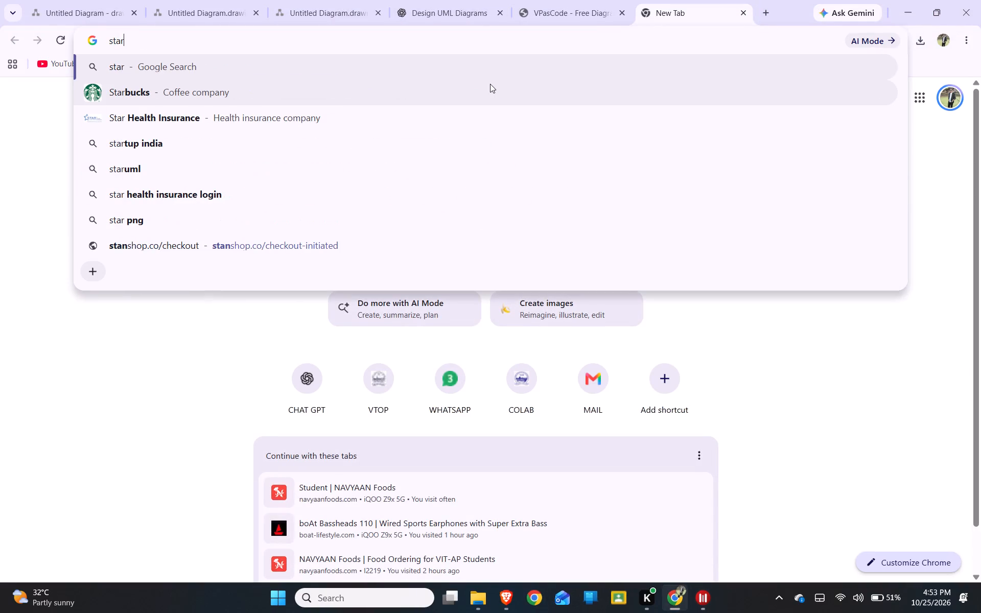
left_click(212, 162)
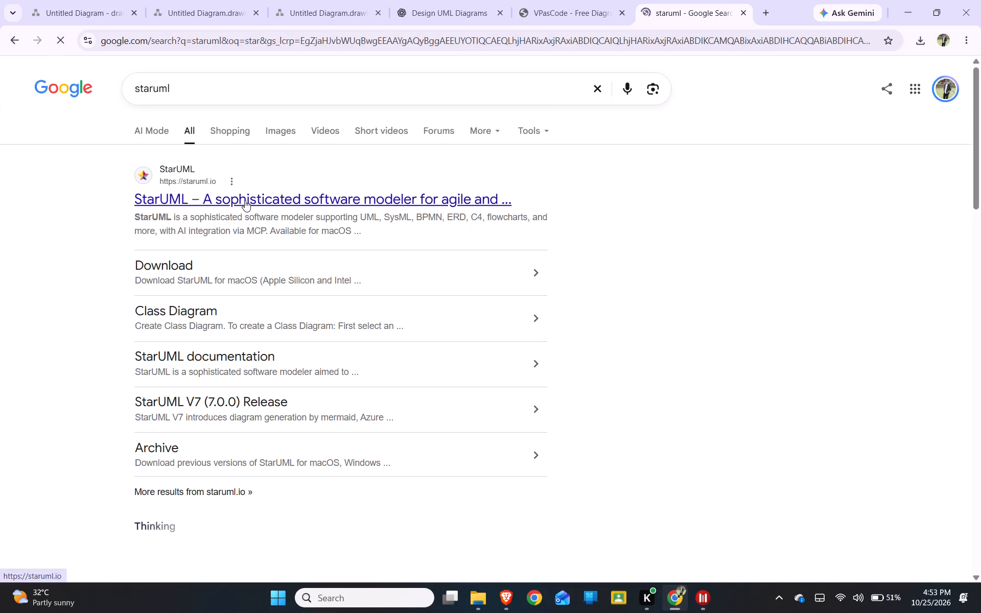
left_click(191, 261)
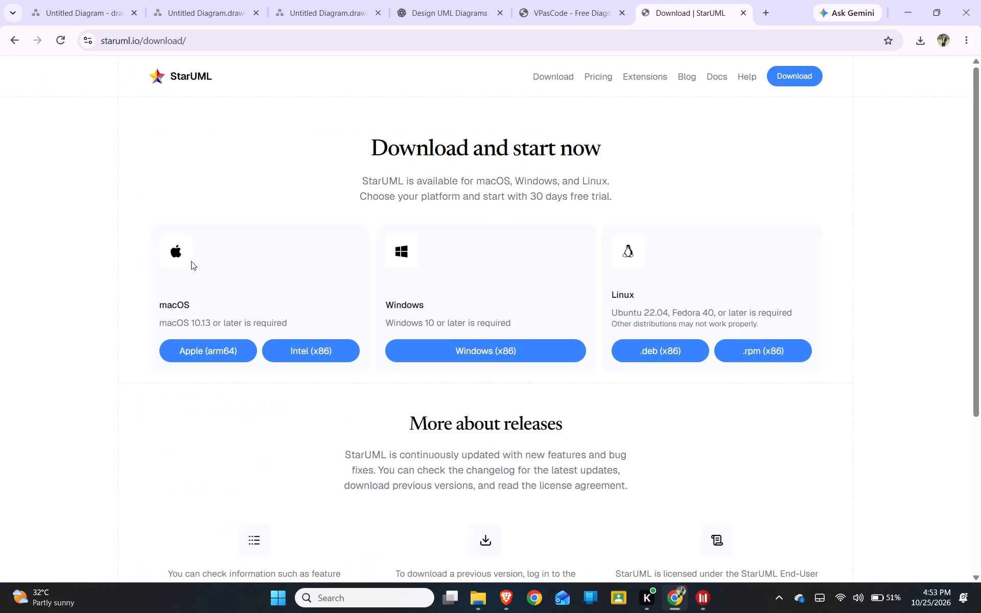
left_click(493, 357)
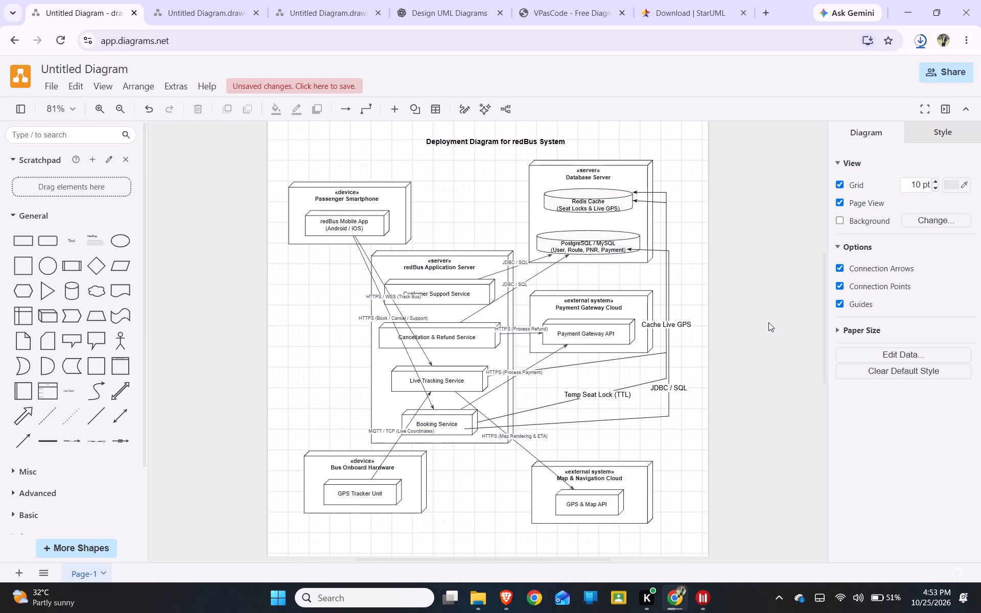
left_click(325, 0)
left_click(217, 16)
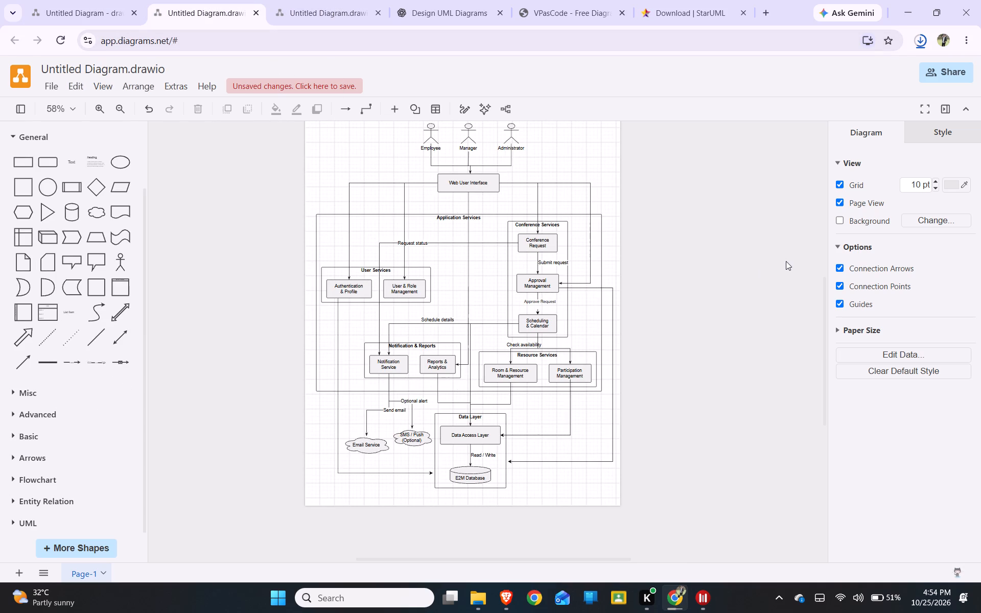
scroll(736, 258, "down", 3)
scroll(705, 165, "up", 3)
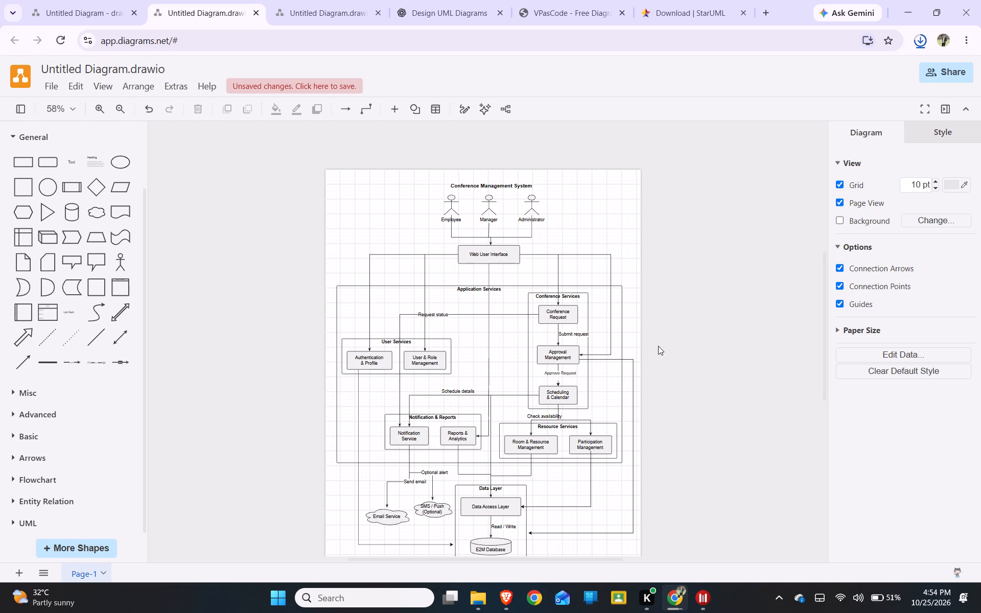
left_click(564, 0)
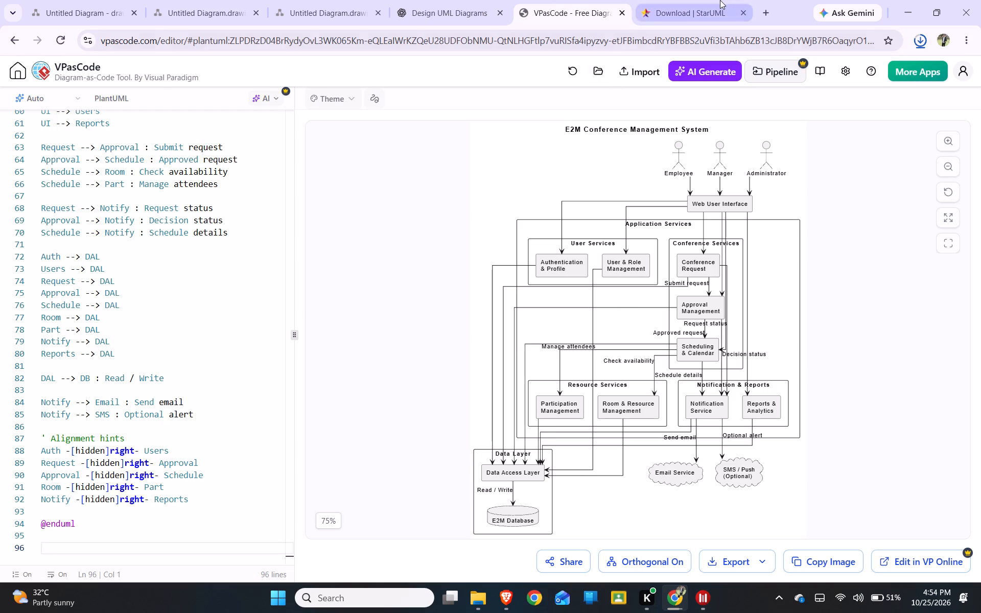
Return to the StarUML download page and show the downloaded StarUML Setup 7.1.1.exe in its folder.
left_click(720, 0)
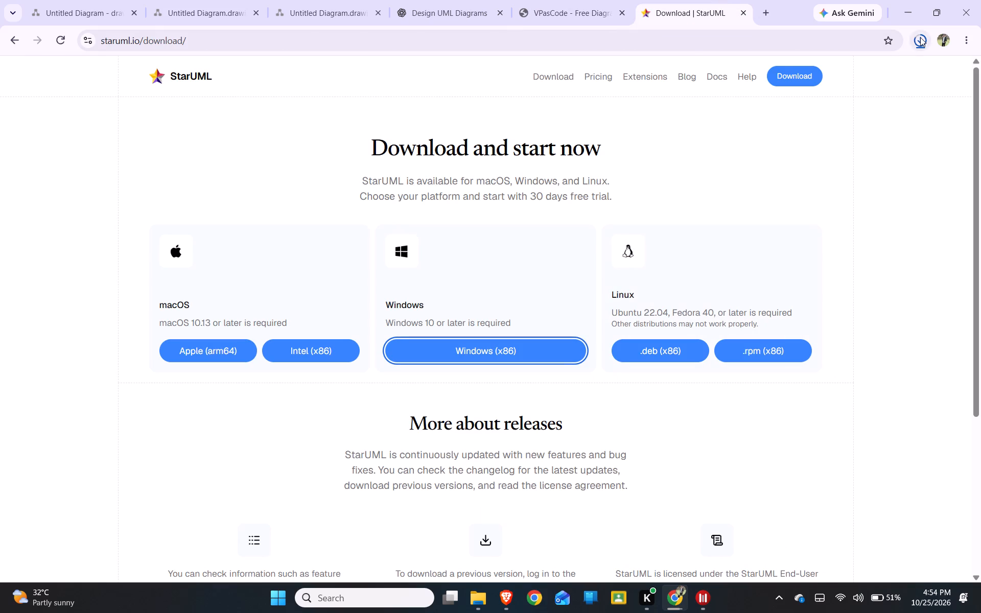
left_click(920, 37)
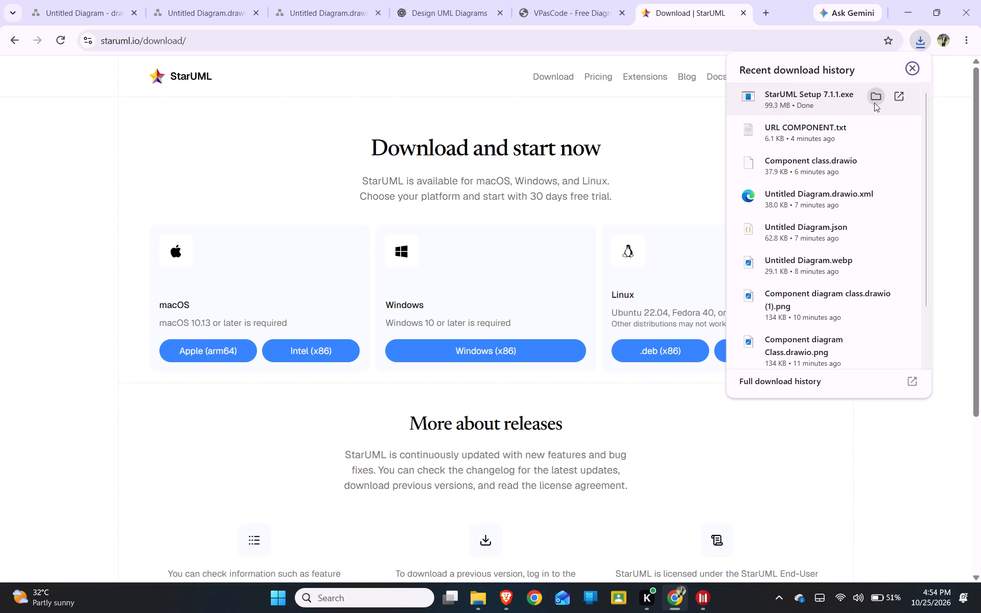
left_click(874, 103)
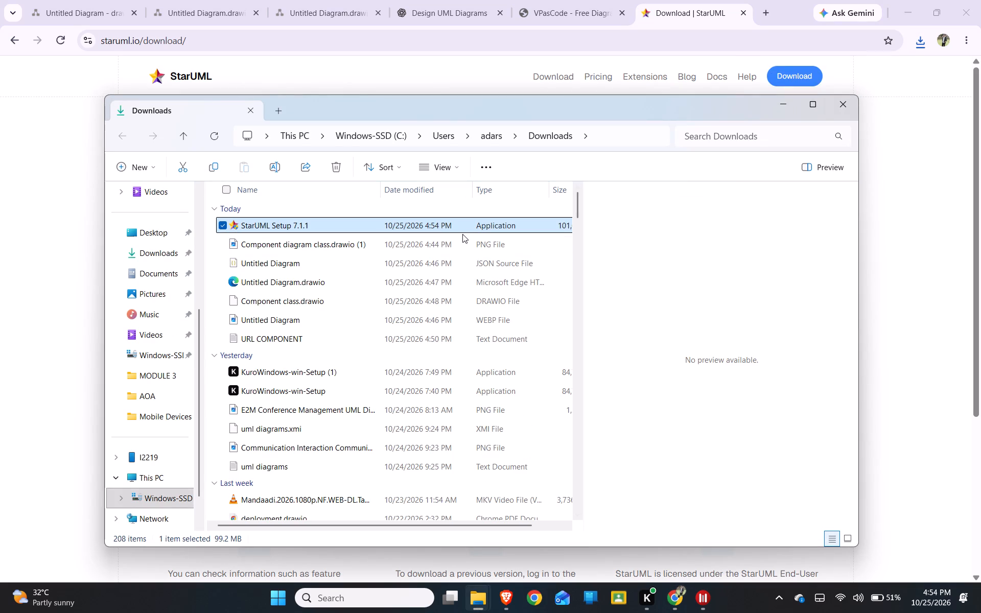
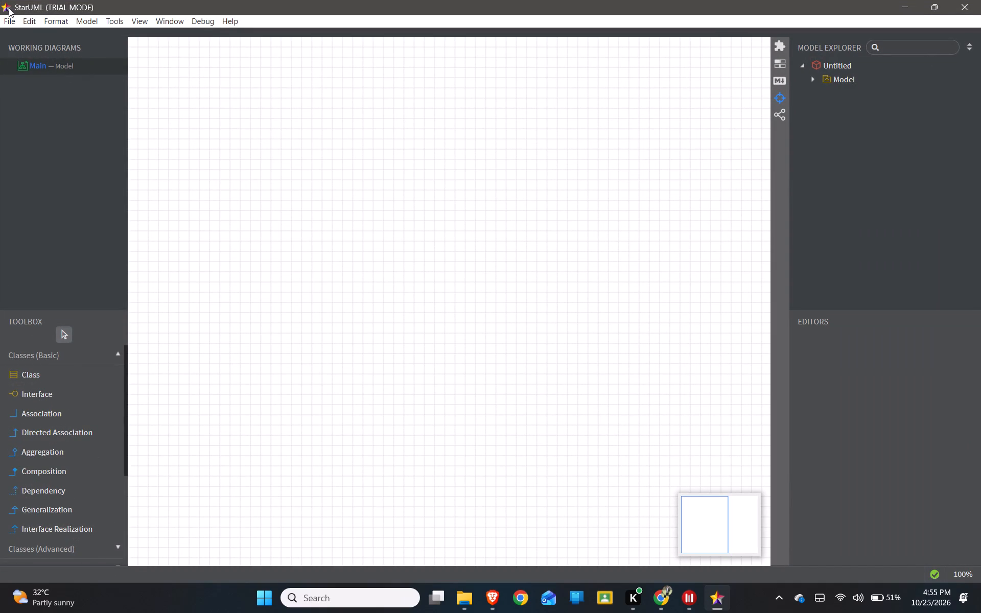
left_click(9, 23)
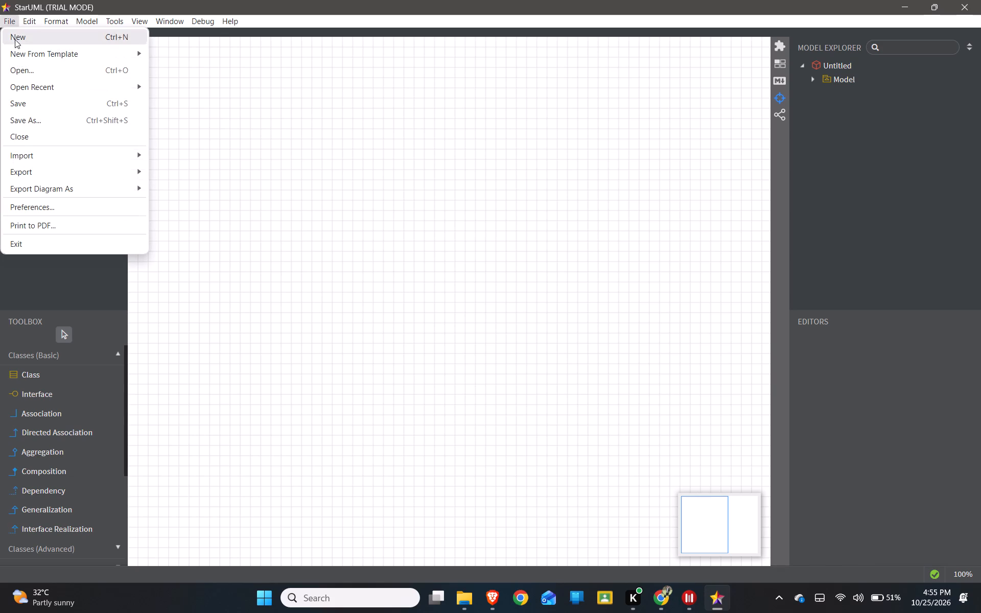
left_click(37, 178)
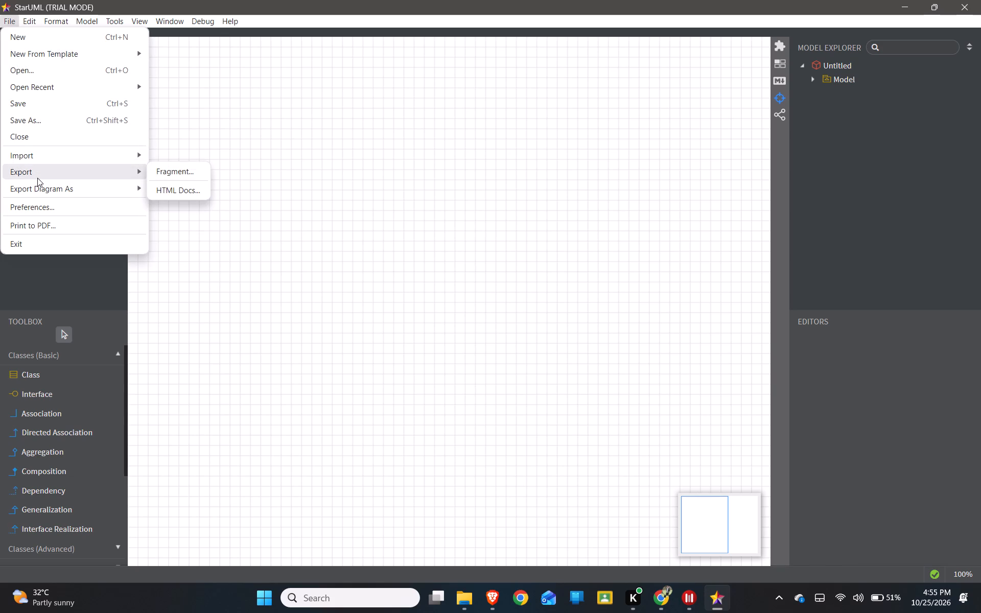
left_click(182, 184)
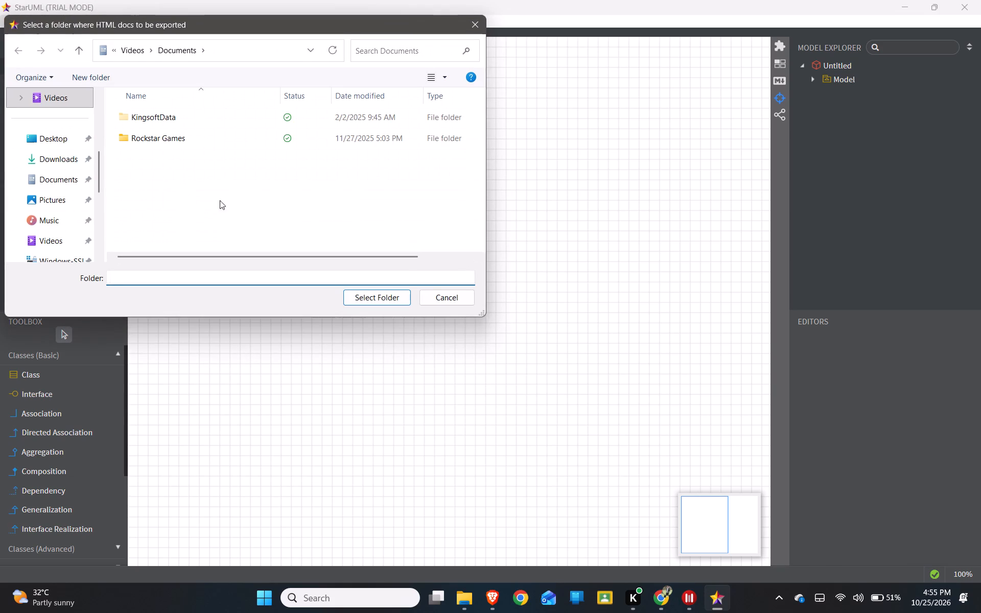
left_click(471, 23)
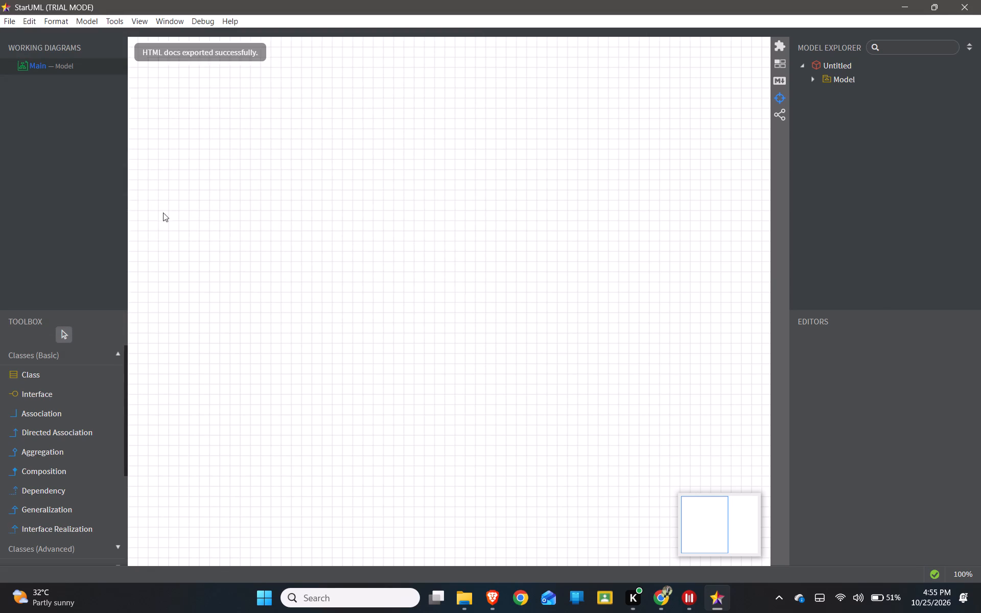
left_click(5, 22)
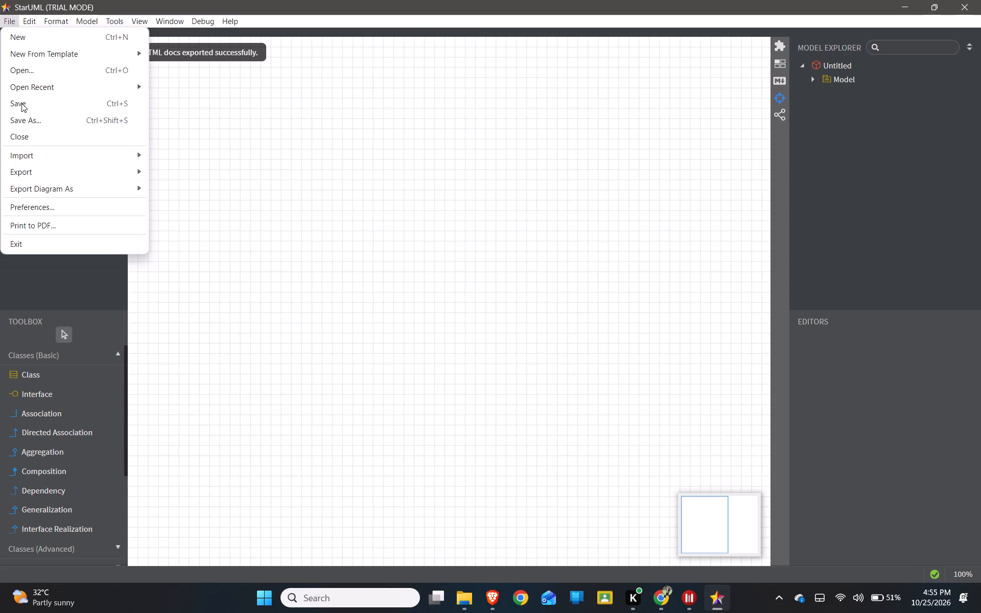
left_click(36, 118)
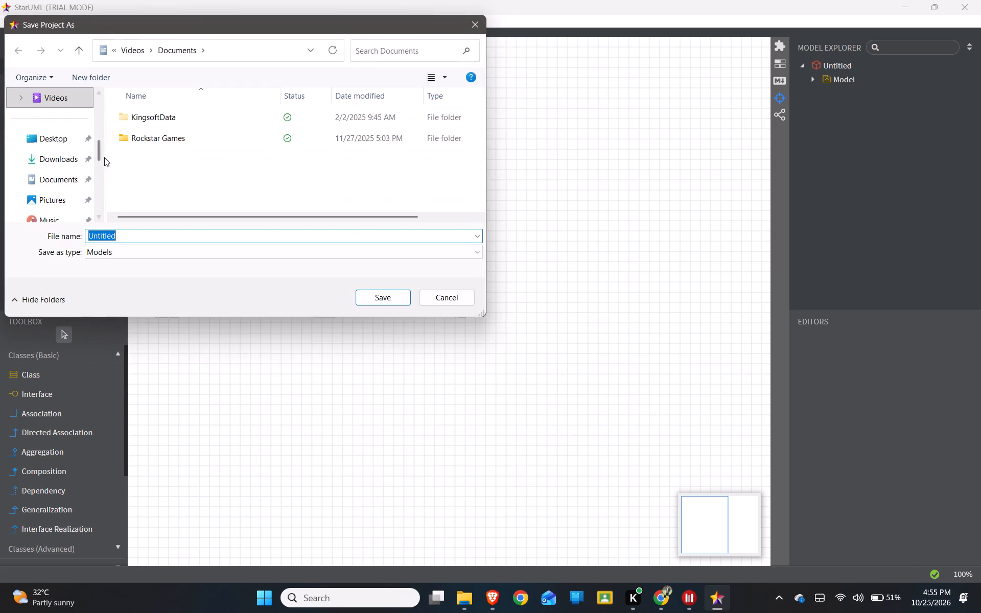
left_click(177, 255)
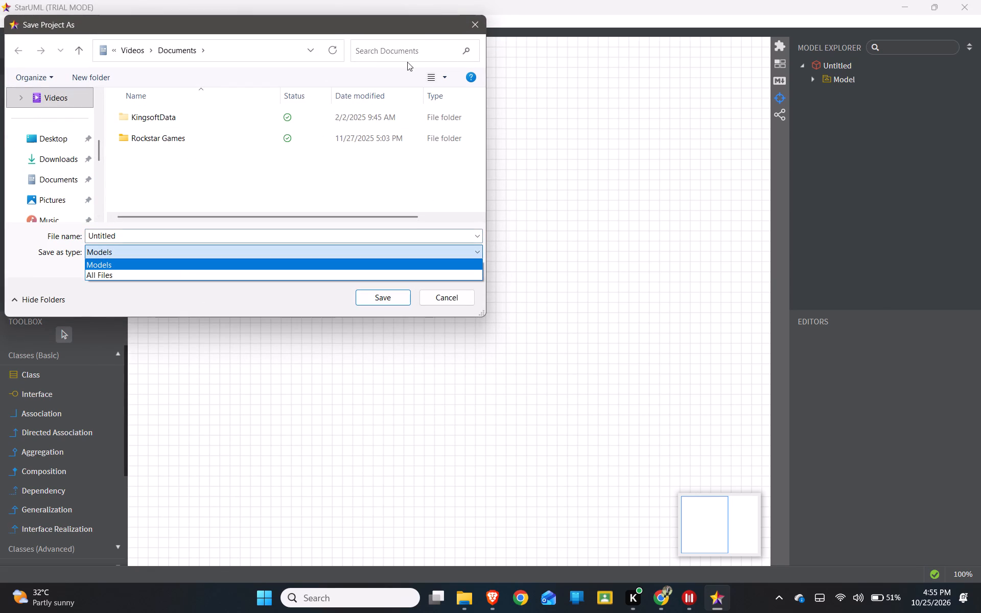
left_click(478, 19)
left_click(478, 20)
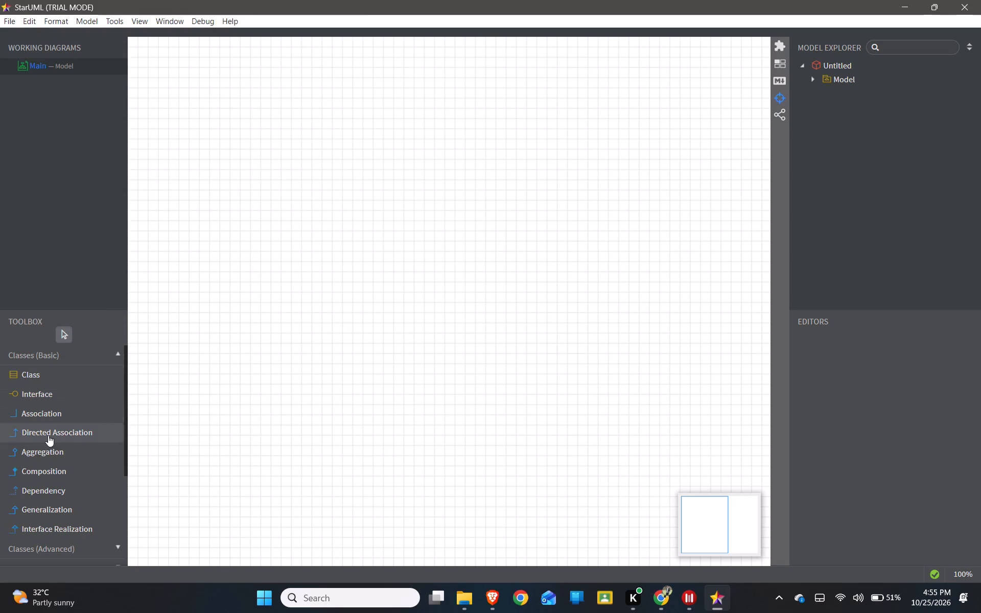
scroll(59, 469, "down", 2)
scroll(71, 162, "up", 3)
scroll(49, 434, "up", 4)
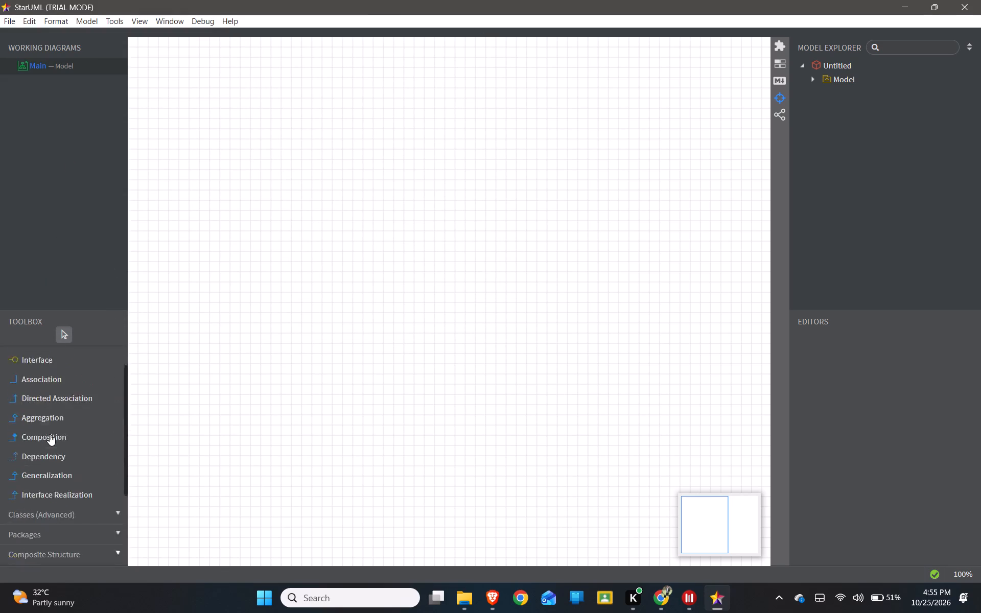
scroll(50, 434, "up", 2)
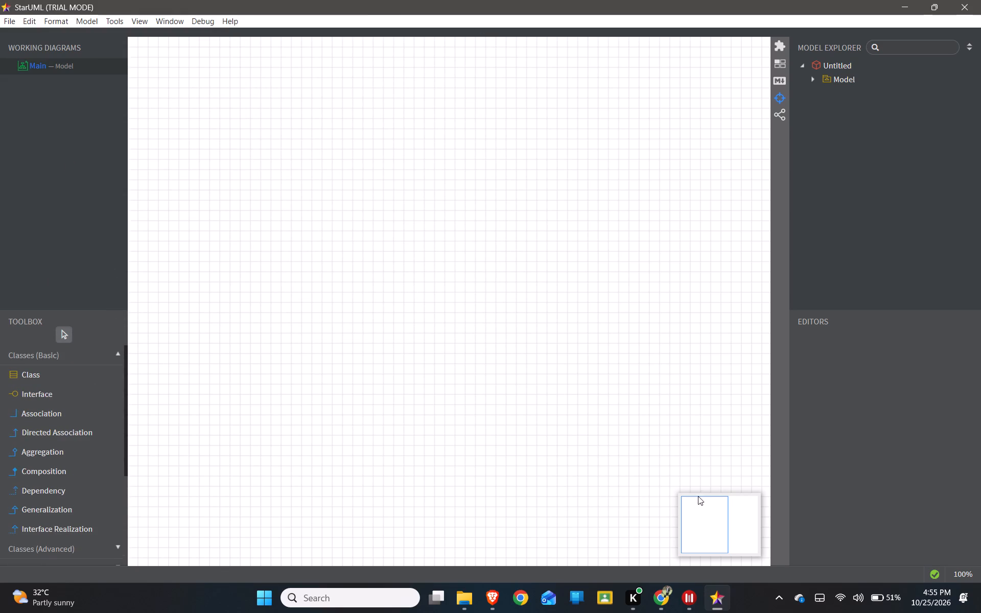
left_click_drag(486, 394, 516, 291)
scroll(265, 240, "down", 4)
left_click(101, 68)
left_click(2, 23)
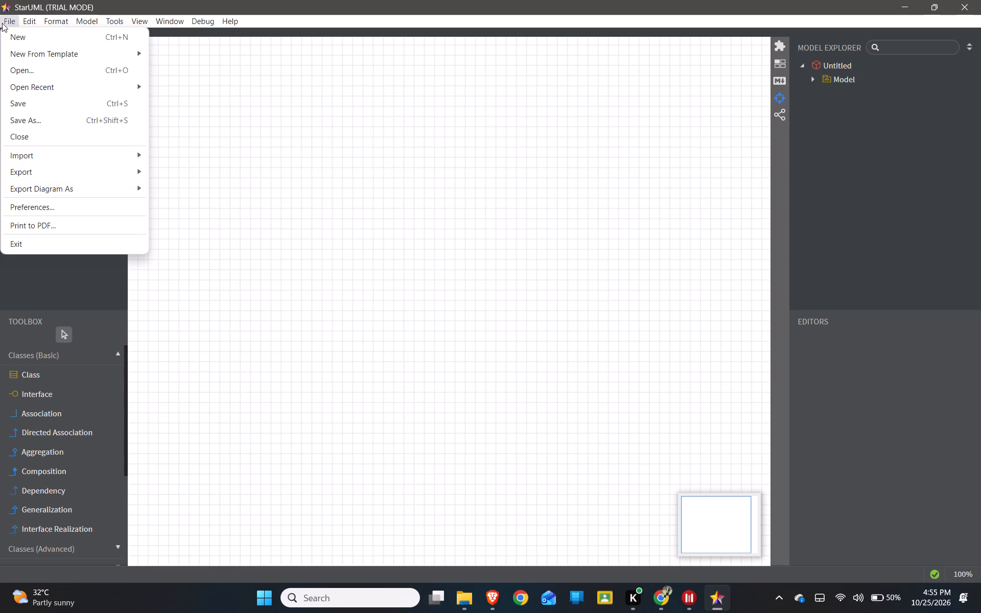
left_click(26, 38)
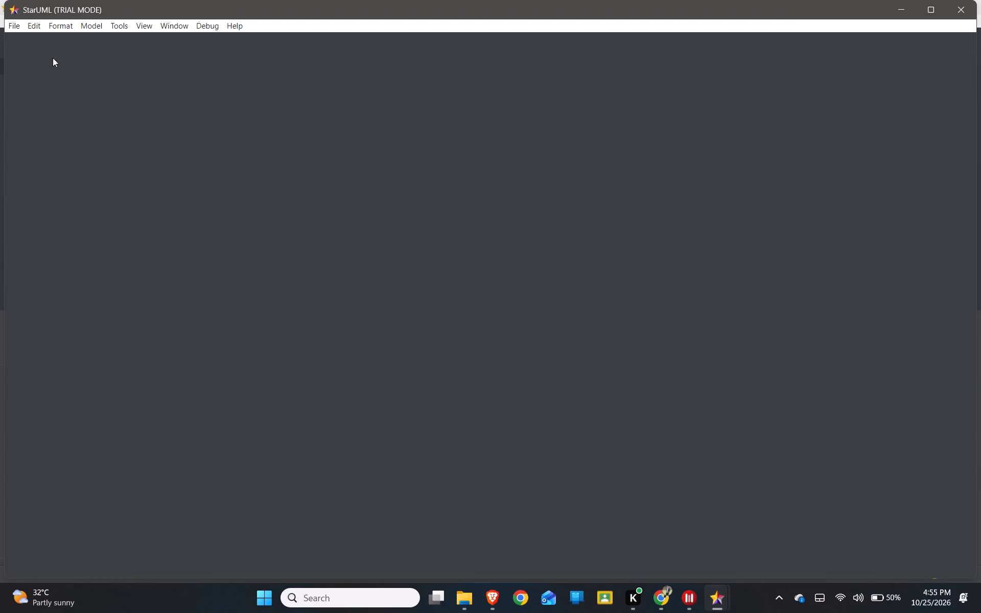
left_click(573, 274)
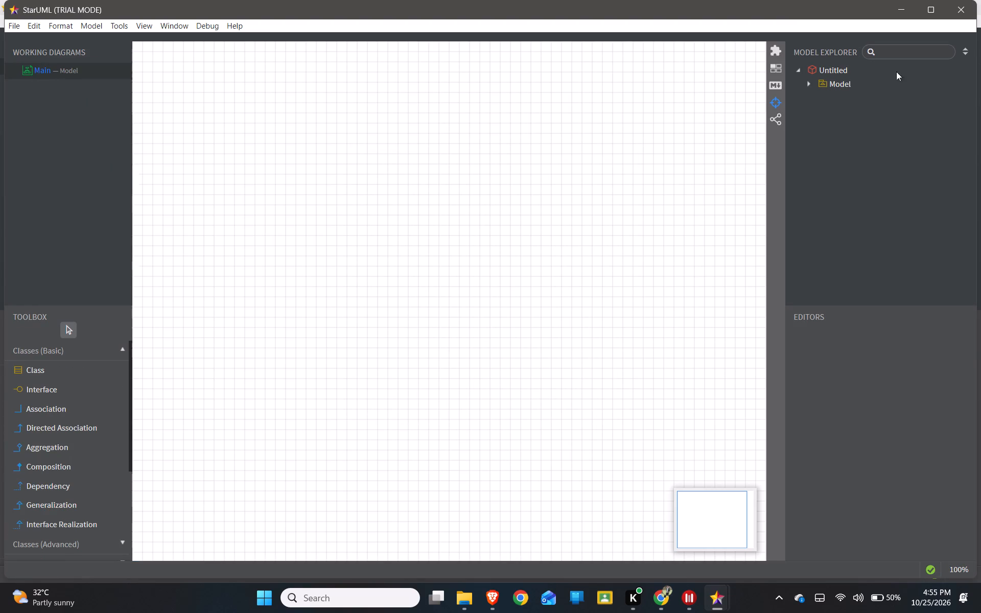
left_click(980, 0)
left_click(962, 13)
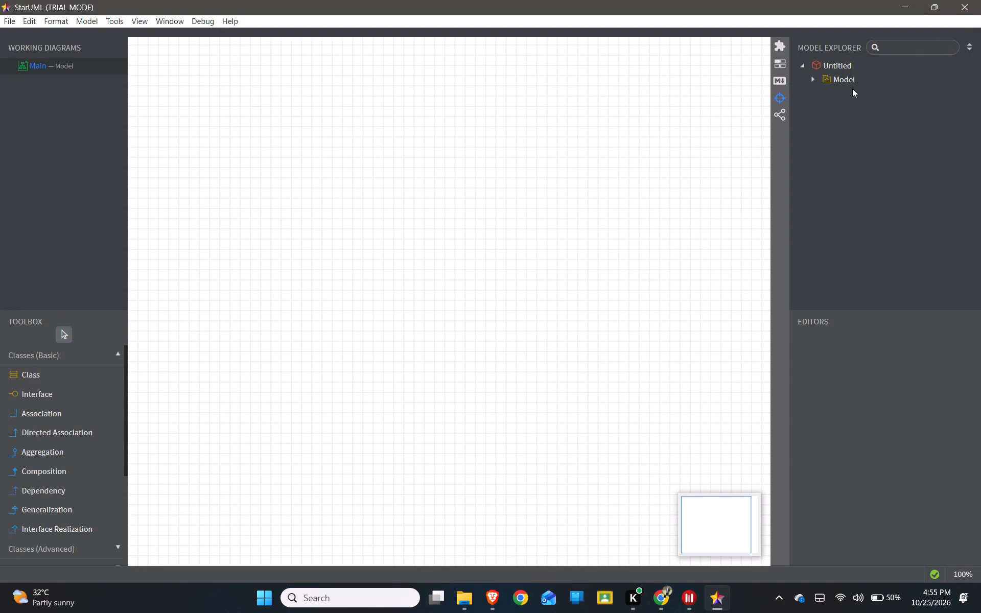
Restore the maximized StarUML window with the Main diagram to its smaller floating size.
left_click(51, 65)
left_click(935, 5)
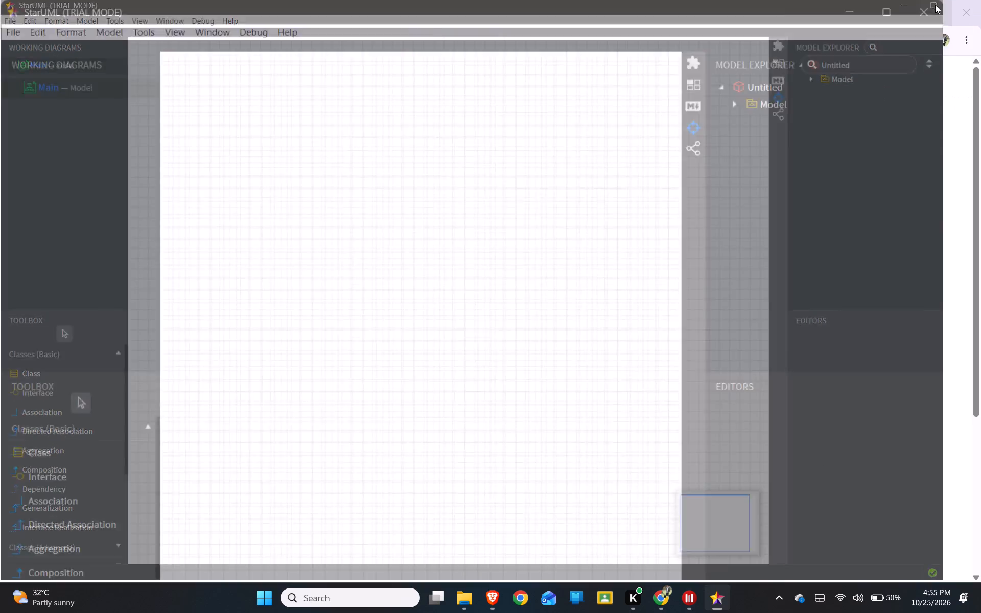
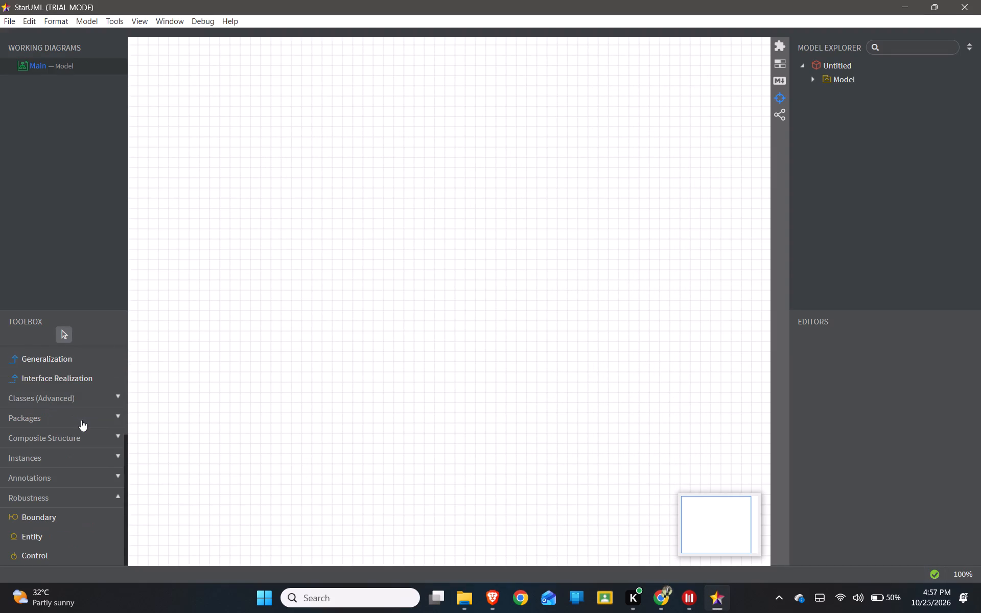
scroll(83, 426, "down", 4)
scroll(422, 488, "down", 3)
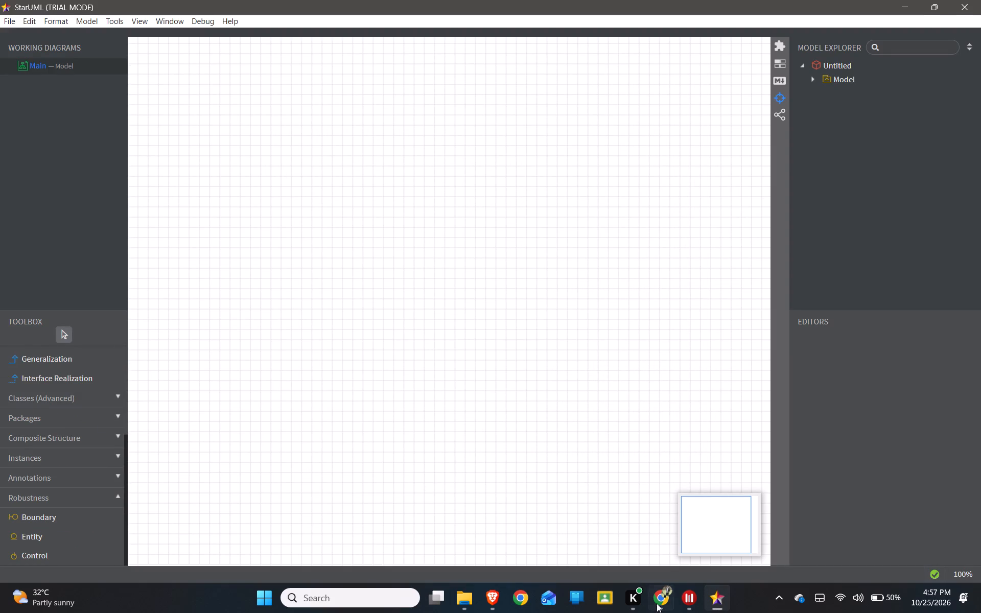